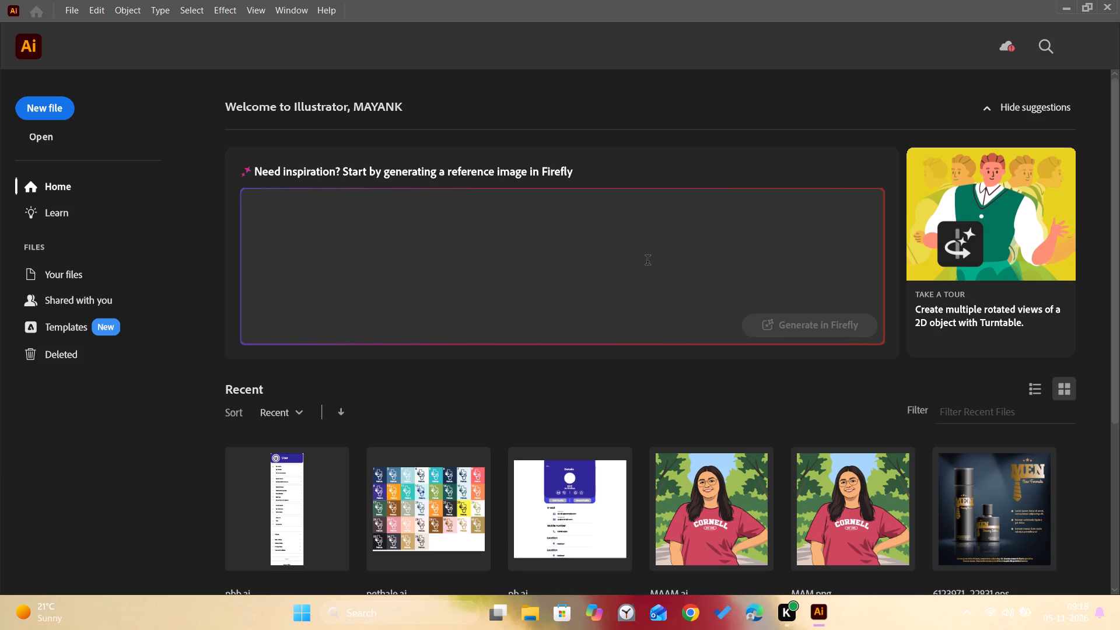
Open the recent file pbb.ai and close the floating Navigator/Info window covering the canvas.
scroll(454, 335, "down", 1)
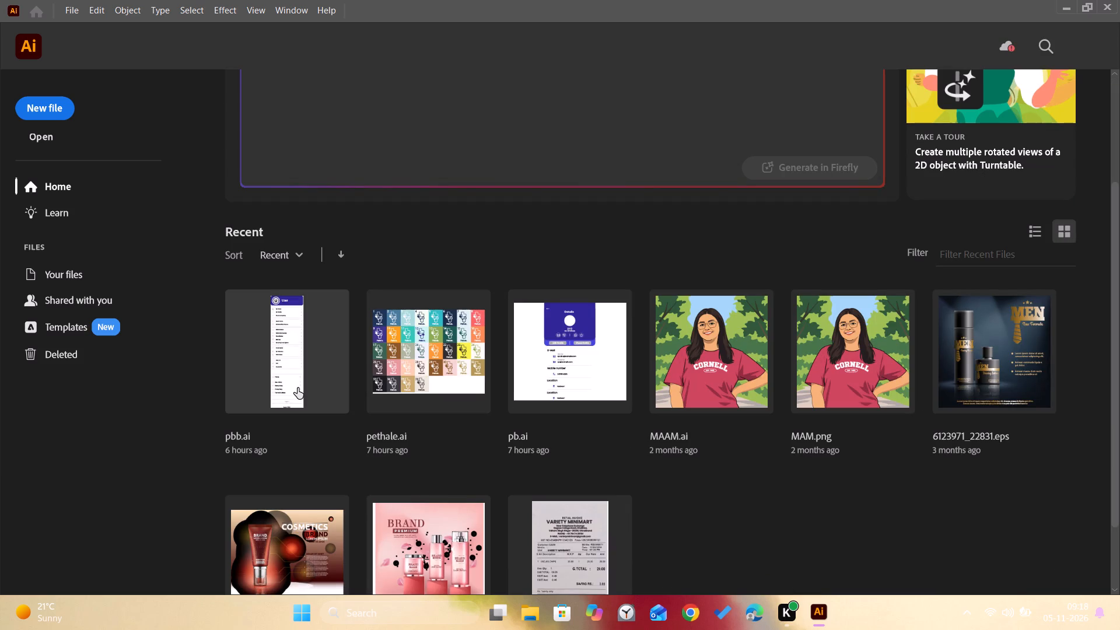
left_click(297, 388)
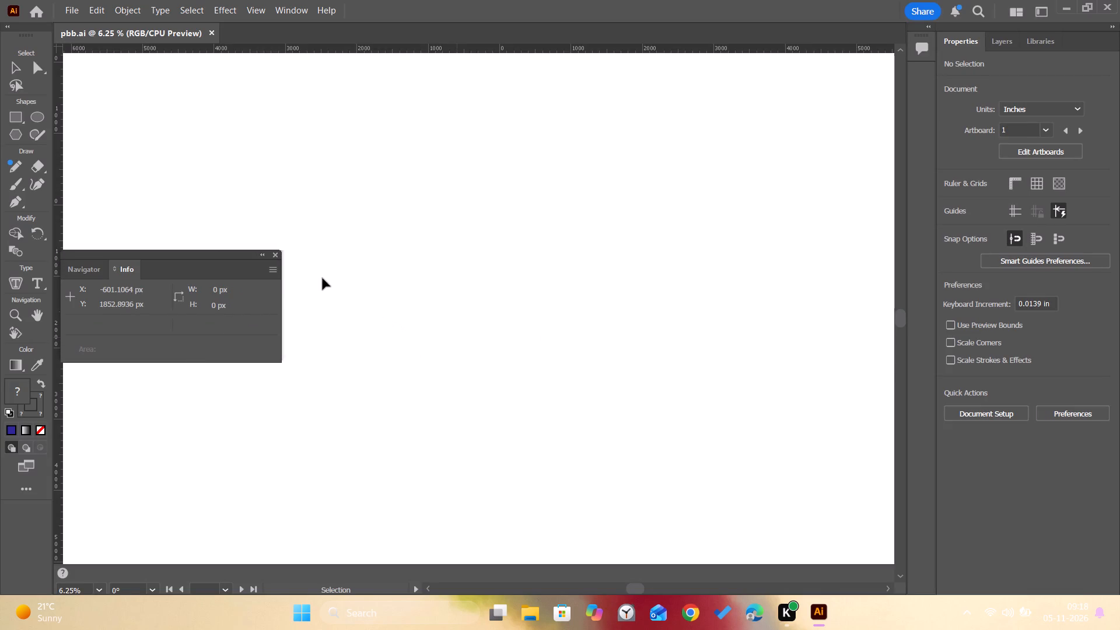
left_click(275, 257)
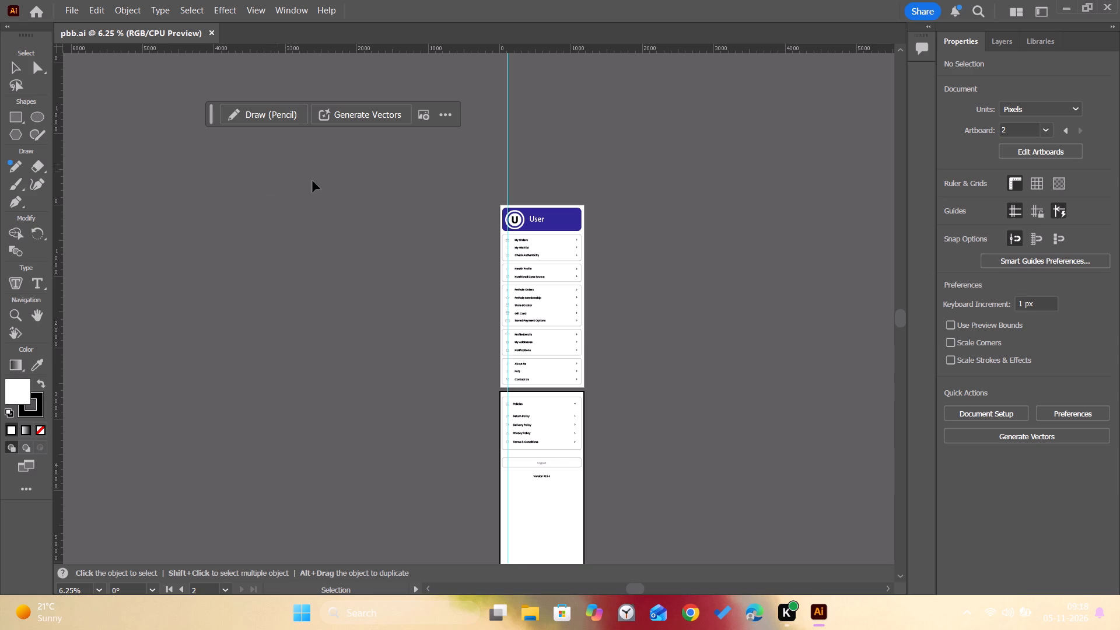
Switch to Chrome using the first browser profile and search Flaticon for "pencil" icons.
left_click(690, 608)
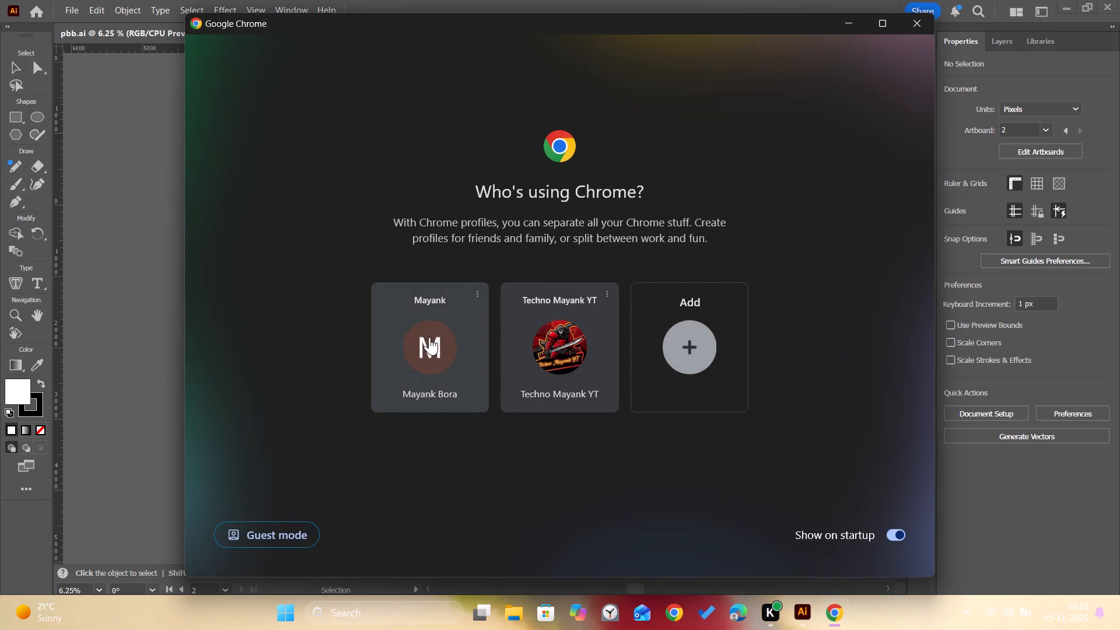
left_click(429, 337)
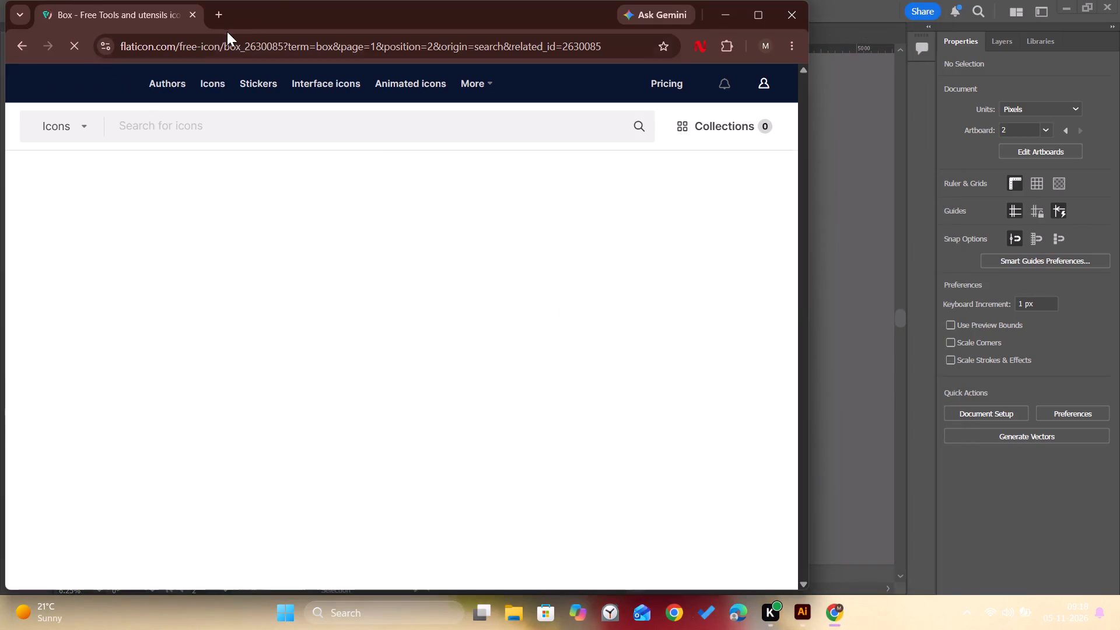
left_click_drag(390, 128, 425, 131)
left_click(425, 131)
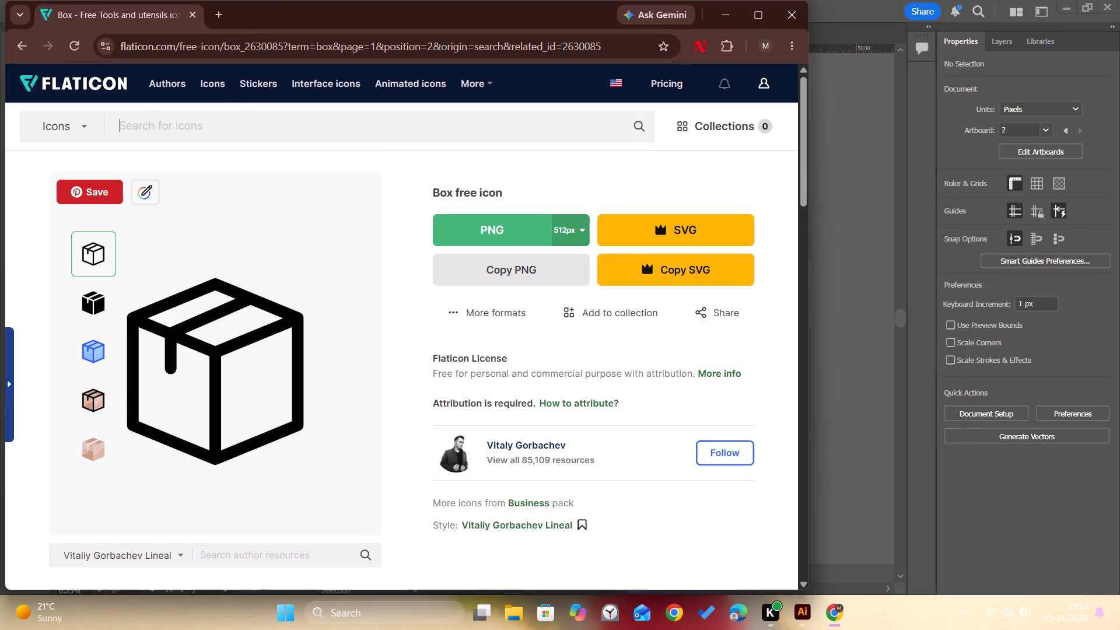
type("pencil")
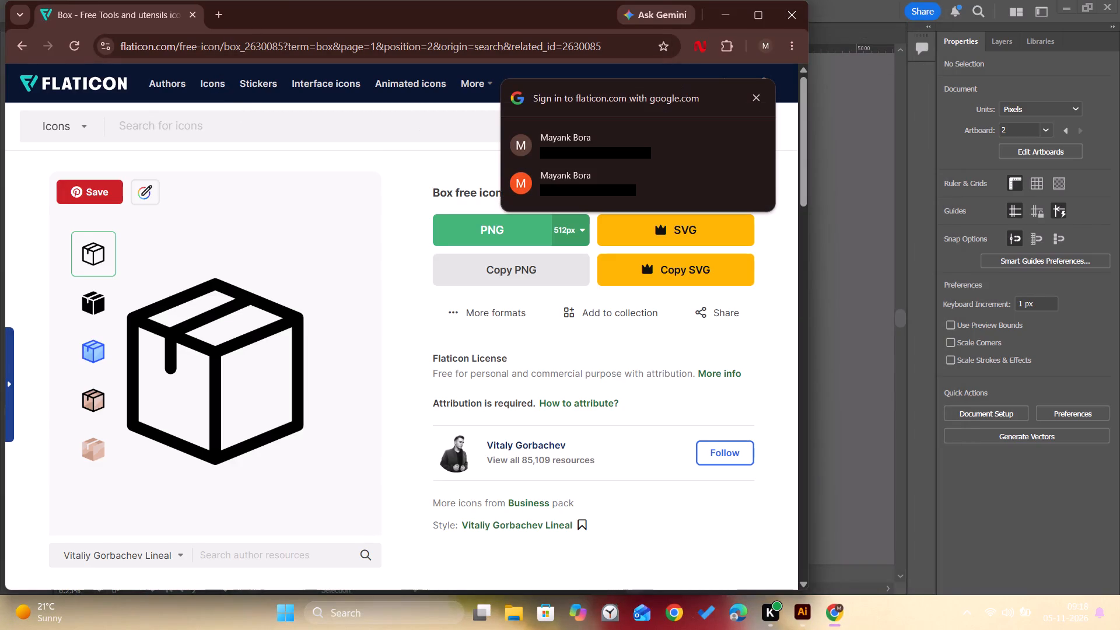
type("pencil")
key("Return")
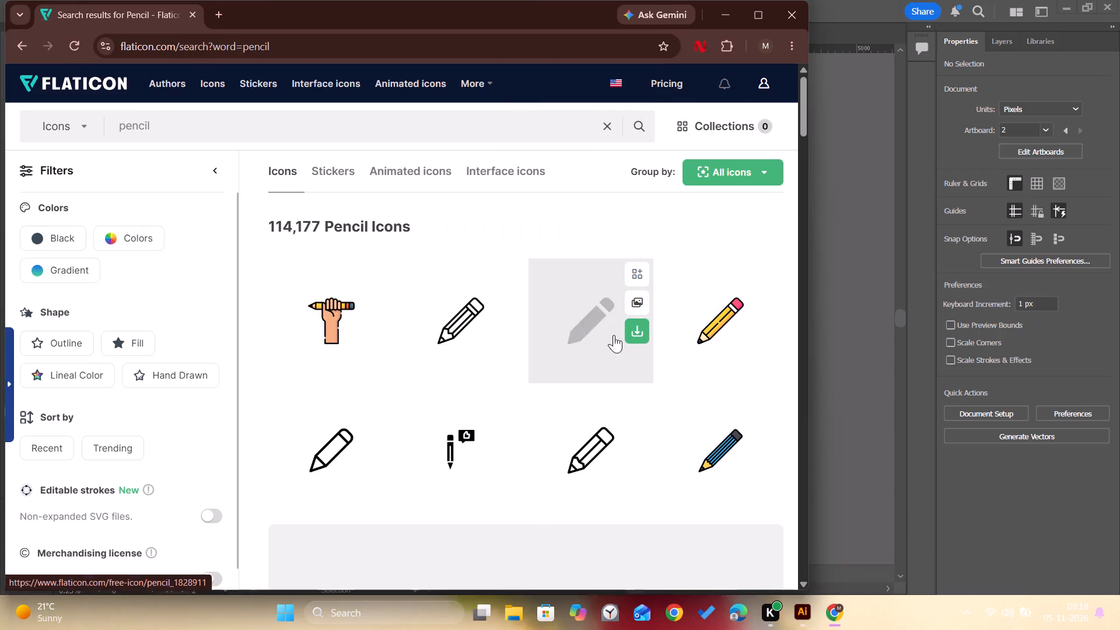
Download the solid black pencil icon by Pixel perfect using the free download option.
left_click(635, 334)
left_click(588, 414)
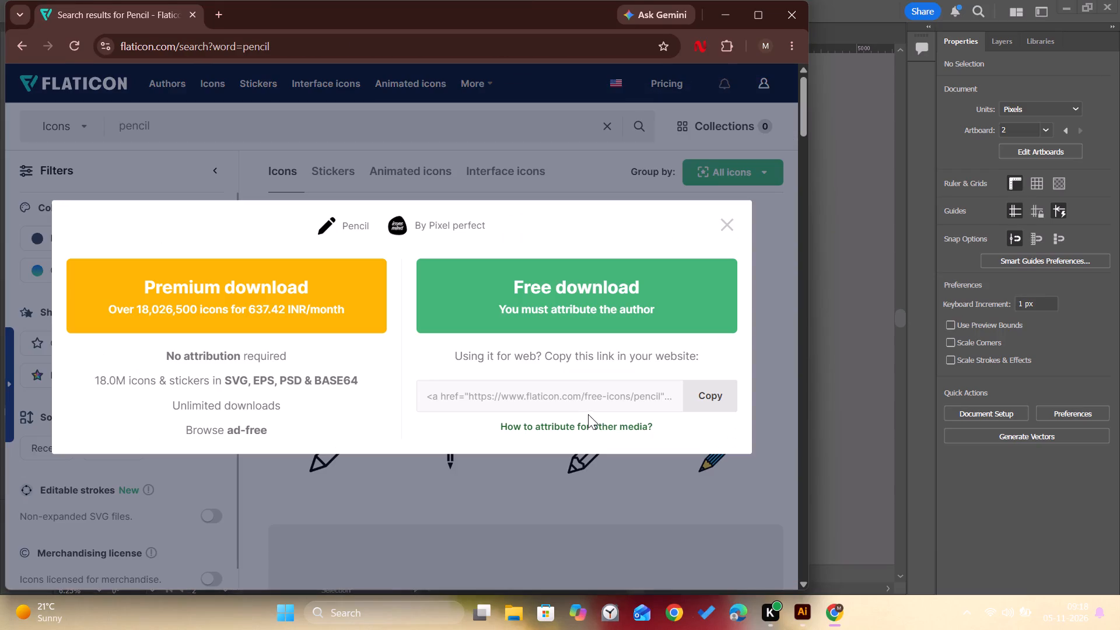
left_click(579, 327)
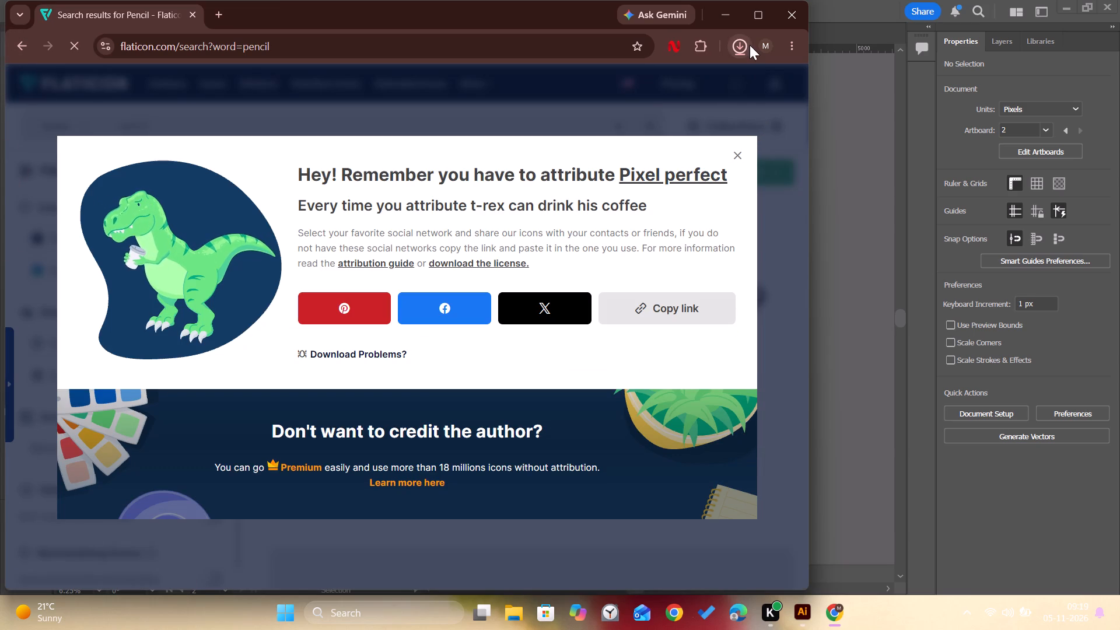
Bring the downloaded pencil.png from the recent downloads into the pbb.ai document.
left_click(743, 45)
left_click(610, 108)
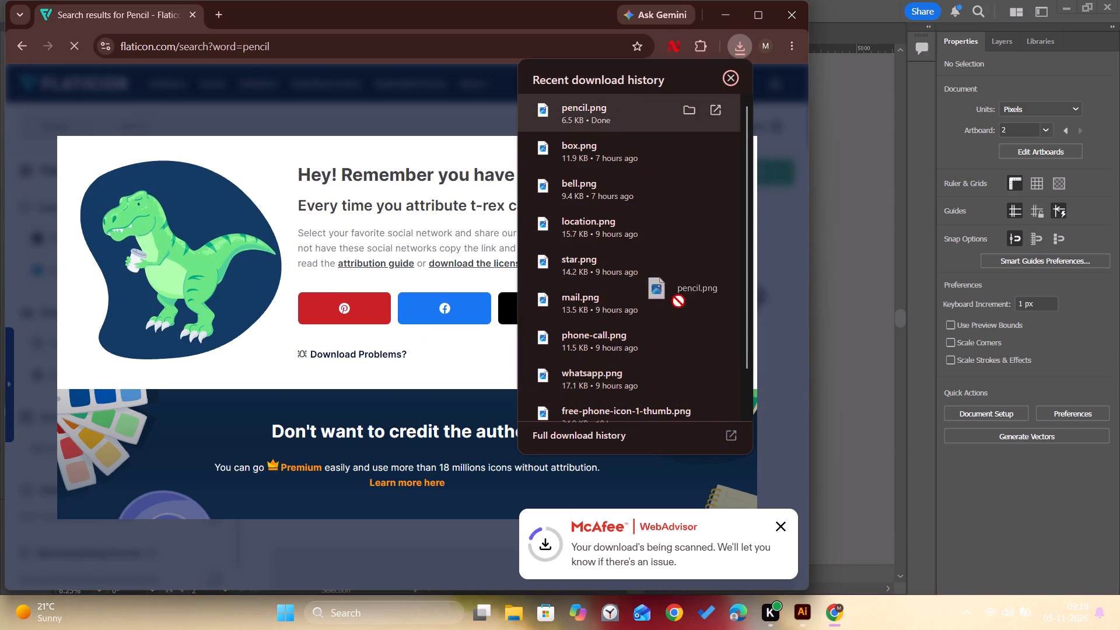
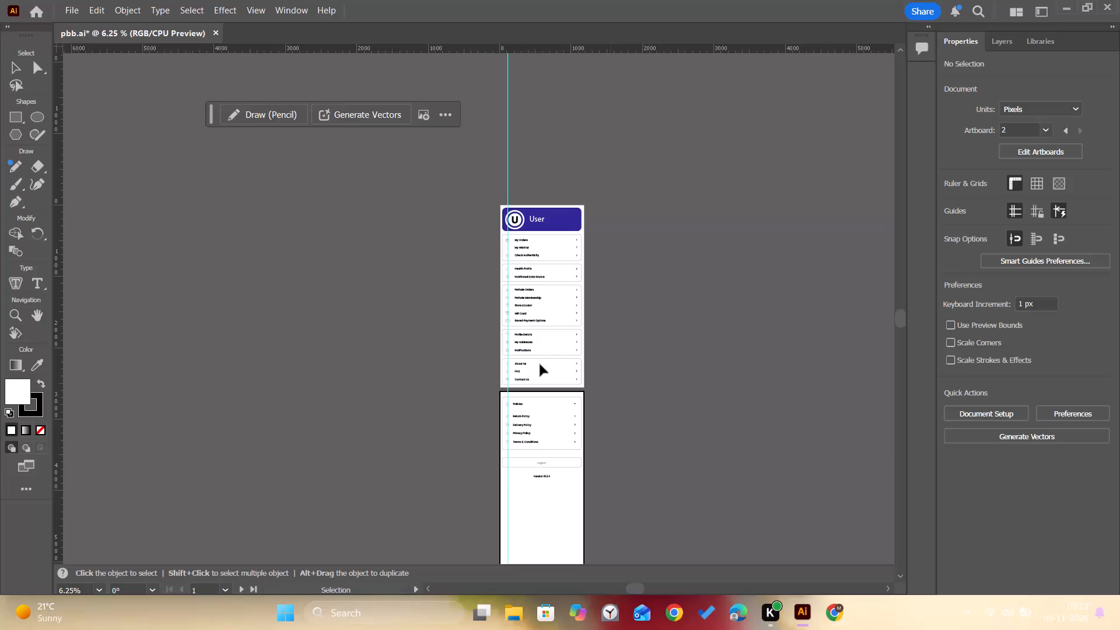
Image Trace the placed pencil picture with the [Default] preset and expand the tracing into paths.
scroll(540, 365, "up", 4, "alt")
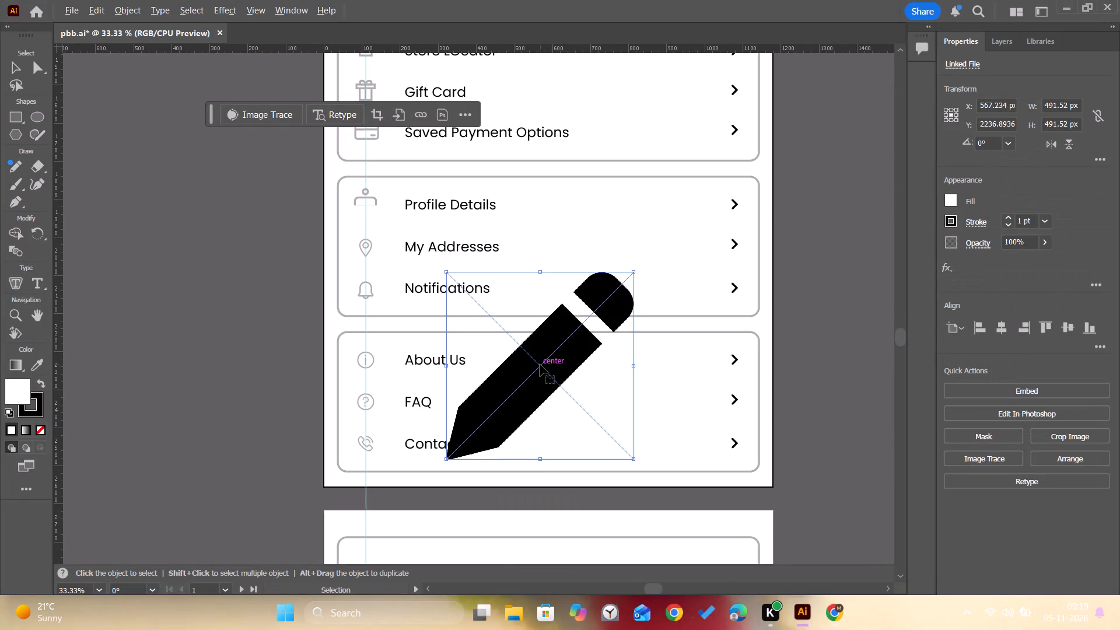
left_click(1005, 452)
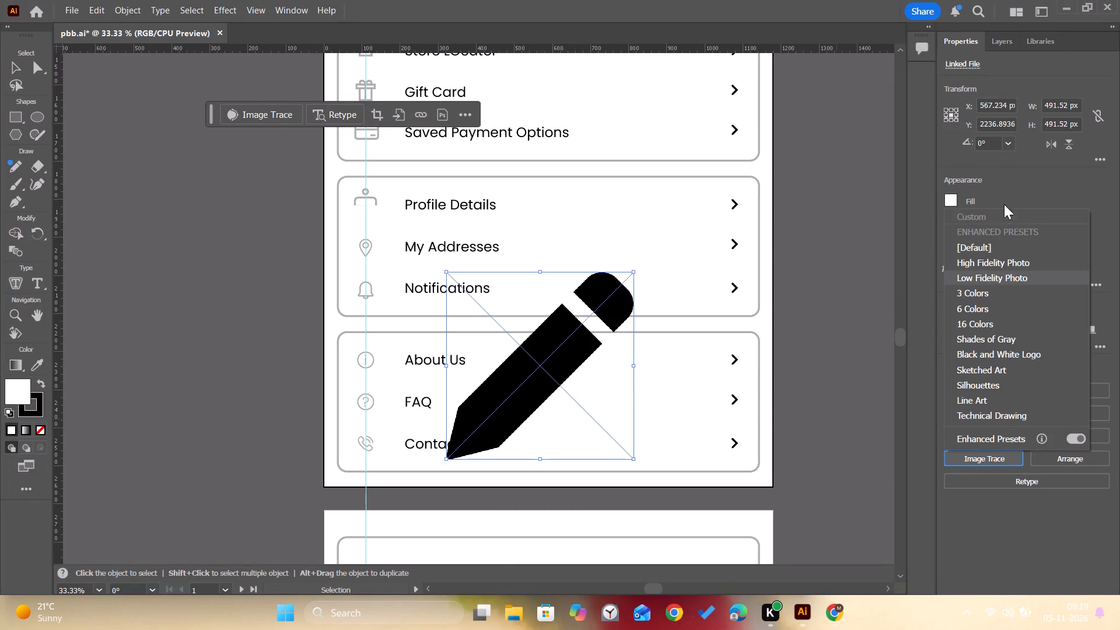
left_click(993, 243)
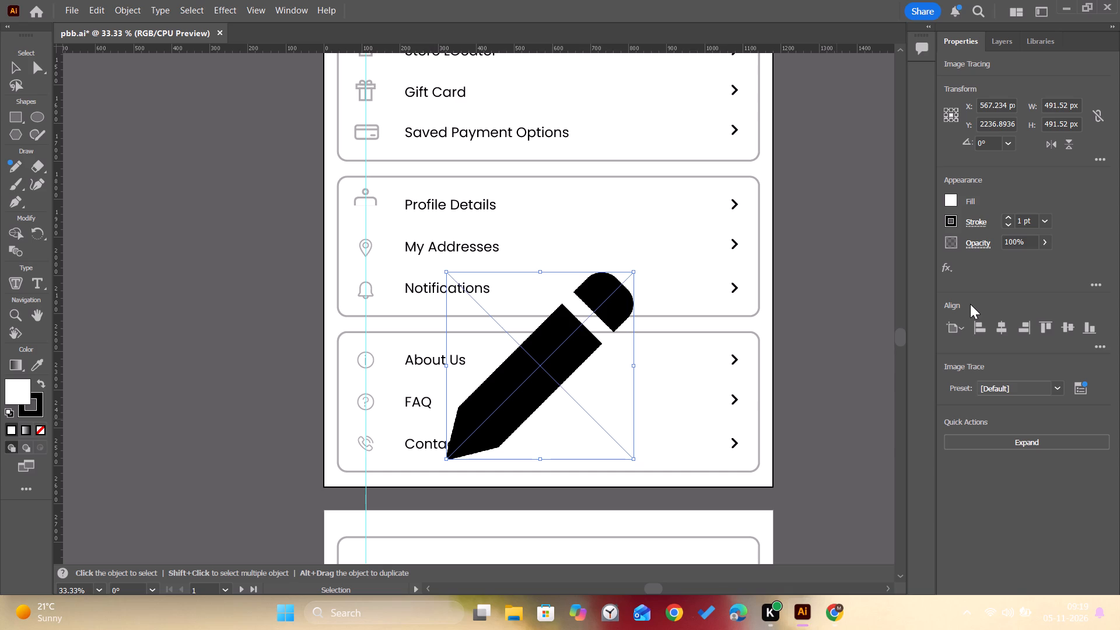
left_click(1014, 449)
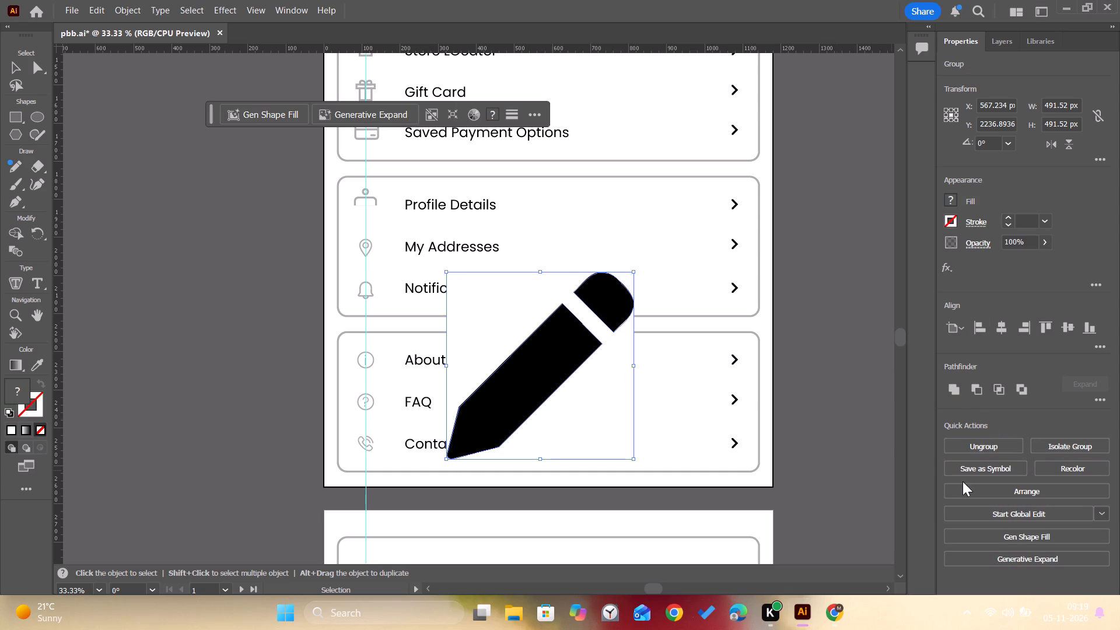
Ungroup the expanded pencil tracing and delete its white background shape around the pencil.
right_click(490, 356)
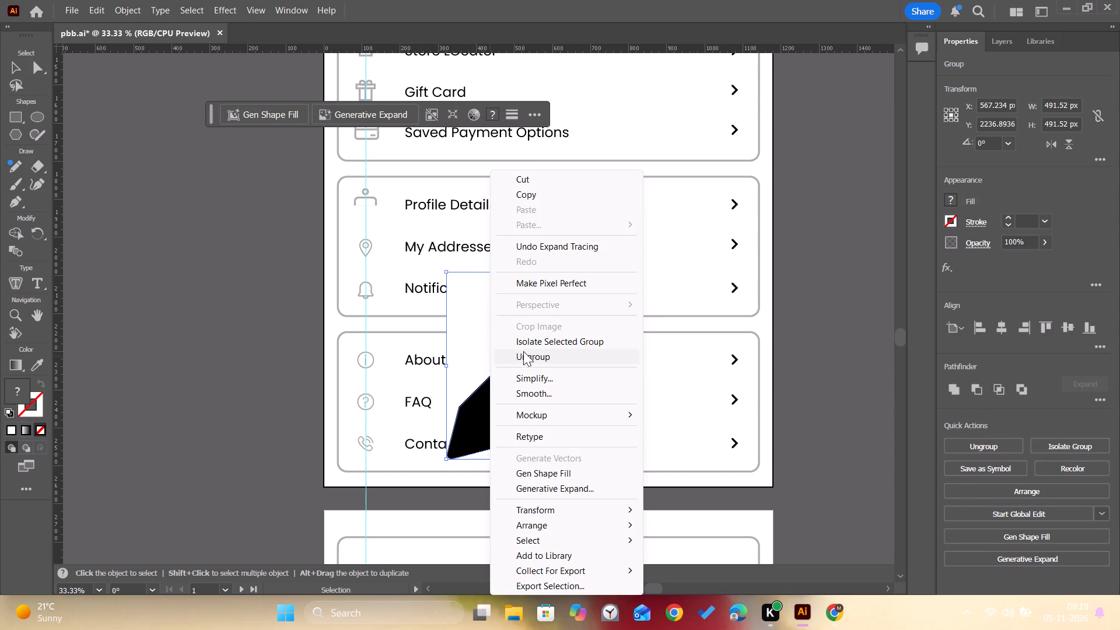
left_click(523, 351)
left_click(838, 362)
left_click(612, 375)
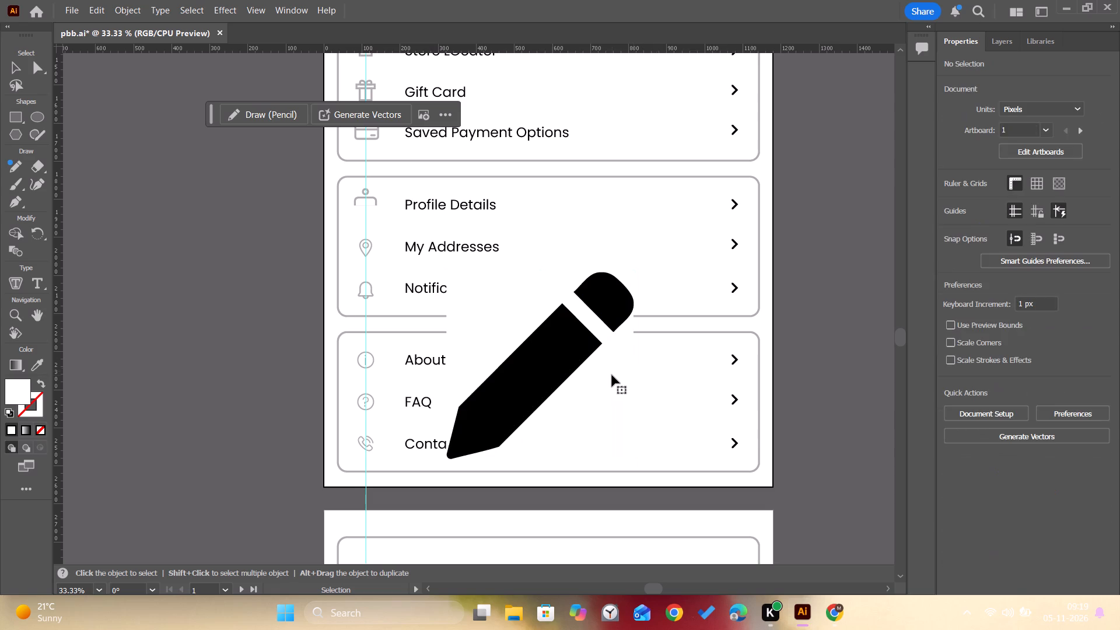
key("Delete")
Fill both pencil parts, the body and the eraser end, with white.
left_click(583, 362)
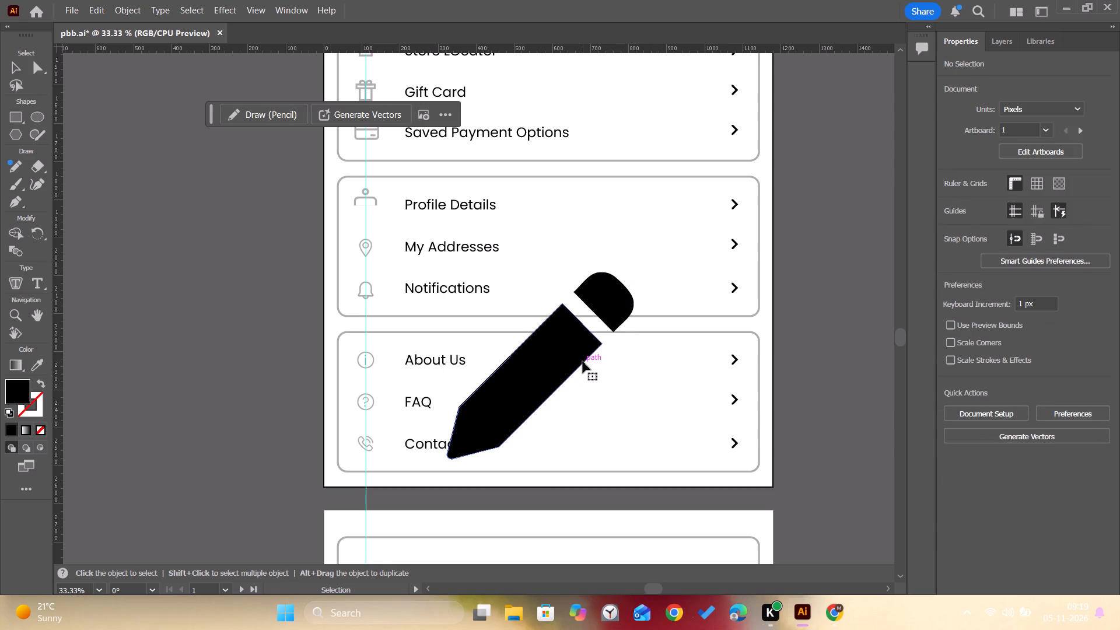
left_click(621, 312, "shift")
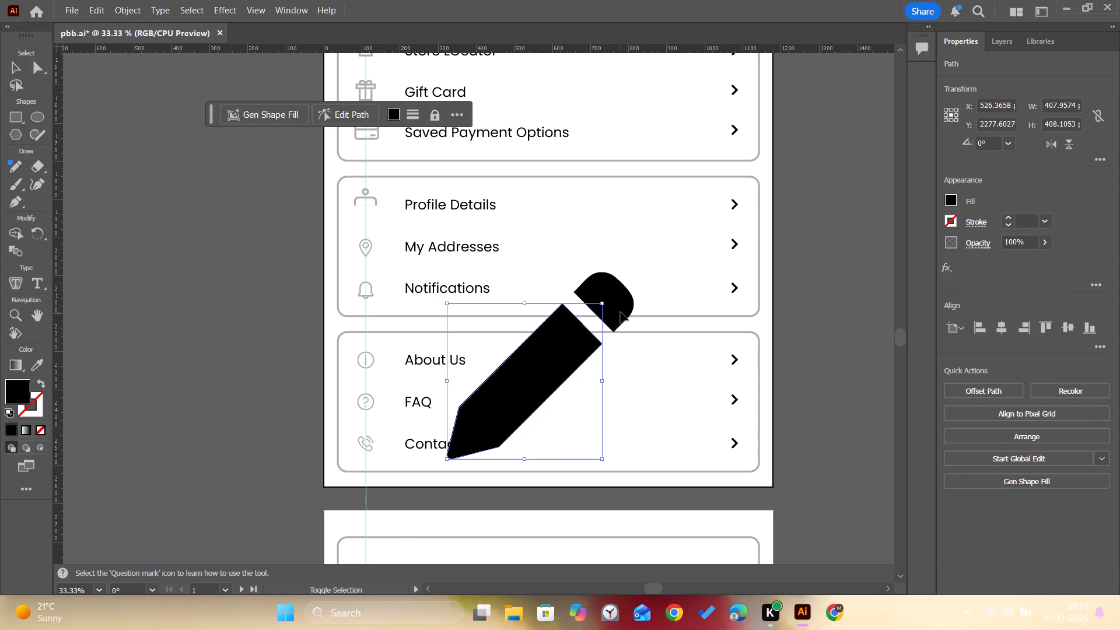
left_click(953, 194)
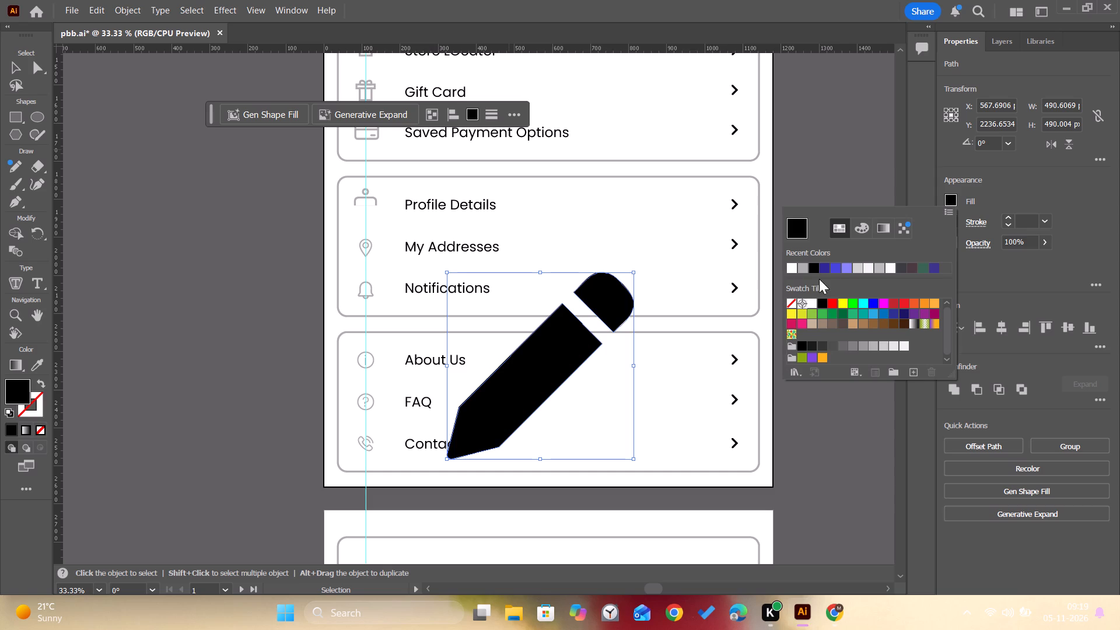
left_click(795, 271)
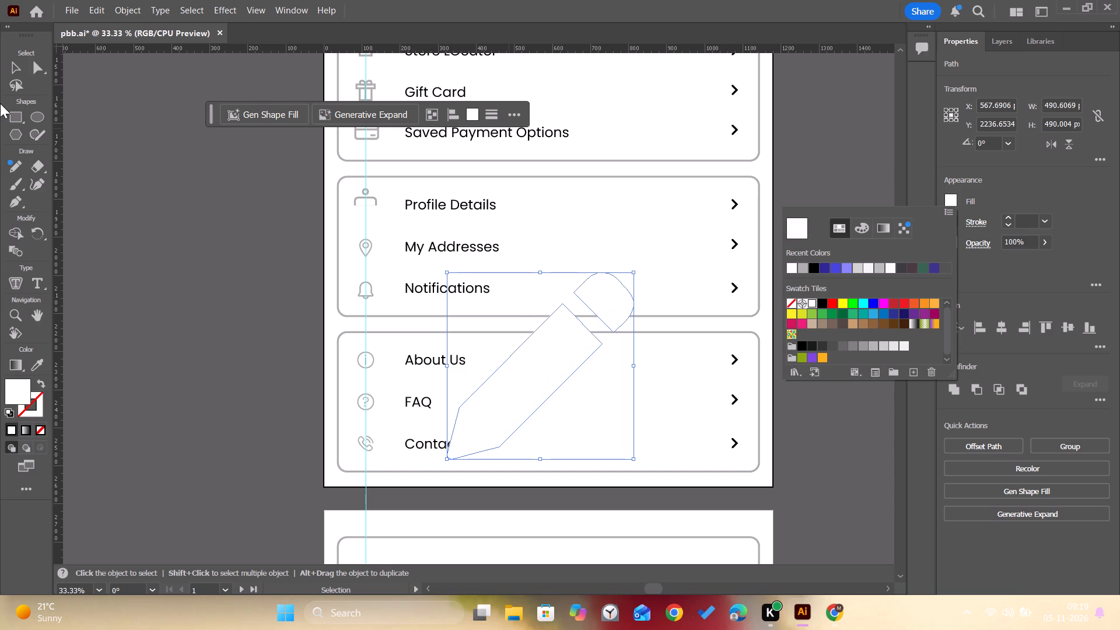
Move the white pencil from the lower menu sections up onto the purple User header of the first artboard.
left_click(16, 71)
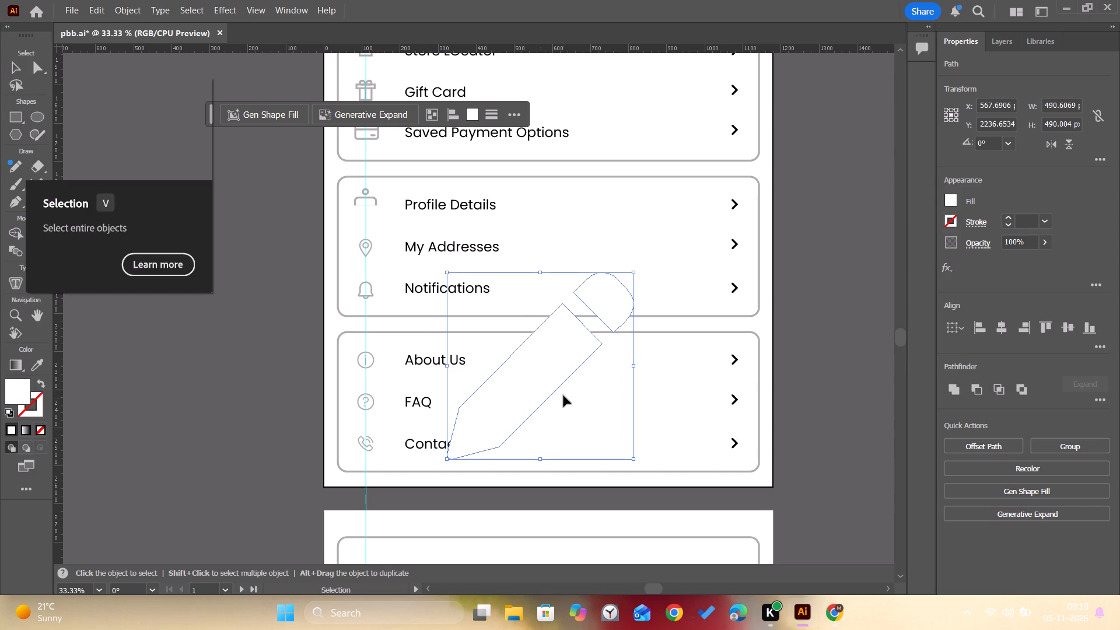
scroll(563, 391, "down", 1, "alt")
key("space")
key("space")
key("space")
key("space")
key("space")
key("space")
key("space")
key("space")
key("space")
key("space")
left_click_drag(566, 370, 569, 382)
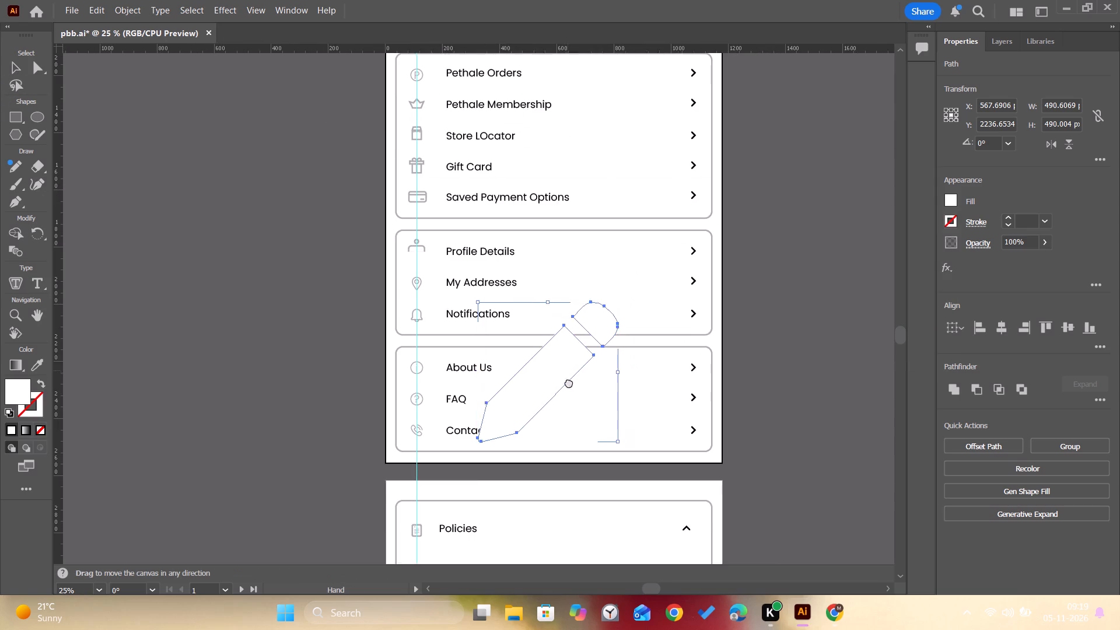
left_click_drag(569, 382, 522, 514)
left_click_drag(521, 511, 618, 119)
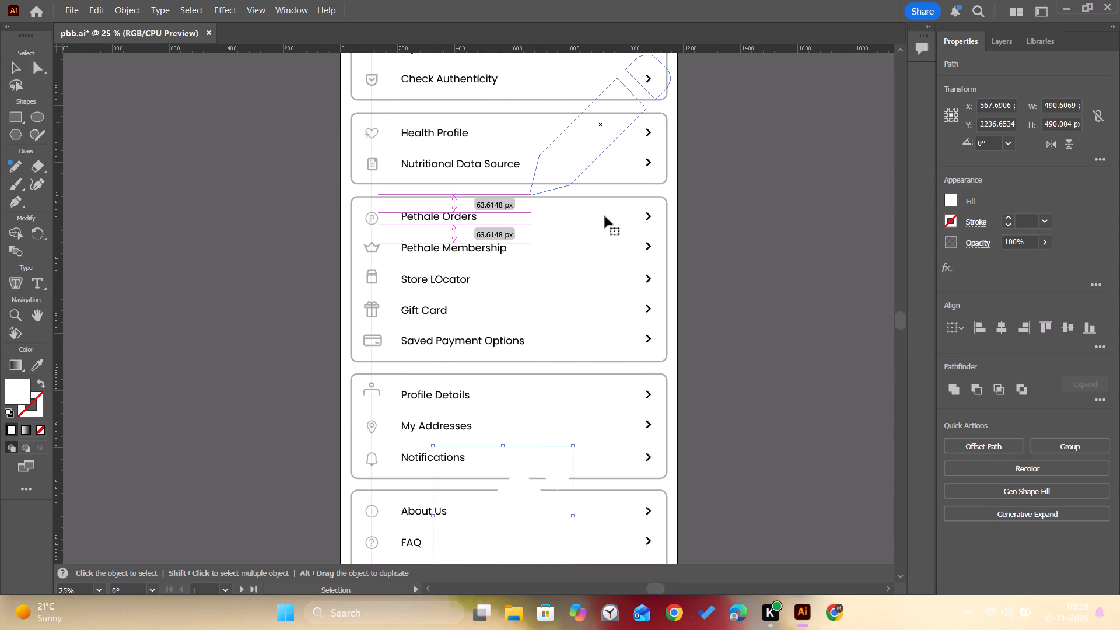
key("space")
key("space")
key("space")
key("space")
key("space")
key("space")
key("space")
key("space")
key("space")
key("space")
key("space")
key("space")
key("space")
key("space")
key("space")
key("space")
key("space")
key("space")
key("space")
key("space")
left_click_drag(604, 220, 639, 132)
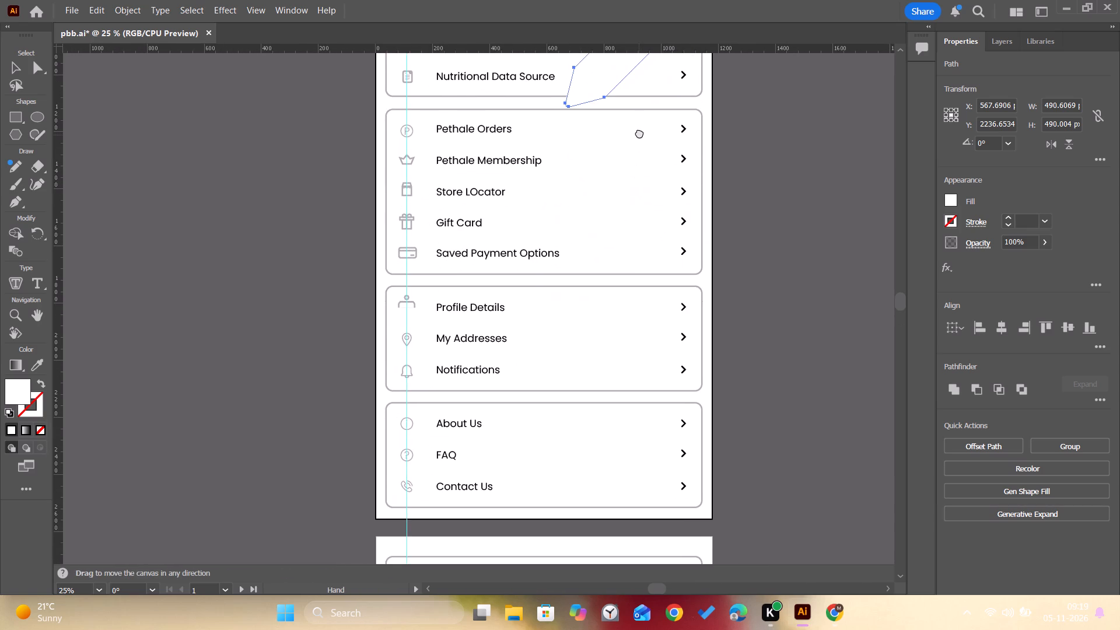
left_click_drag(639, 132, 575, 552)
left_click_drag(558, 498, 574, 297)
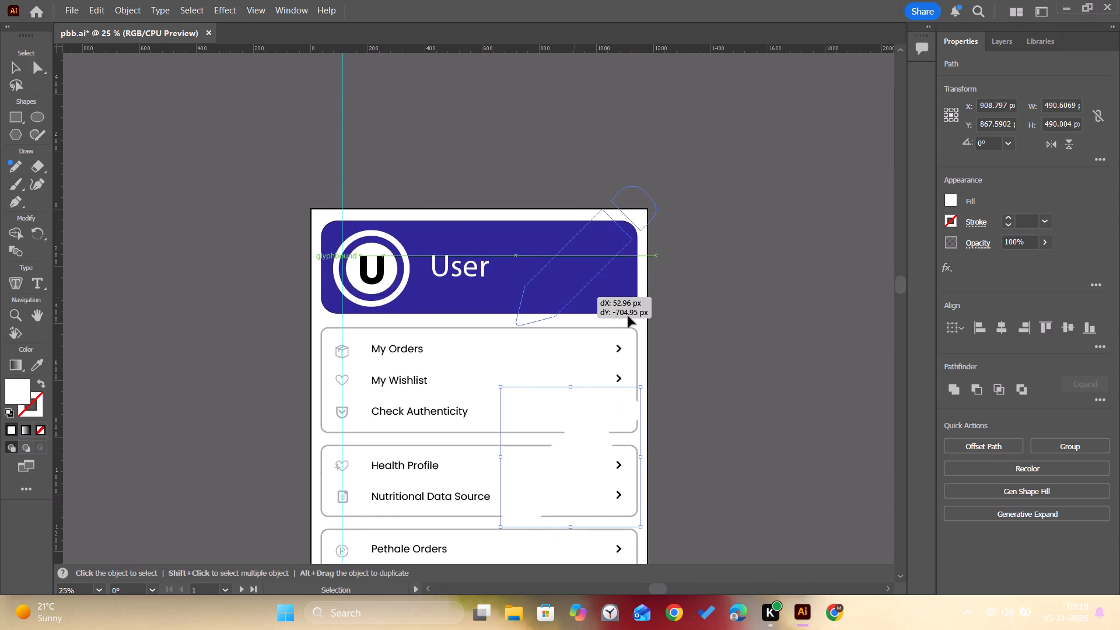
Scale the pencil down proportionally about its centre to about 53 px wide and high.
left_click_drag(656, 326, 655, 323, "alt")
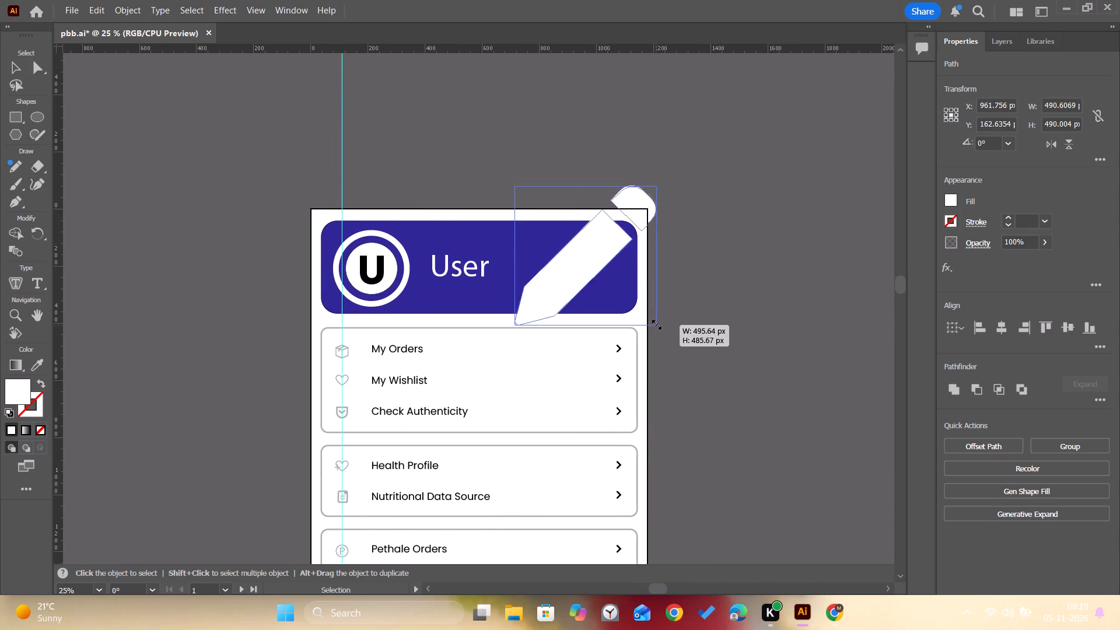
left_click_drag(655, 323, 622, 263, "alt")
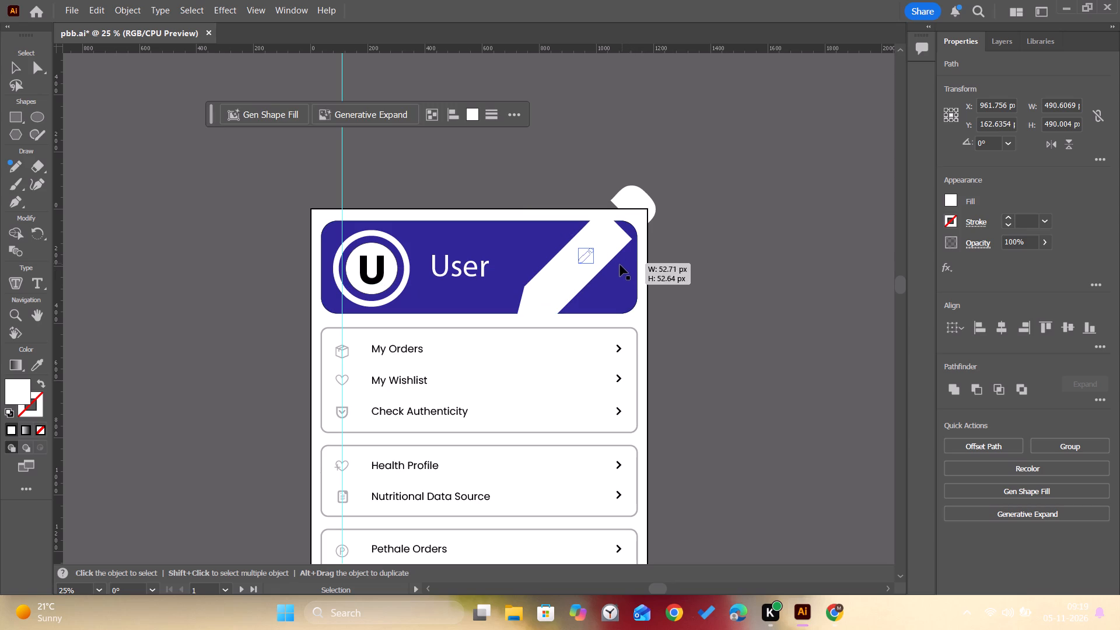
scroll(592, 258, "up", 5, "alt")
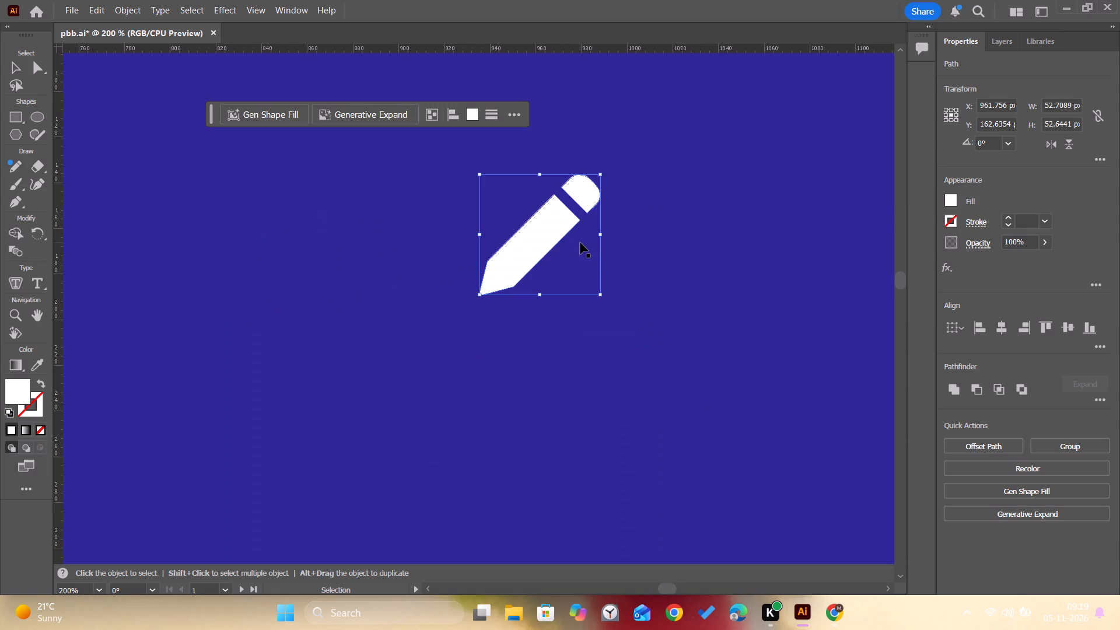
Place the pencil icon near the right end of the User header, vertically centred on it, at about X 1067, Y 203 px.
scroll(580, 243, "down", 2, "alt")
key("space")
key("space")
key("space")
key("space")
key("space")
key("space")
key("space")
key("space")
key("space")
key("space")
key("space")
left_click_drag(631, 282, 605, 307)
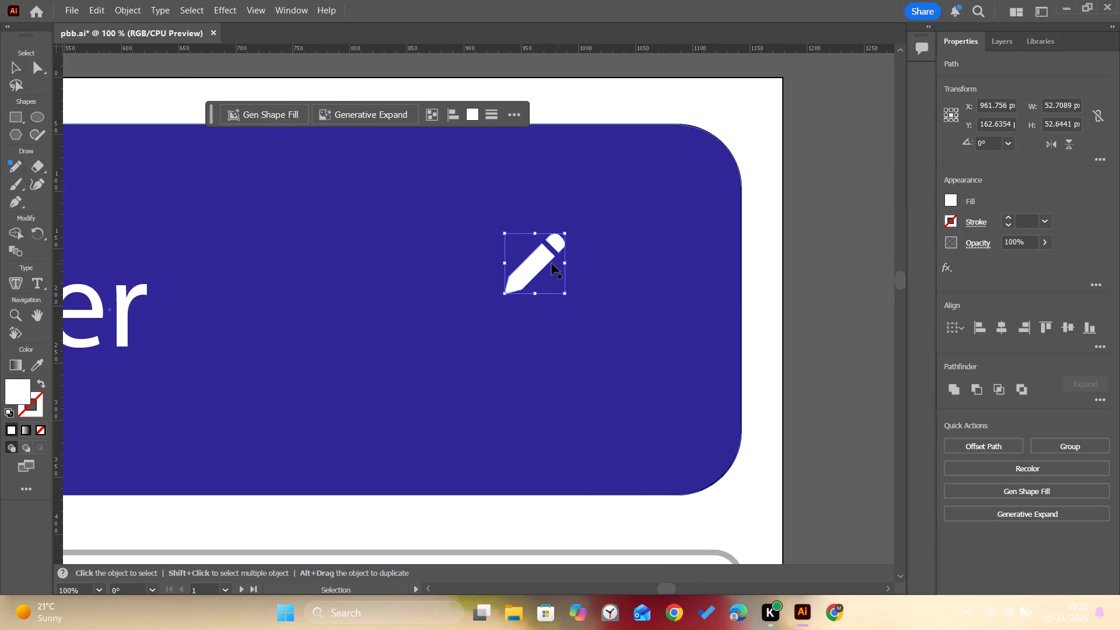
left_click_drag(544, 265, 654, 318)
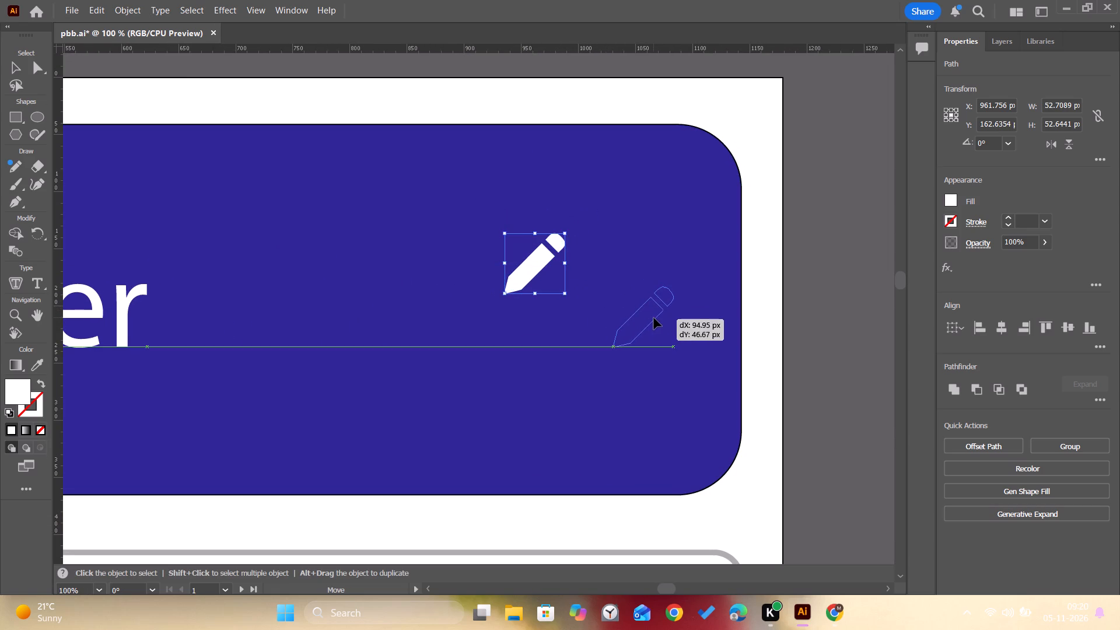
left_click_drag(654, 318, 665, 311)
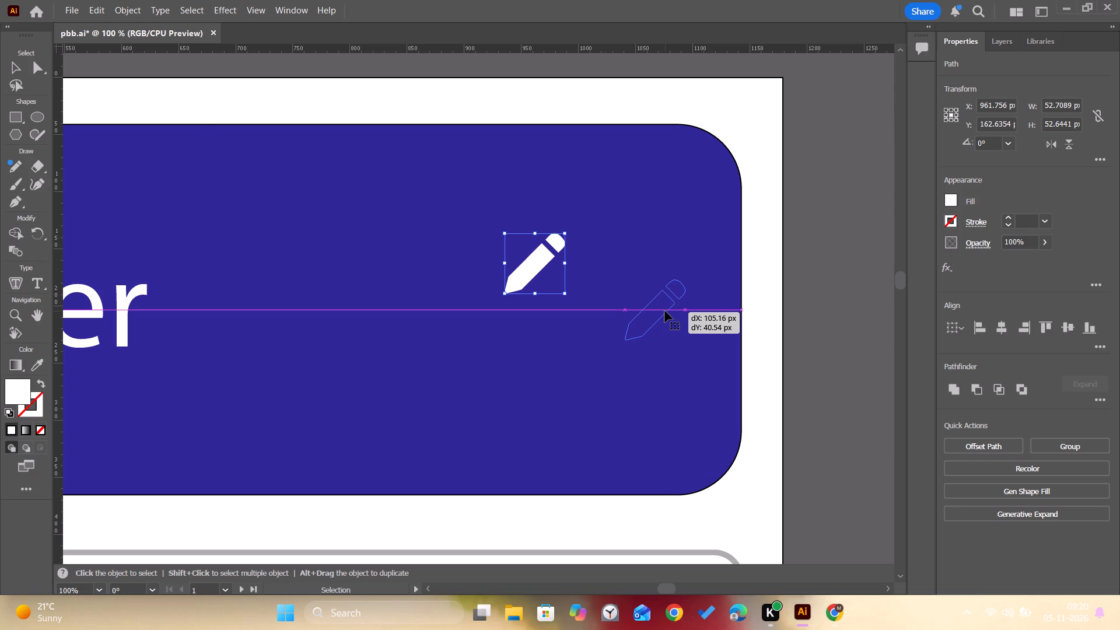
key("ctrl+0")
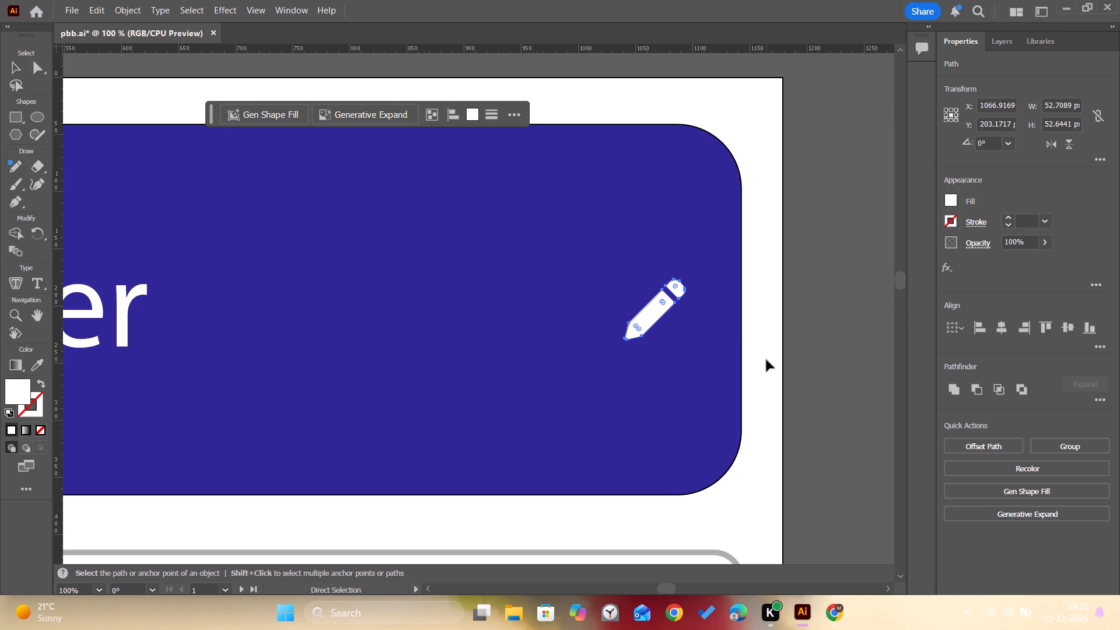
left_click(764, 354)
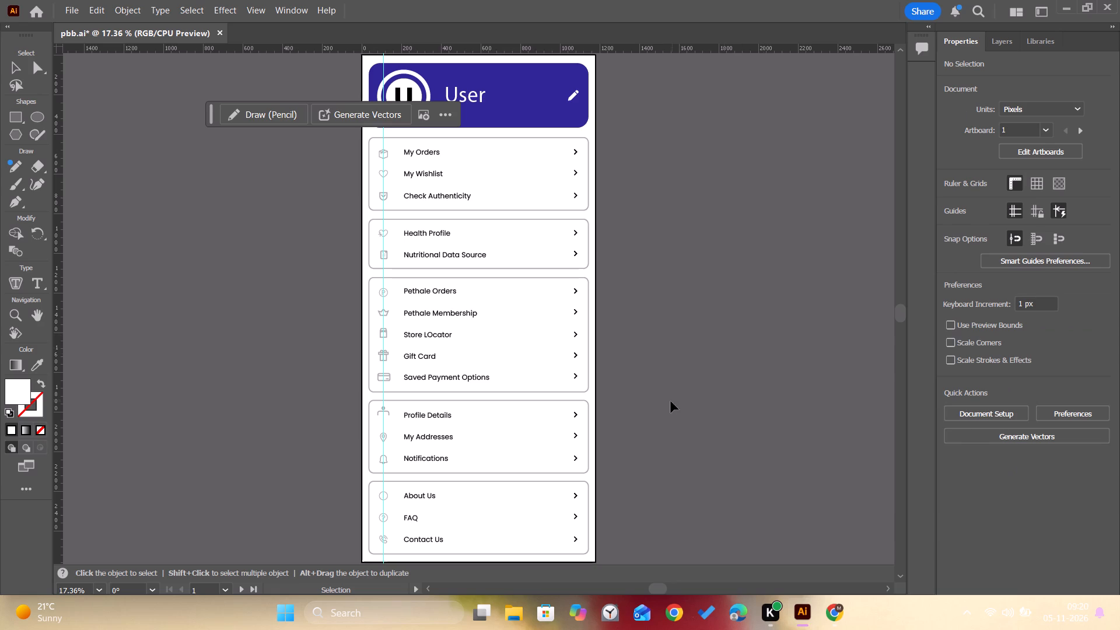
Review the layout of both profile artboards, from the User header through the menu sections to Policies and Logout.
left_click(794, 290)
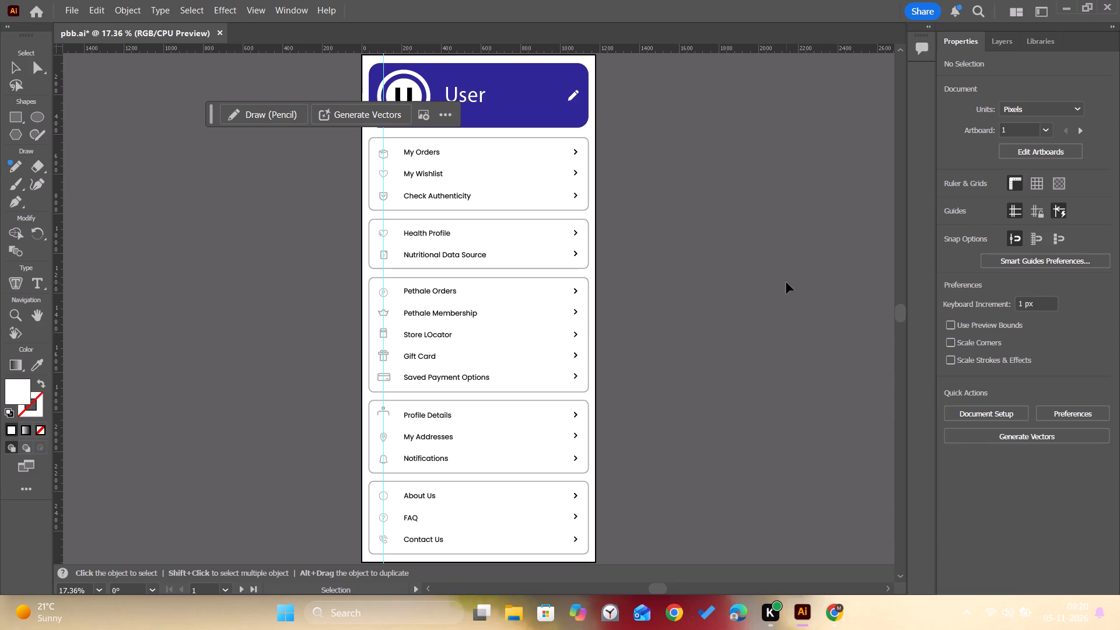
key("space")
key("space")
key("space")
key("space")
key("space")
key("space")
key("space")
key("space")
key("space")
key("space")
key("space")
key("space")
key("space")
key("space")
key("space")
key("space")
key("space")
key("space")
key("space")
key("space")
left_click_drag(734, 275, 811, 264)
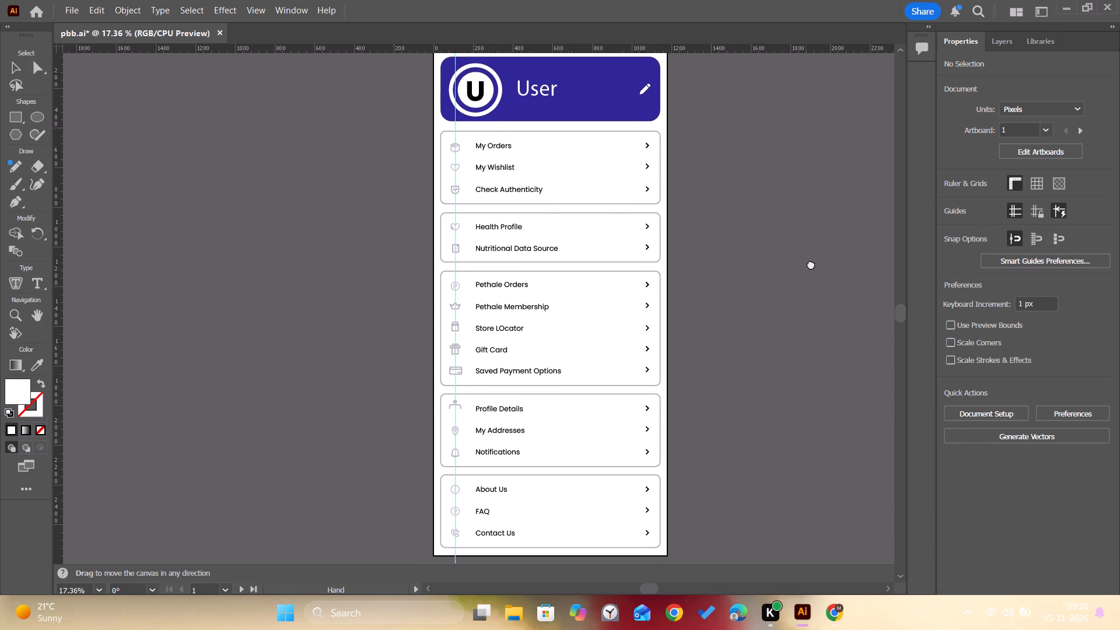
left_click_drag(811, 264, 834, 239)
key("space")
key("space")
key("space")
key("space")
key("space")
key("space")
key("space")
key("space")
key("space")
key("space")
key("space")
key("space")
key("space")
key("space")
key("space")
key("space")
key("space")
key("space")
key("space")
left_click_drag(652, 368, 653, 311)
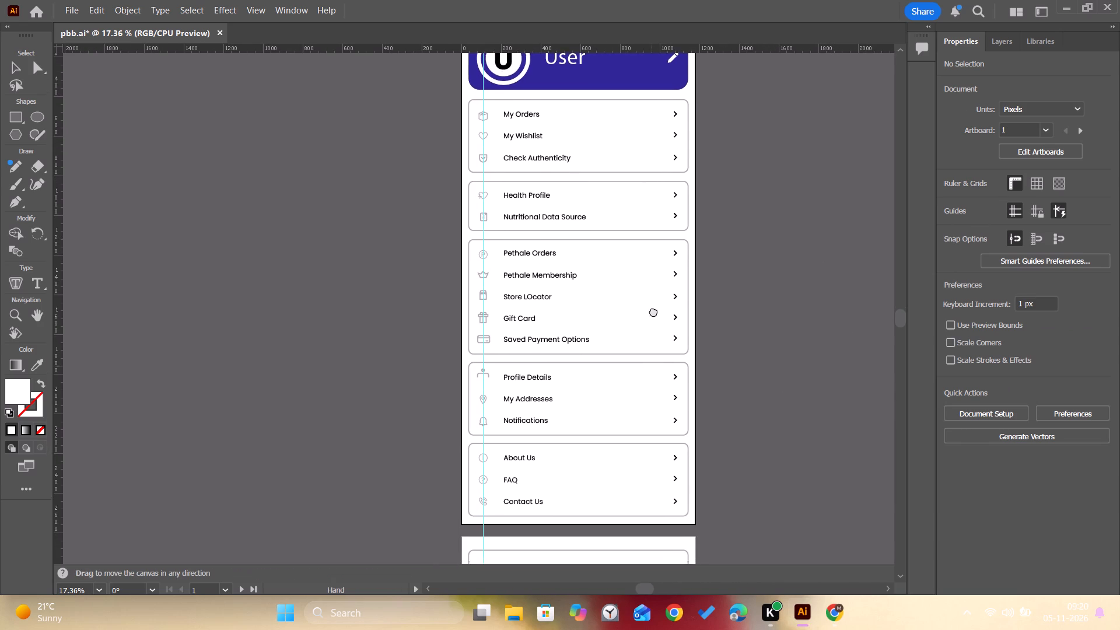
left_click_drag(653, 311, 673, 184)
scroll(654, 306, "down", 5)
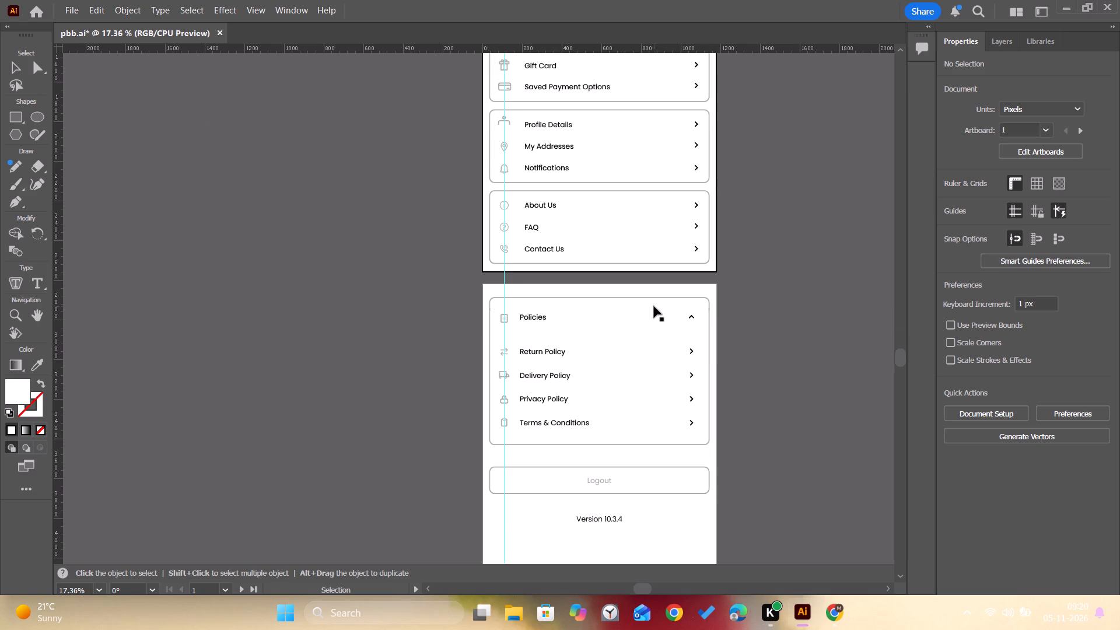
scroll(654, 306, "down", 2)
scroll(654, 306, "down", 1, "alt")
key("space")
key("space")
key("space")
key("space")
key("space")
key("space")
key("space")
key("space")
key("space")
key("space")
key("space")
key("space")
key("space")
key("space")
left_click_drag(663, 292, 650, 311)
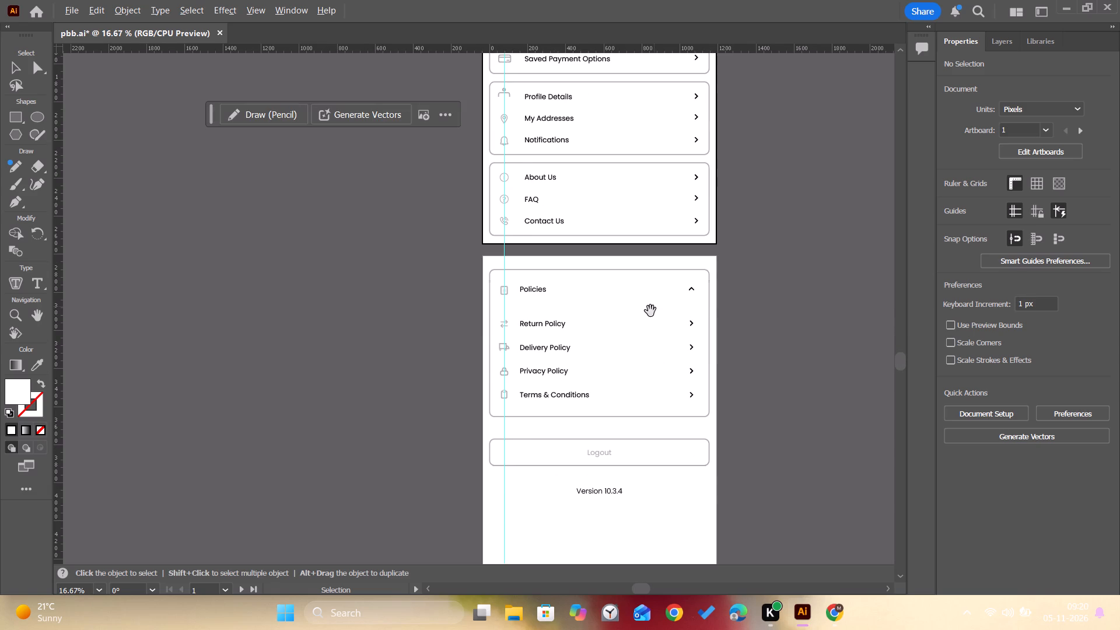
left_click_drag(650, 311, 600, 376)
scroll(674, 345, "down", 2, "alt")
key("space")
key("space")
key("space")
key("space")
key("space")
key("space")
key("space")
key("space")
key("space")
key("space")
key("space")
key("space")
key("space")
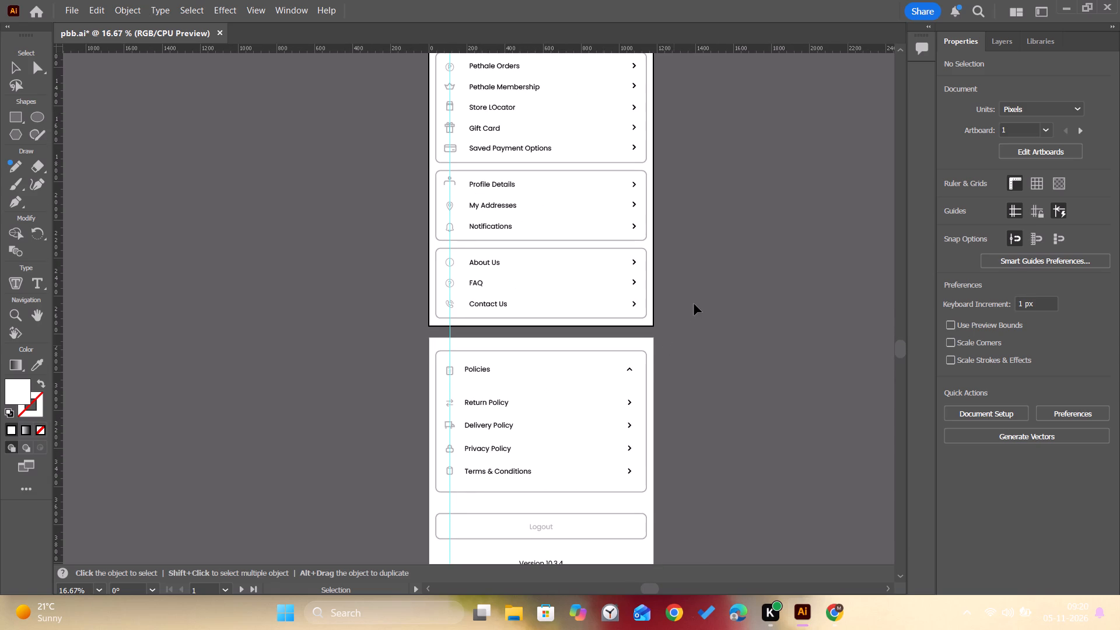
Examine the complete profile layout on both artboards, from the User header down to the Policies and Logout sections.
left_click_drag(694, 304, 663, 370)
key("space")
key("space")
key("space")
key("space")
key("space")
key("space")
key("space")
key("space")
key("space")
key("space")
key("space")
key("space")
key("space")
key("space")
key("space")
key("space")
key("space")
key("space")
key("space")
key("space")
left_click_drag(670, 292, 641, 282)
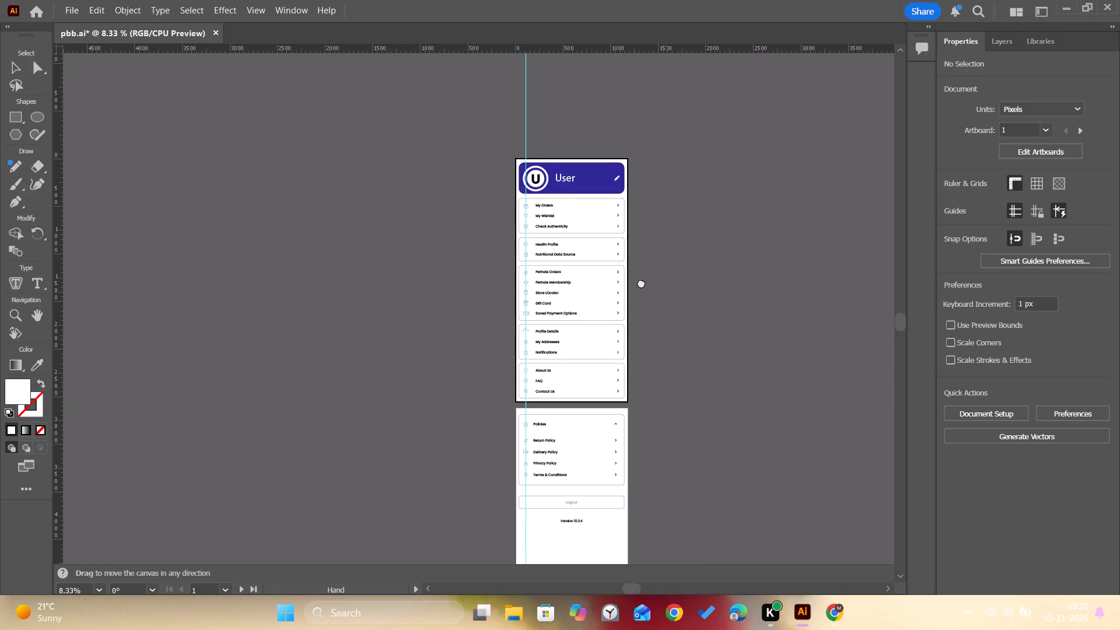
left_click_drag(641, 282, 559, 195)
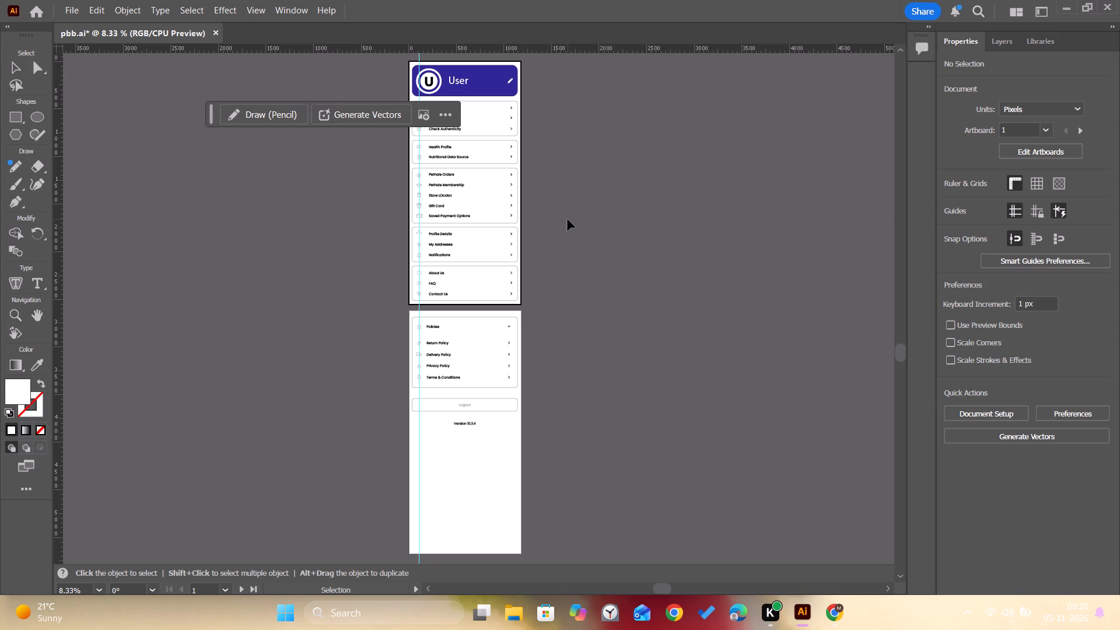
key("space")
key("space")
key("space")
key("space")
key("space")
key("space")
key("space")
key("space")
key("space")
key("space")
key("space")
key("space")
key("space")
key("space")
key("space")
key("space")
key("space")
key("space")
key("space")
key("space")
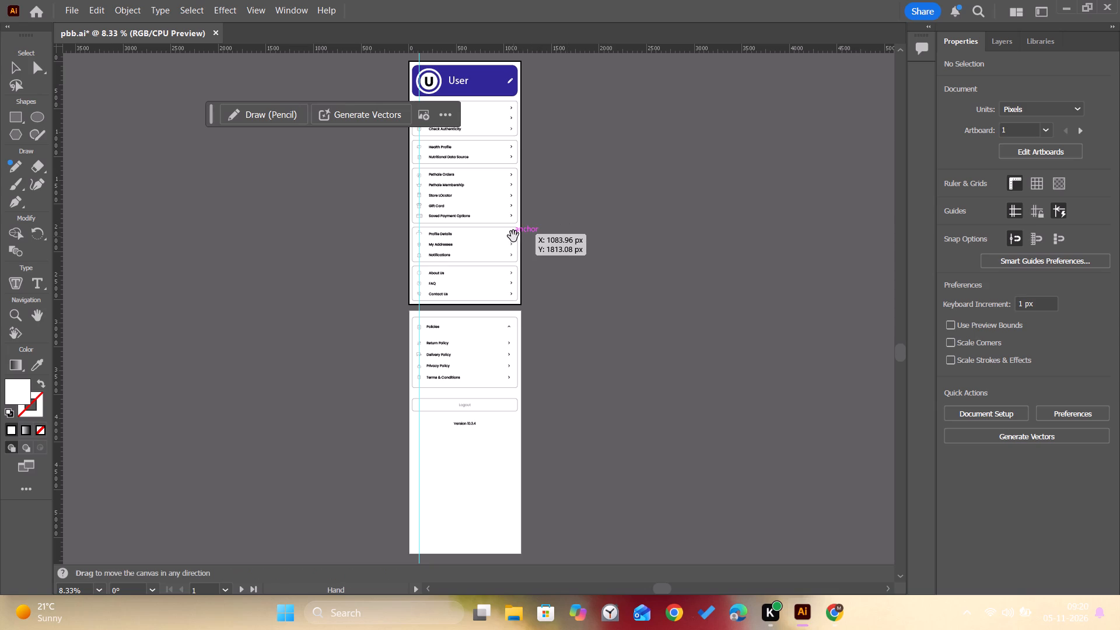
left_click_drag(513, 236, 556, 282)
scroll(468, 329, "up", 1, "alt")
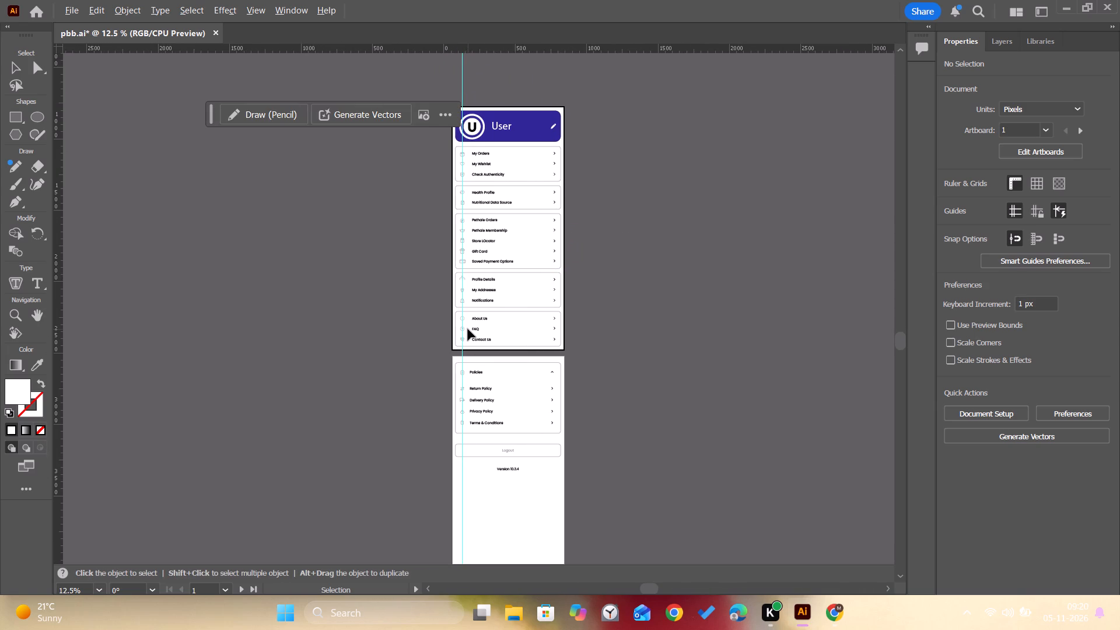
scroll(468, 329, "up", 2, "alt")
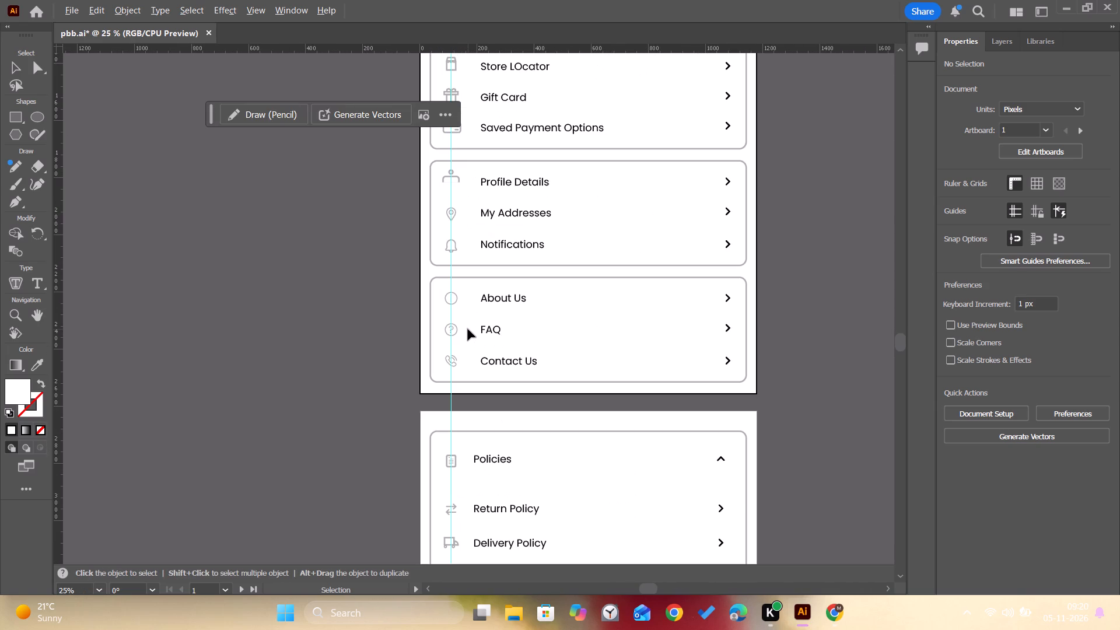
scroll(468, 329, "down", 1, "alt")
key("space")
key("space")
key("space")
key("space")
key("space")
key("space")
key("space")
key("space")
key("space")
key("space")
key("space")
key("space")
key("space")
key("space")
key("space")
key("space")
key("space")
key("space")
key("space")
key("space")
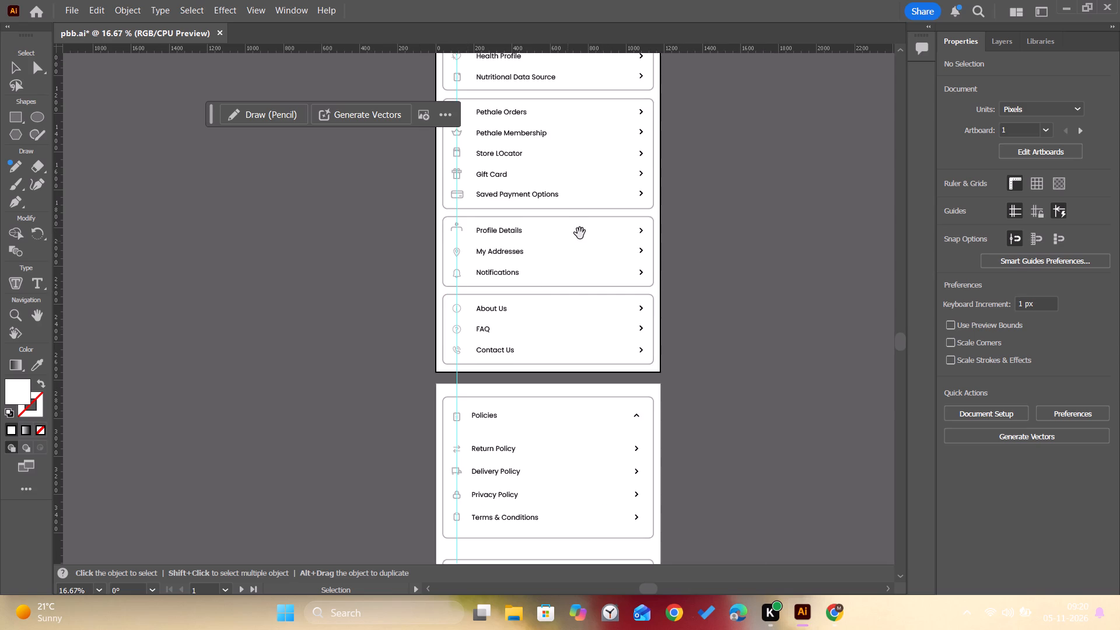
left_click_drag(580, 233, 436, 371)
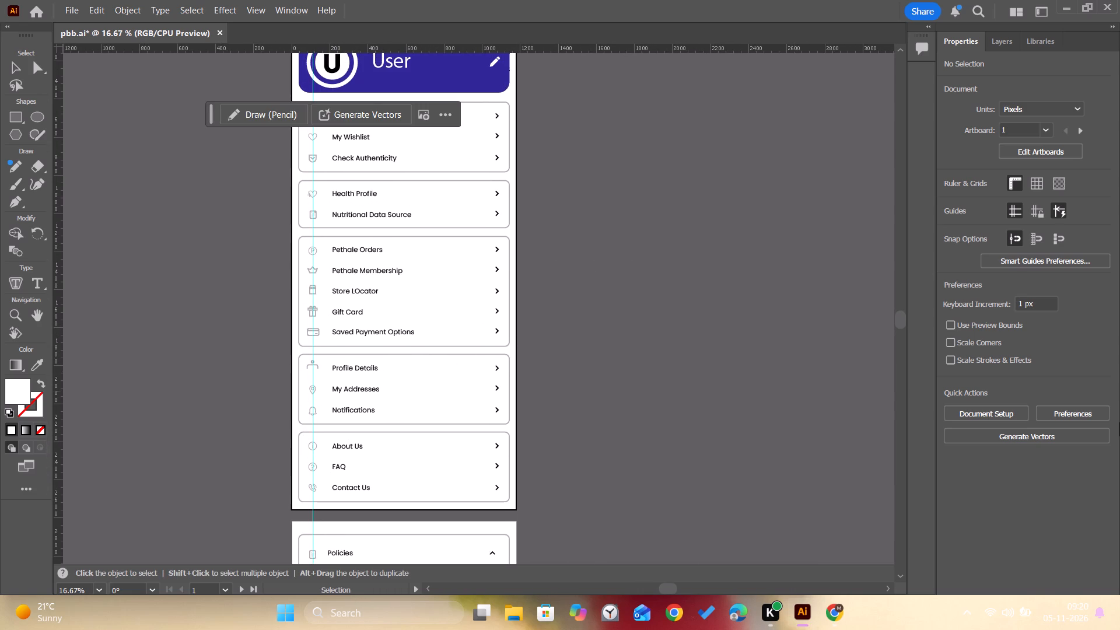
Add a new 1179 × 2556 px artboard directly beside the first profile artboard, level with it.
left_click(1015, 416)
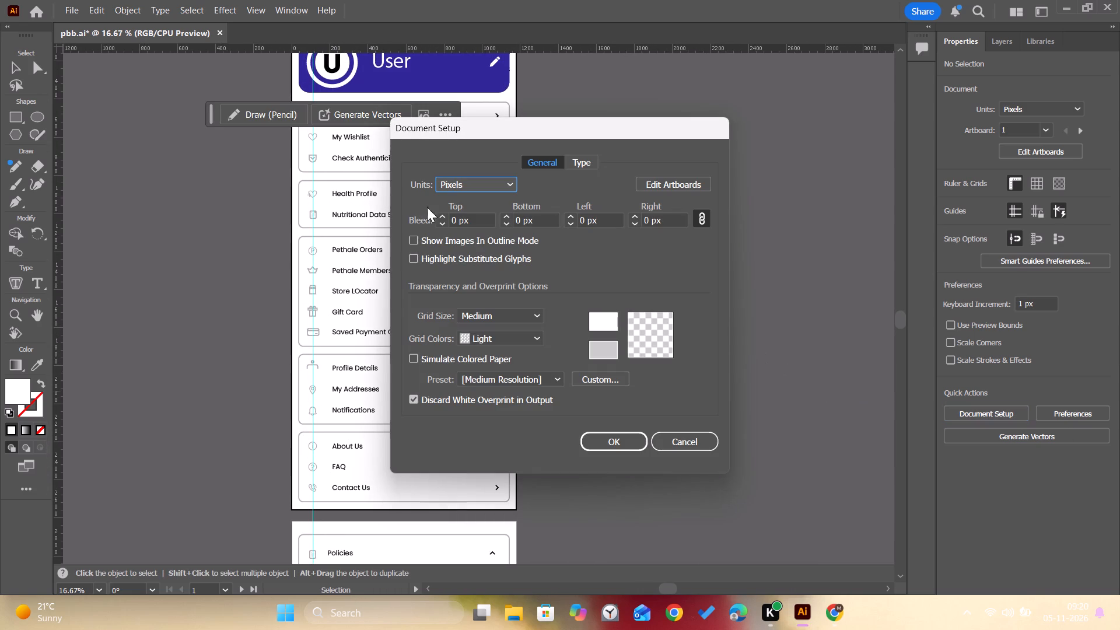
left_click(665, 188)
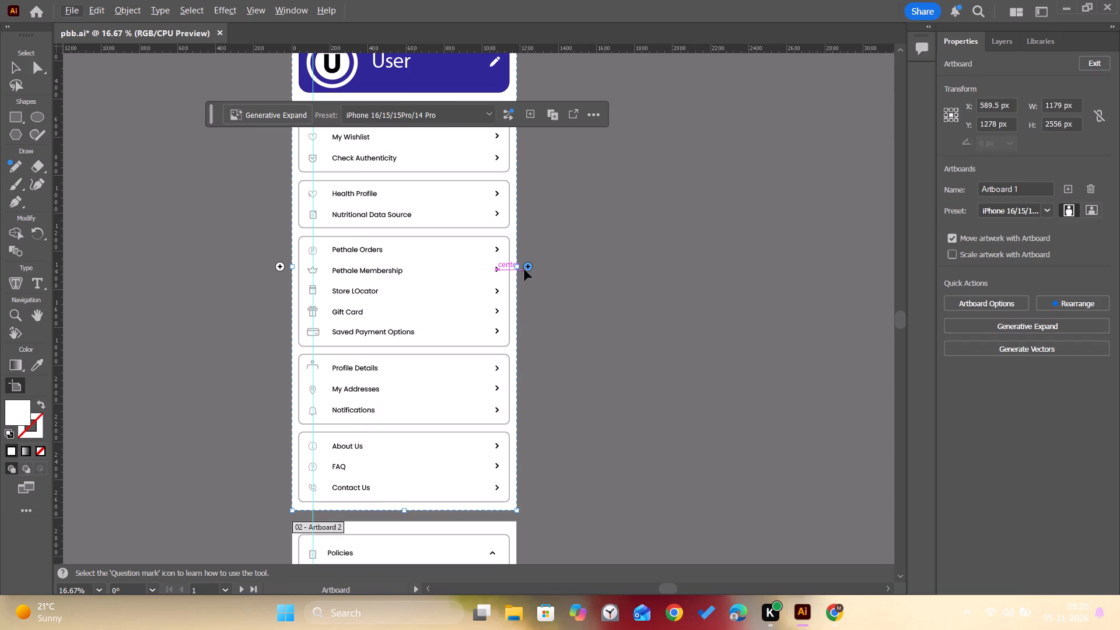
left_click(526, 268)
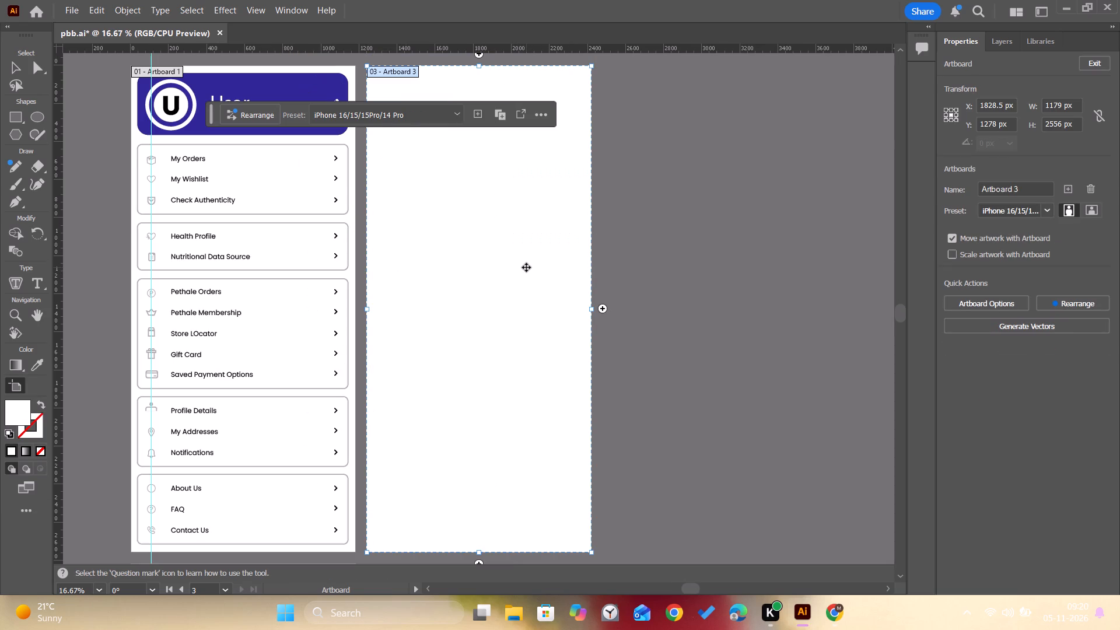
key("v")
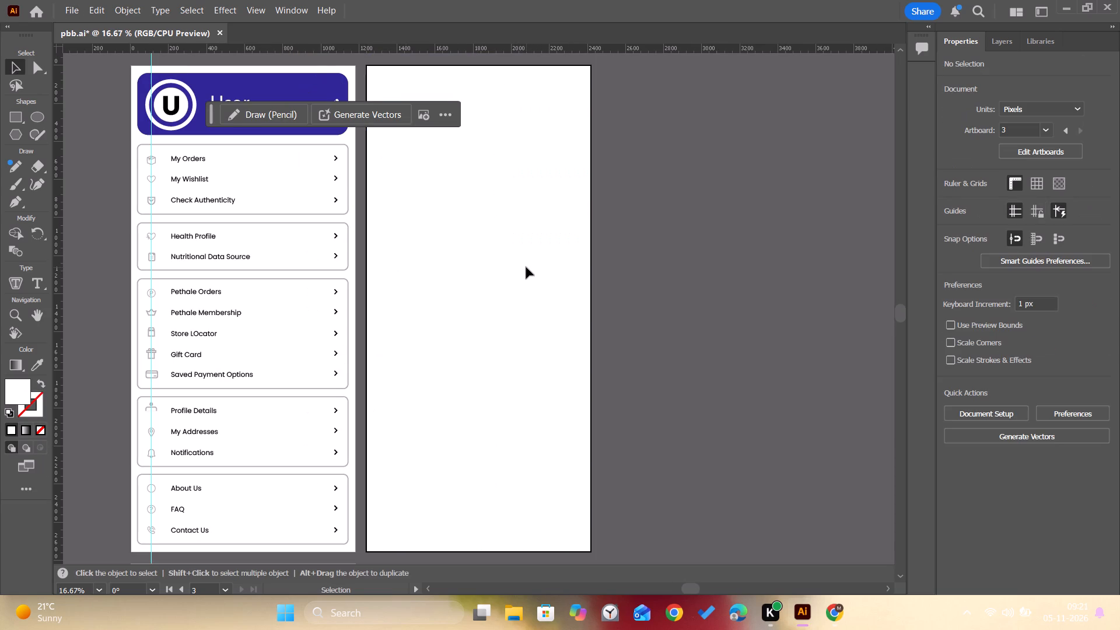
Copy the My Orders row's chevron to the upper-left area of the new artboard, at about X 1373, Y 161 px.
key("space")
key("space")
key("space")
key("space")
key("space")
key("space")
key("space")
key("space")
key("space")
key("space")
key("space")
key("space")
key("space")
key("space")
key("space")
key("space")
key("space")
key("space")
key("space")
key("space")
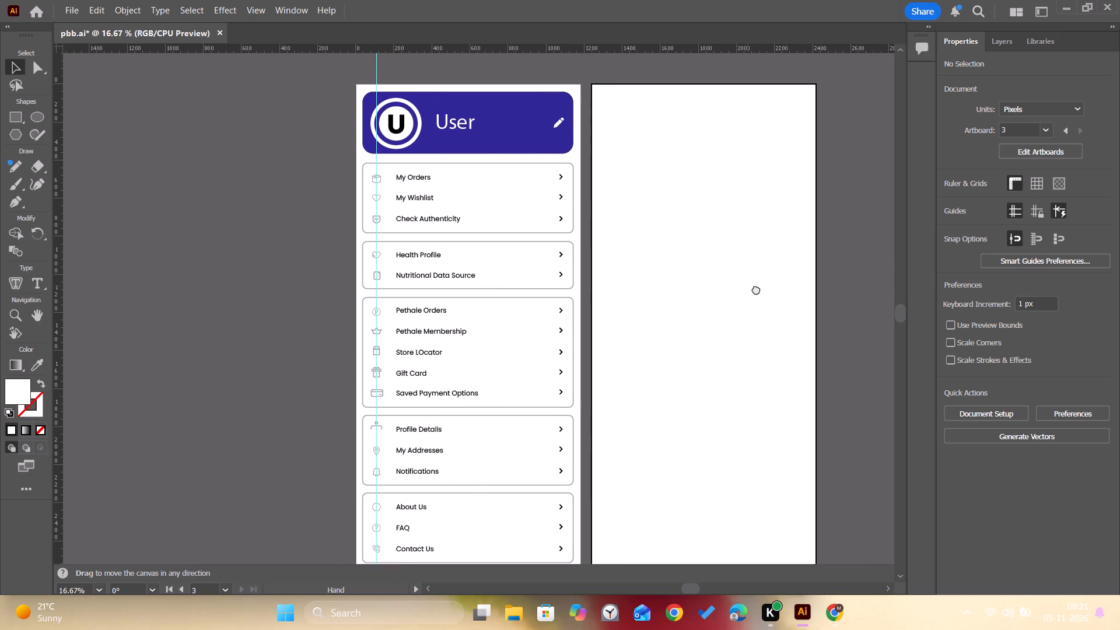
left_click(776, 279)
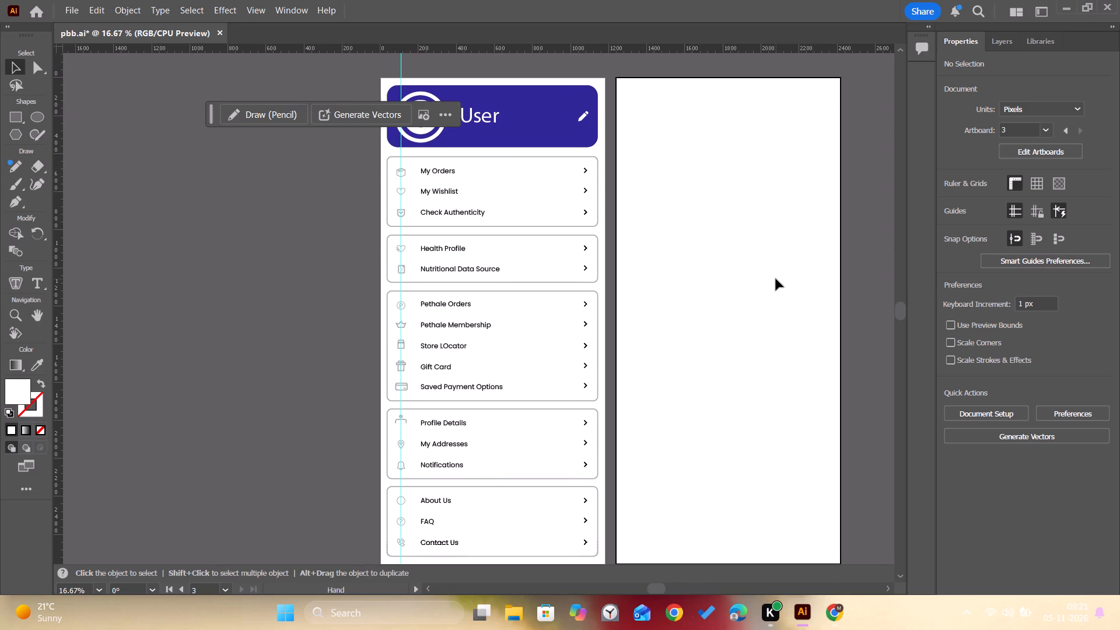
key("space")
key("space")
key("space")
key("space")
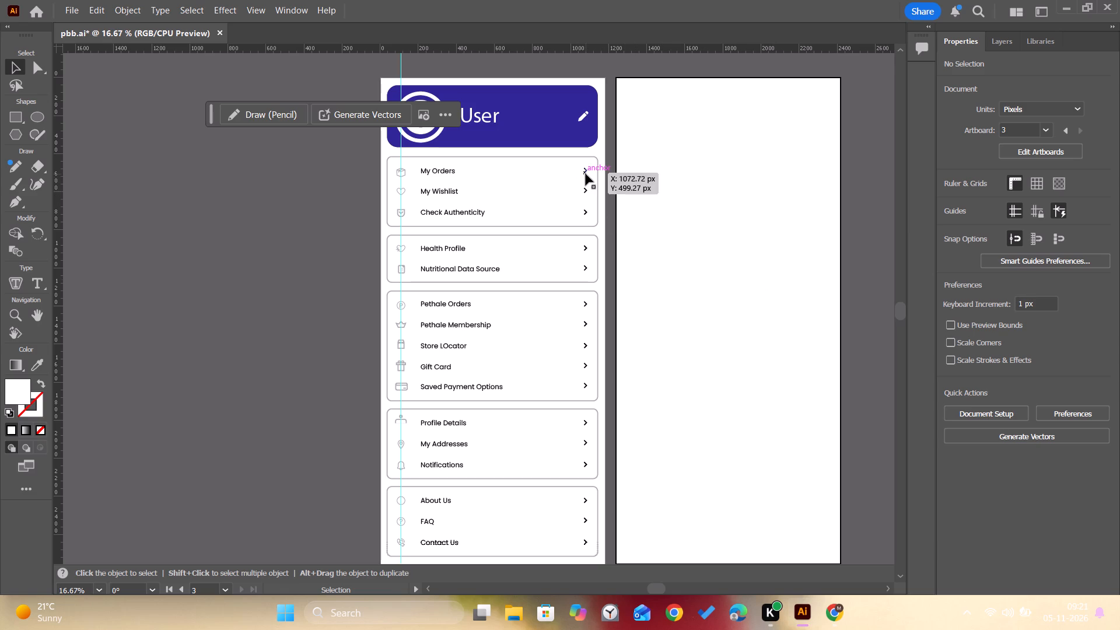
left_click_drag(586, 173, 628, 127, "alt")
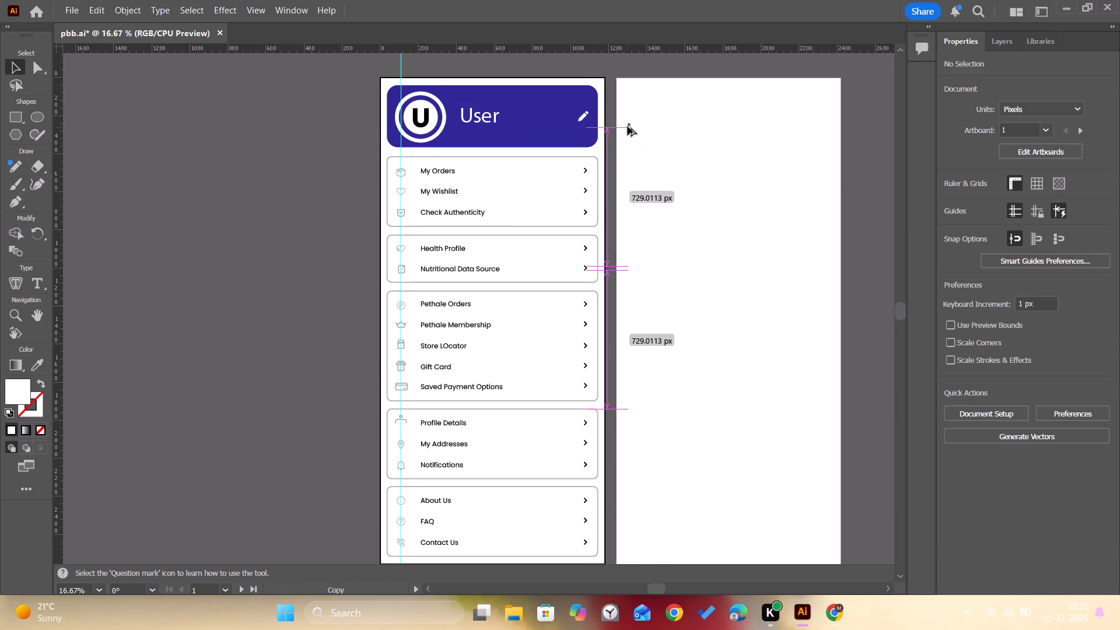
left_click_drag(628, 127, 640, 110, "alt")
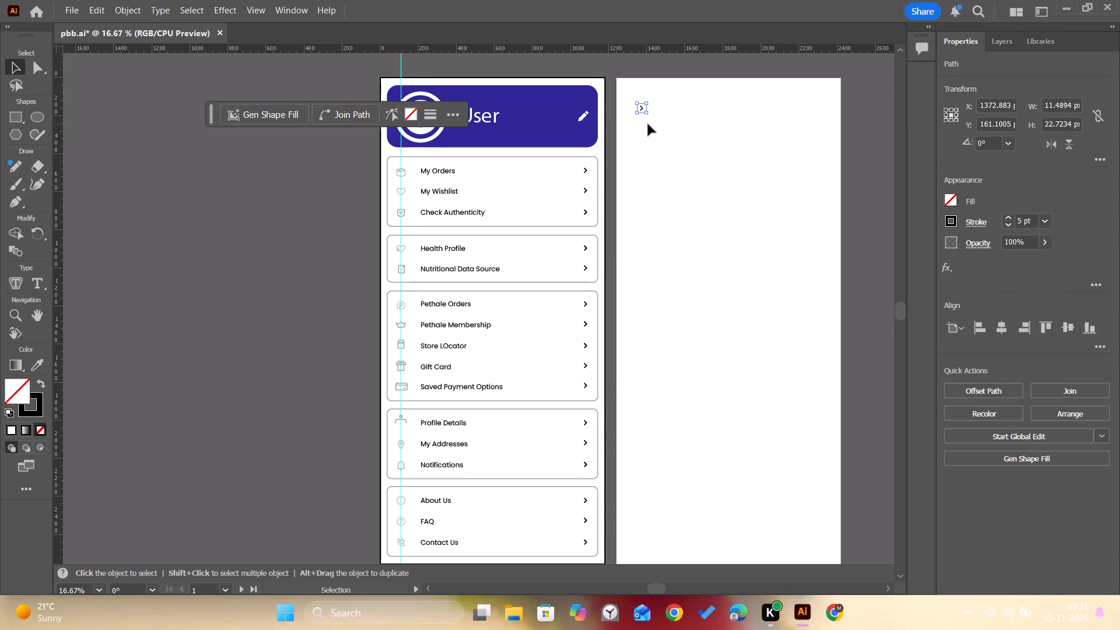
Enlarge the copied chevron about its centre to about 47 × 94 px and rotate it 180° into a back arrow.
left_click_drag(646, 109, 653, 113, "alt")
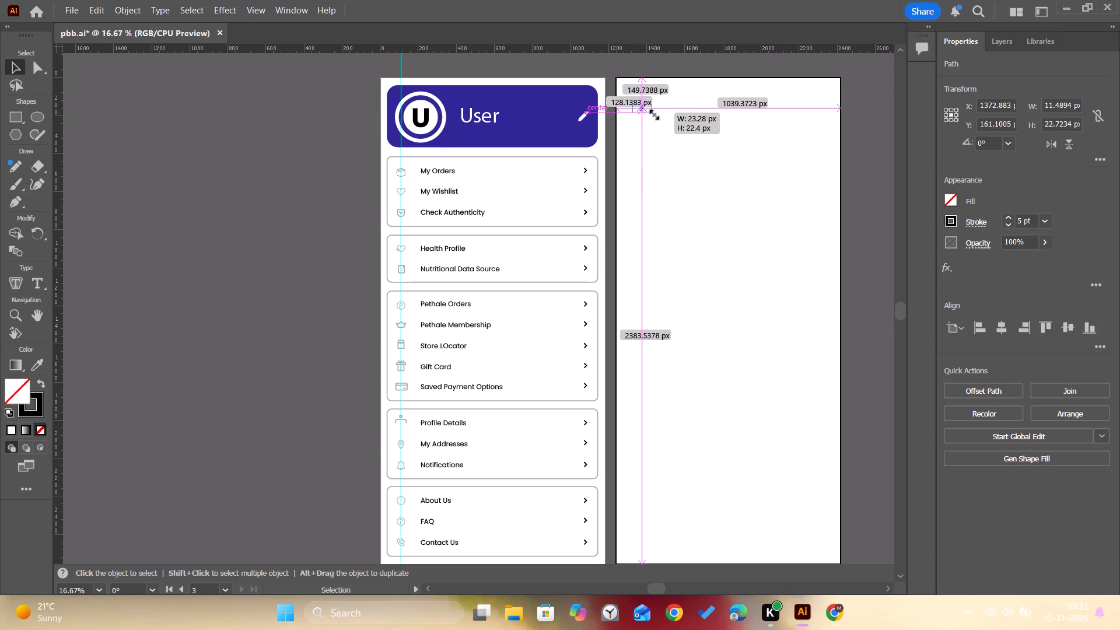
left_click_drag(653, 113, 664, 125, "alt")
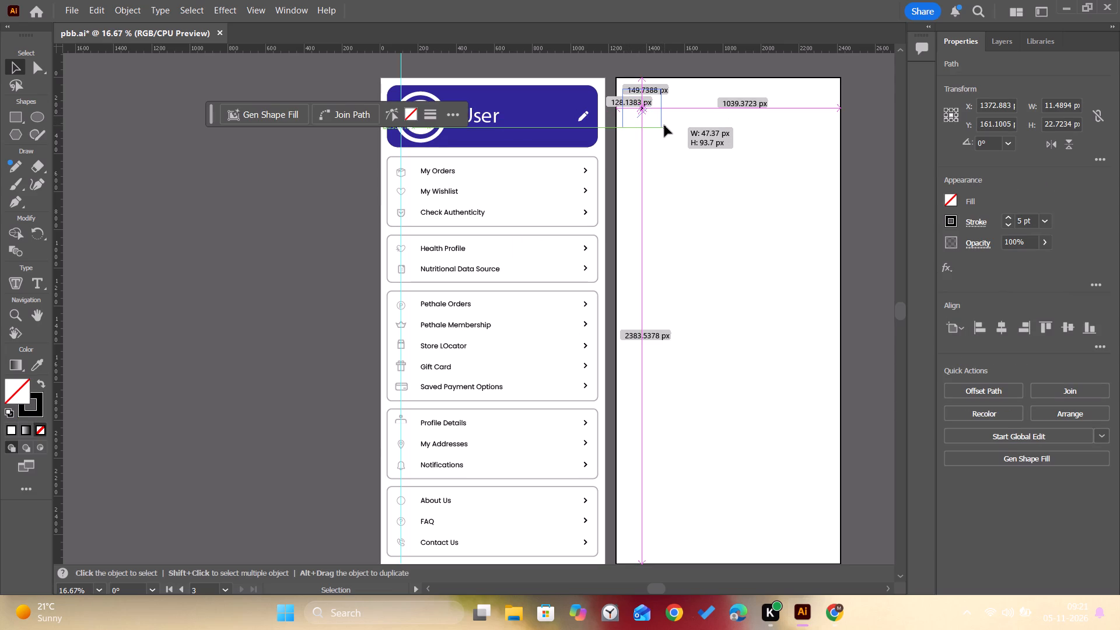
left_click(1010, 145)
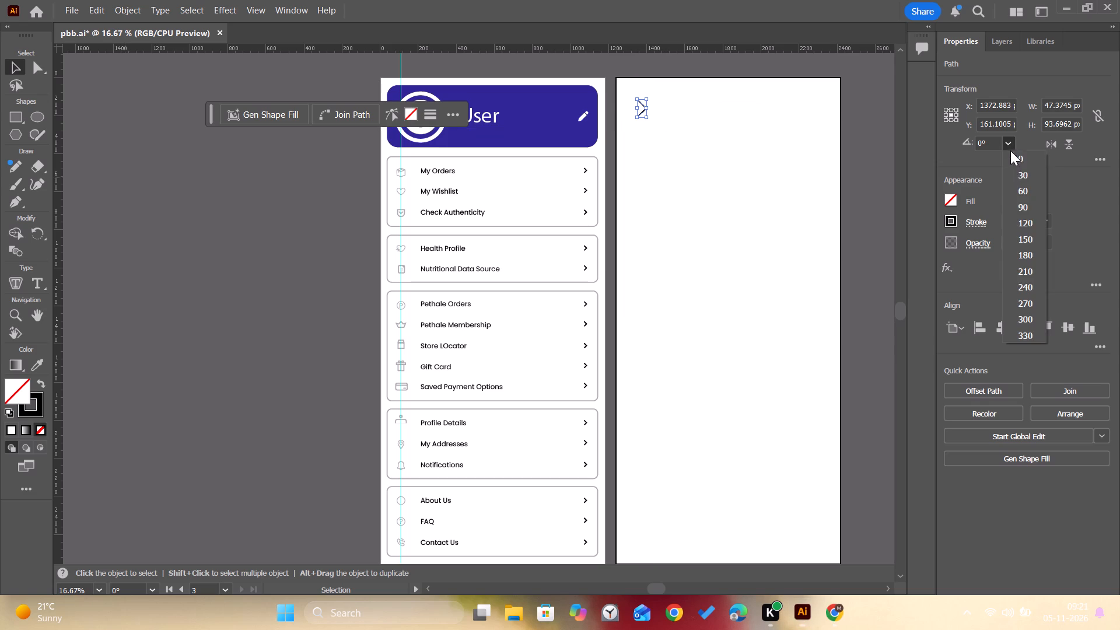
left_click(1022, 260)
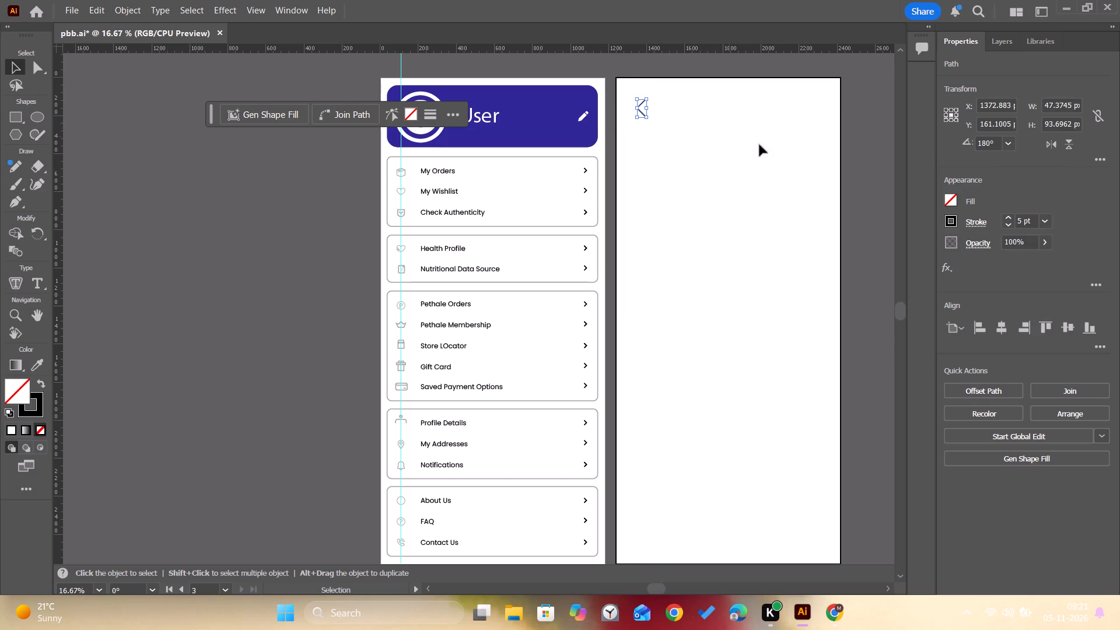
Set the back arrow's stroke weight to 10 pt and deselect it.
left_click(1045, 217)
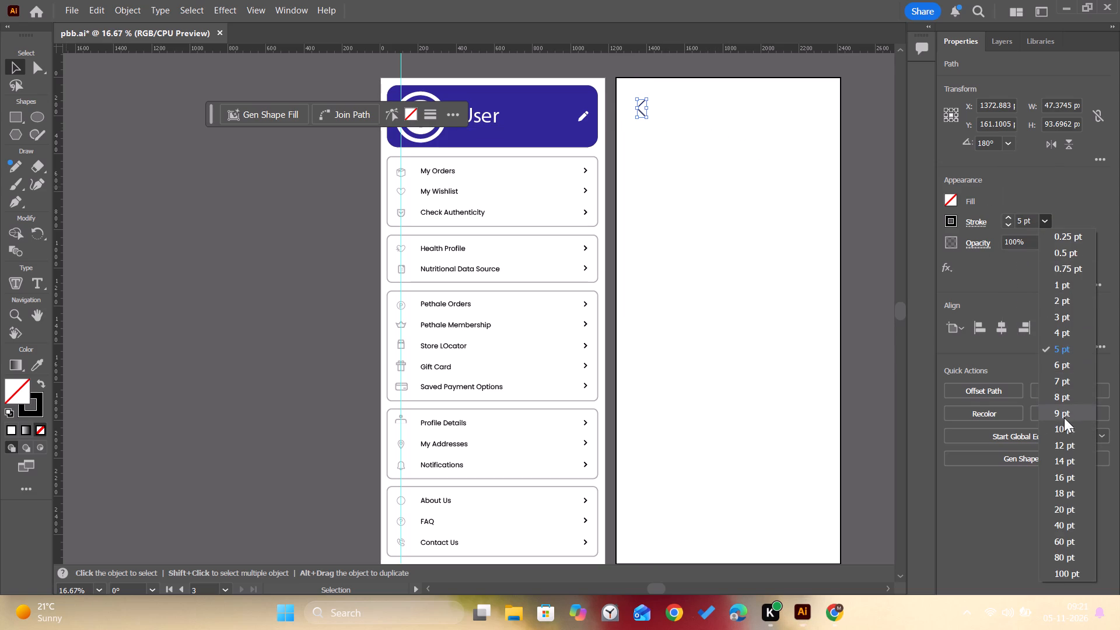
left_click(1065, 423)
scroll(642, 121, "up", 4, "alt")
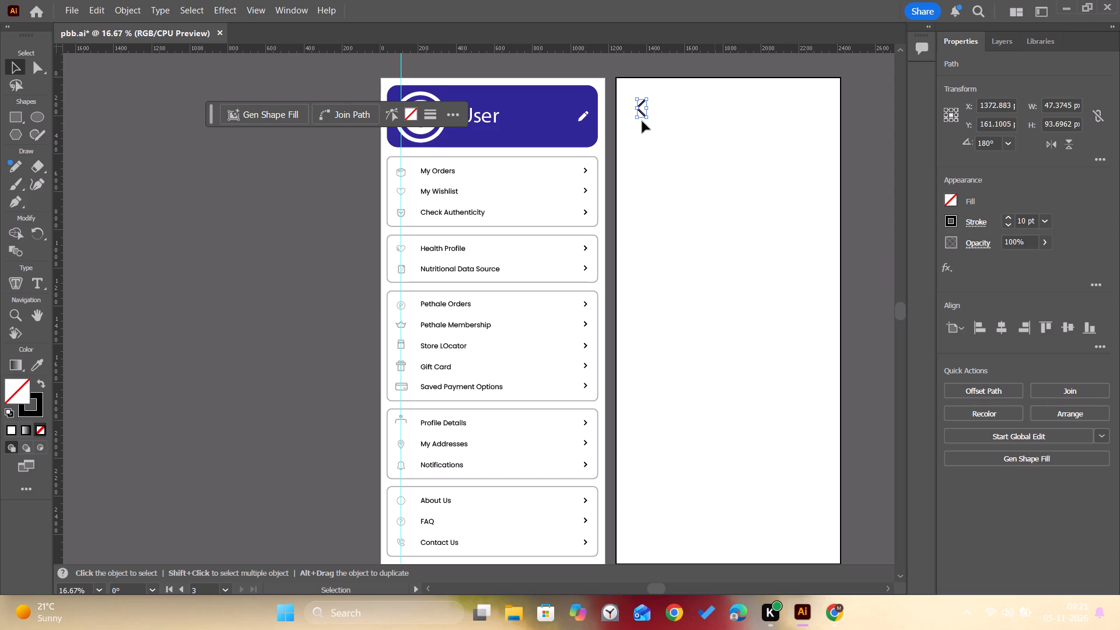
left_click(670, 140)
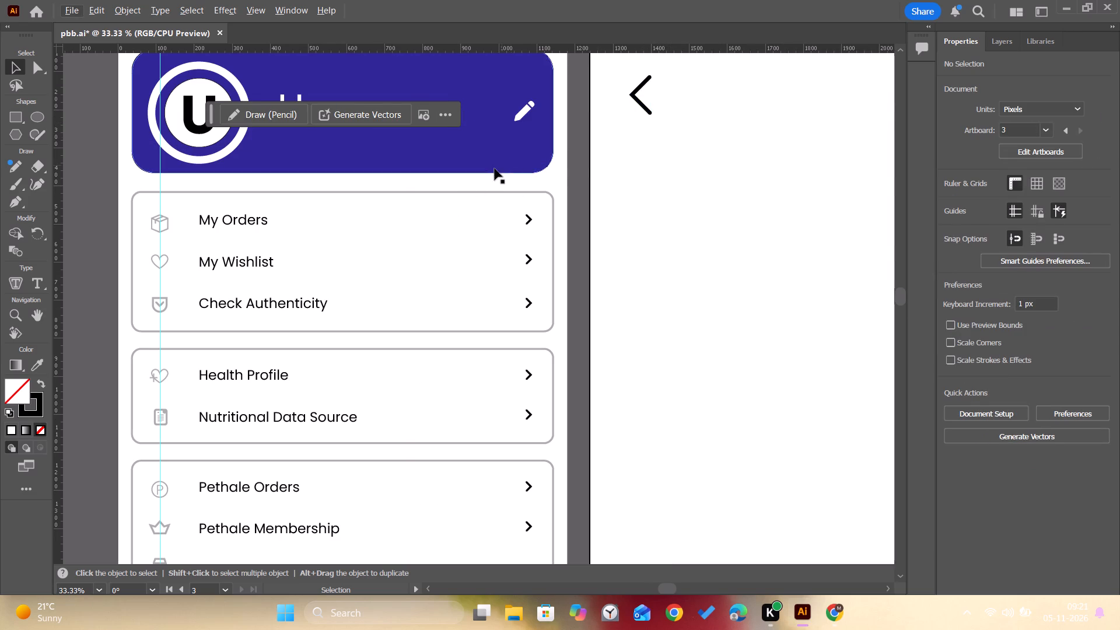
Add the text "Orders" just to the right of the back arrow on the new artboard.
key("t")
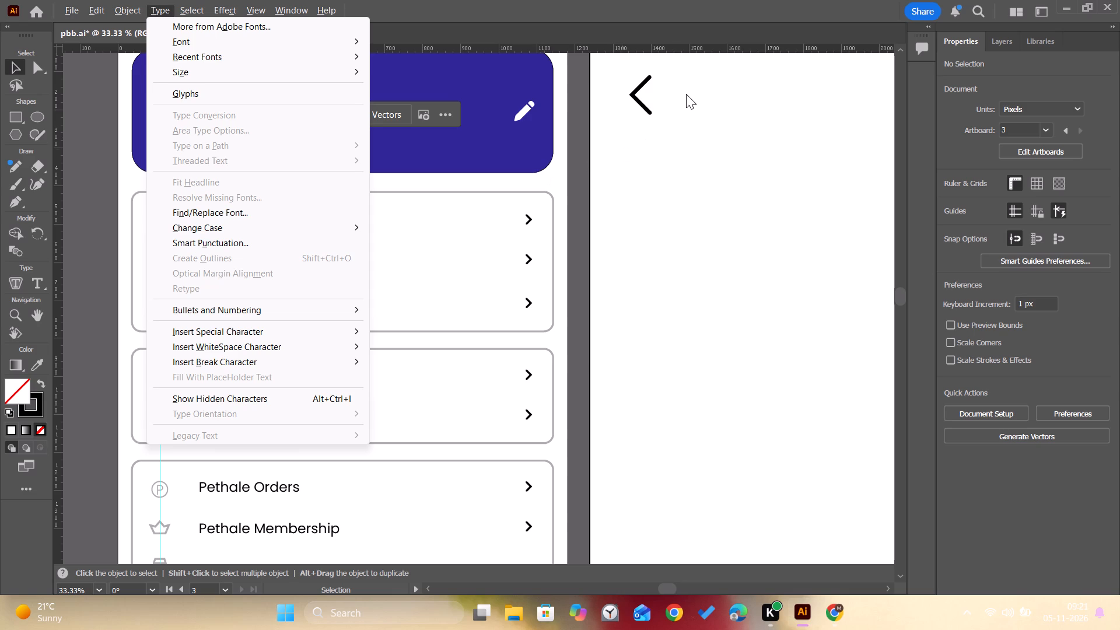
left_click(642, 122)
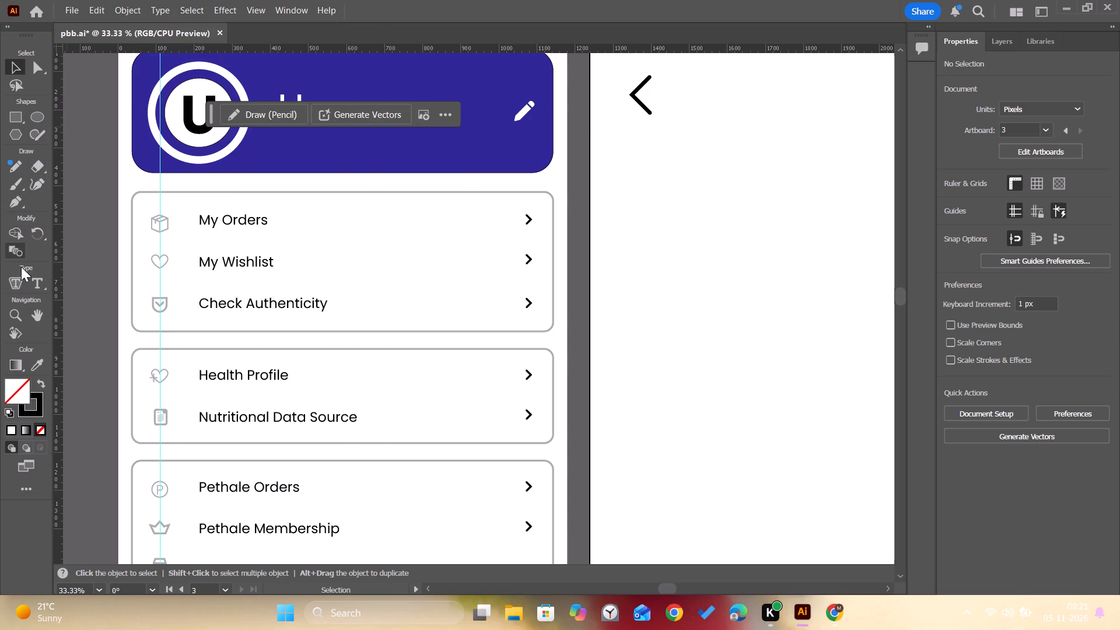
double_click(38, 276)
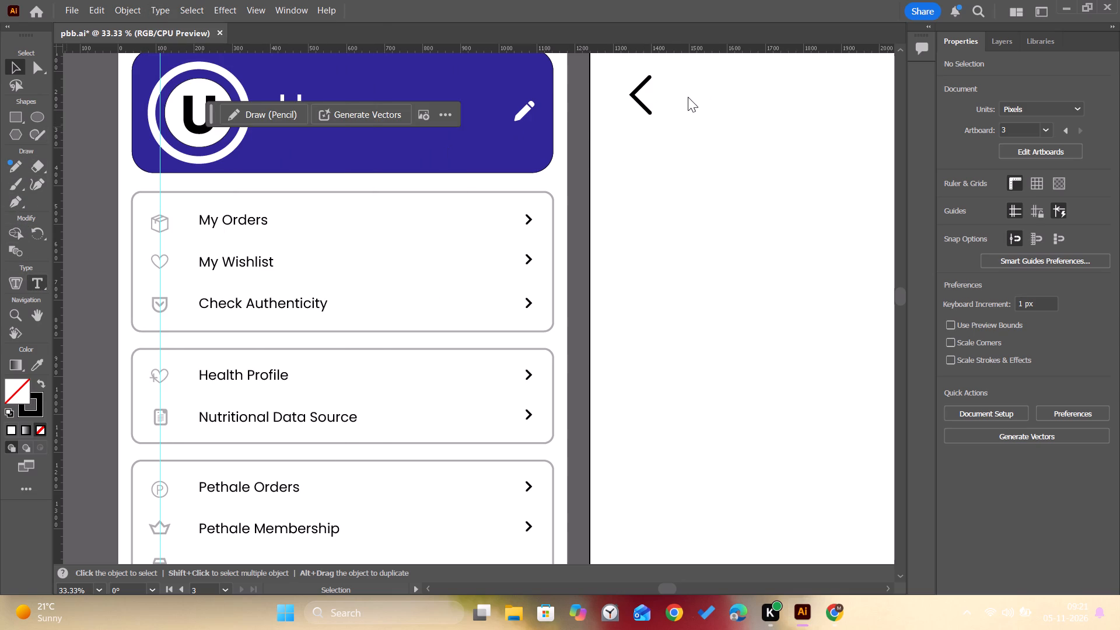
left_click(688, 97)
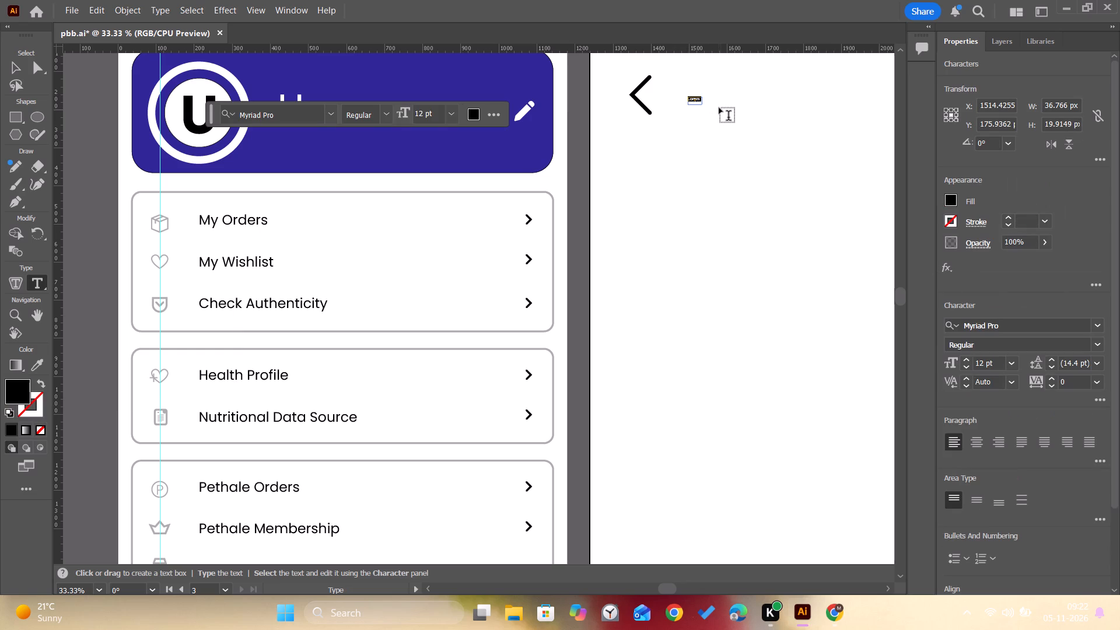
key("o")
key("e")
key("BackSpace")
type("rders")
left_click(8, 72)
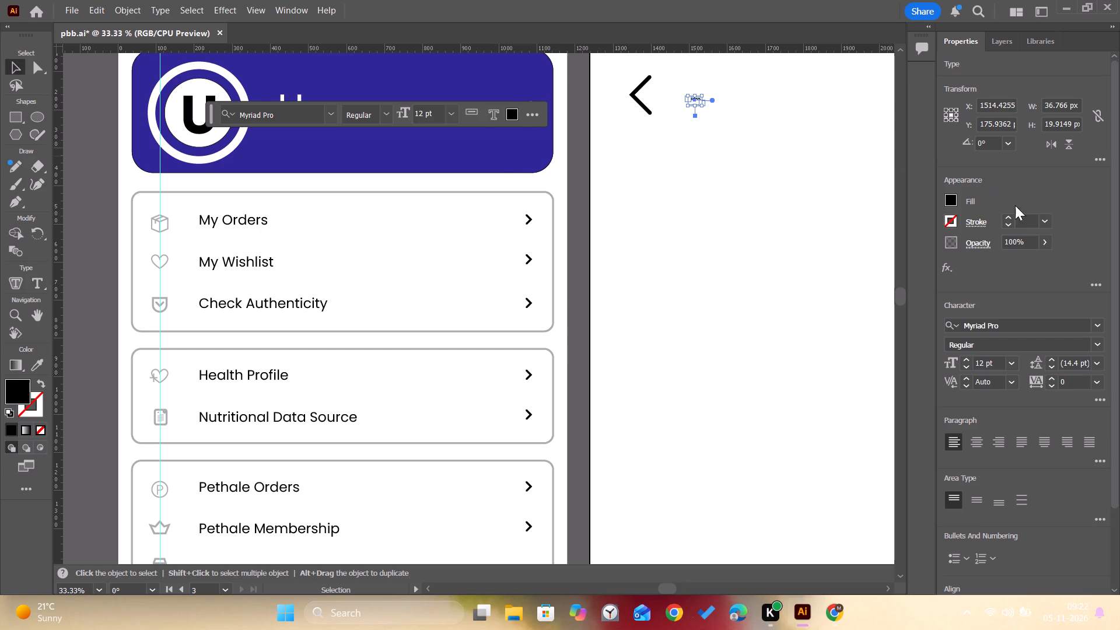
Set the Orders text's font size to 60 pt.
left_click(1014, 366)
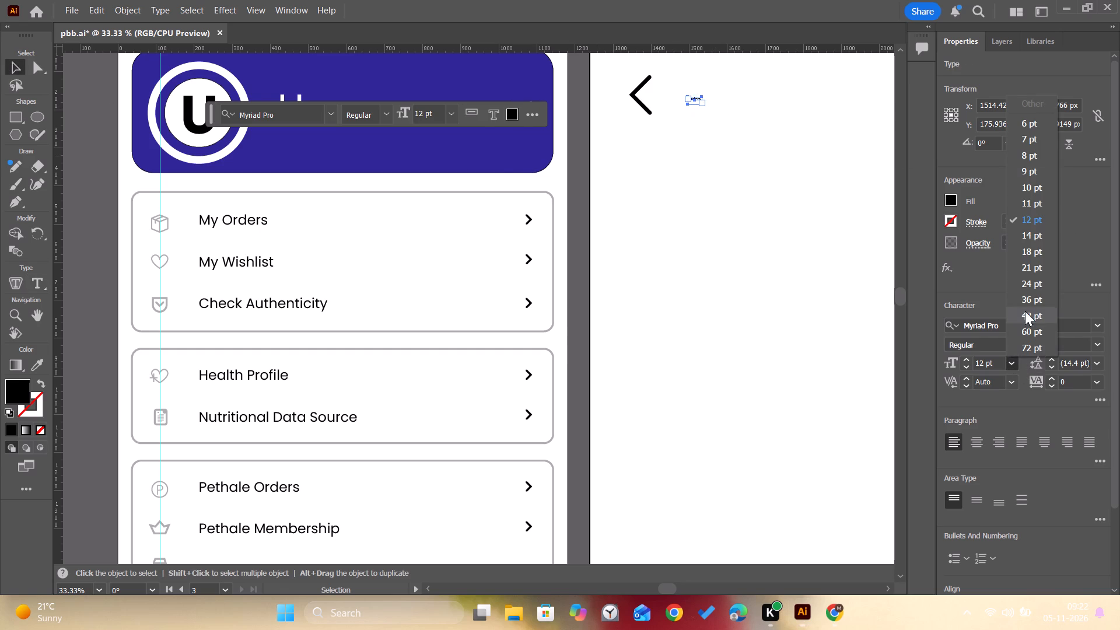
left_click(1035, 327)
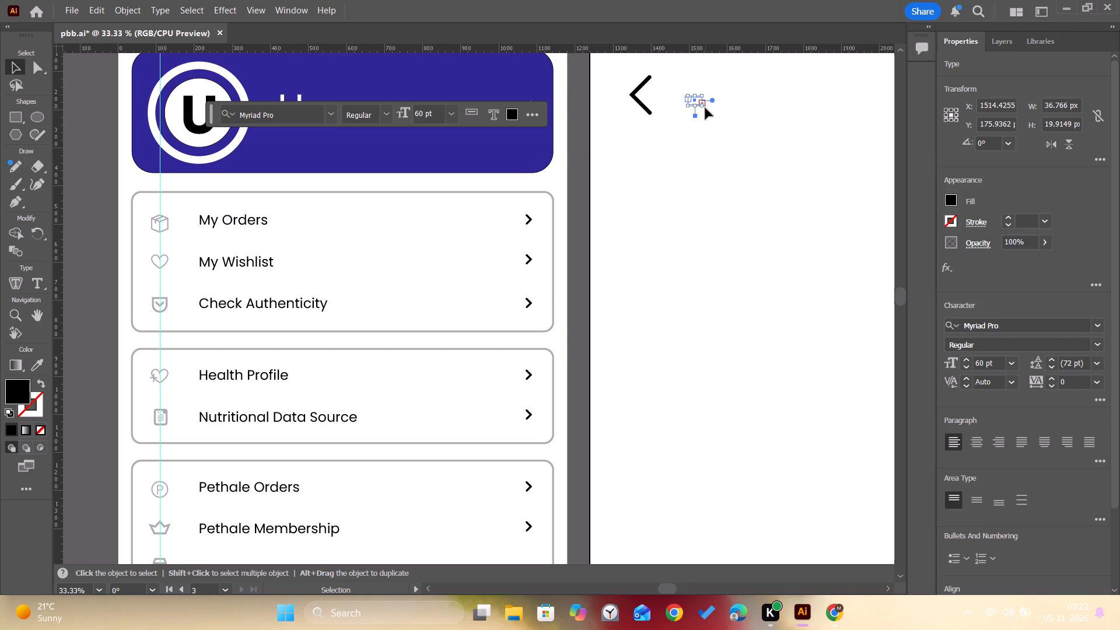
Enlarge the Orders text frame down and to the right so the whole word fits beside the back arrow.
left_click_drag(703, 106, 721, 121)
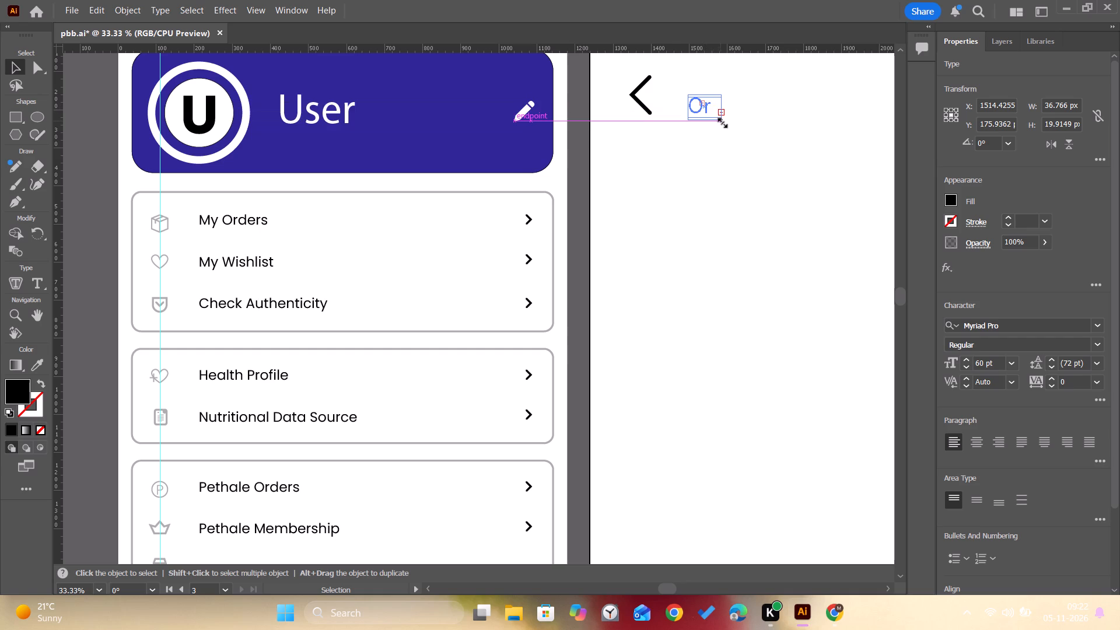
left_click_drag(721, 121, 803, 162)
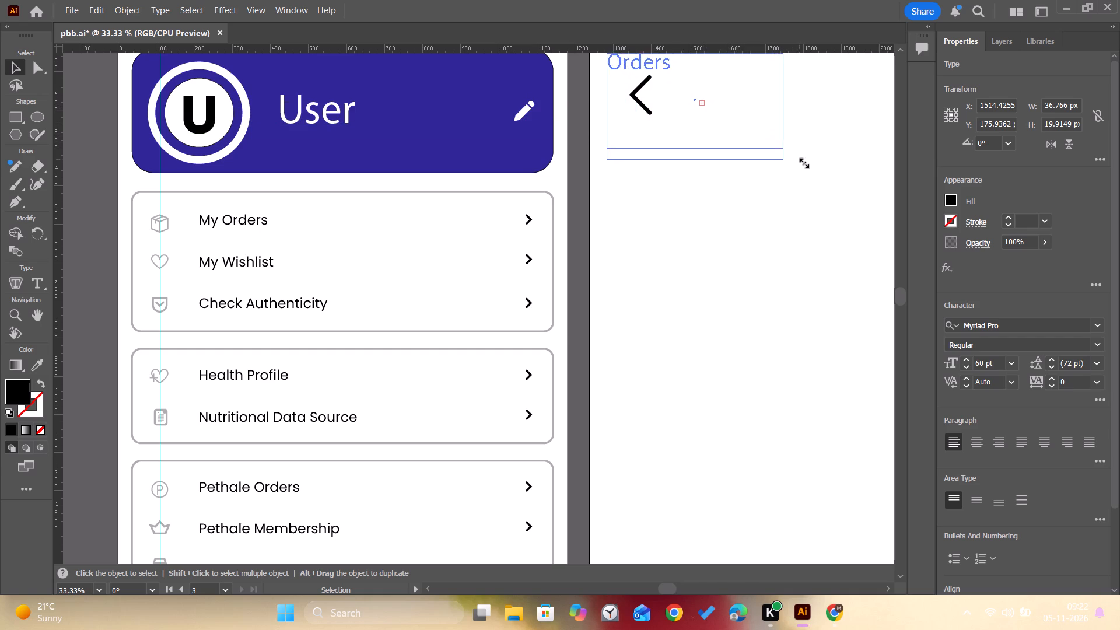
left_click_drag(803, 162, 872, 219)
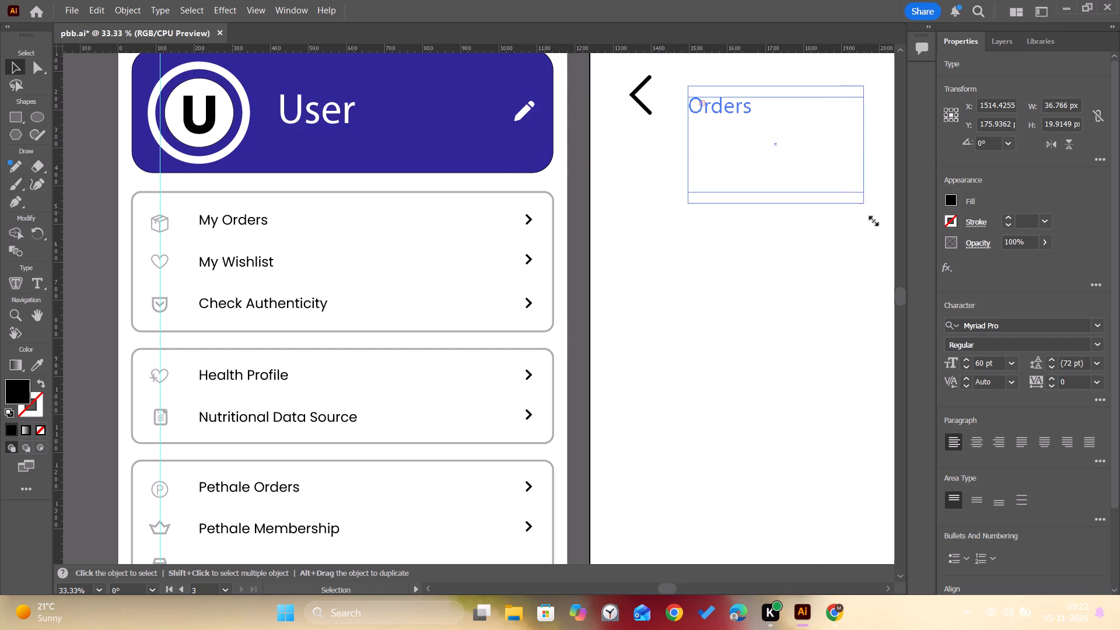
Enlarge the Orders text frame to about 594 × 322 px and move it up and left, closer to the back arrow.
left_click_drag(872, 219, 898, 247)
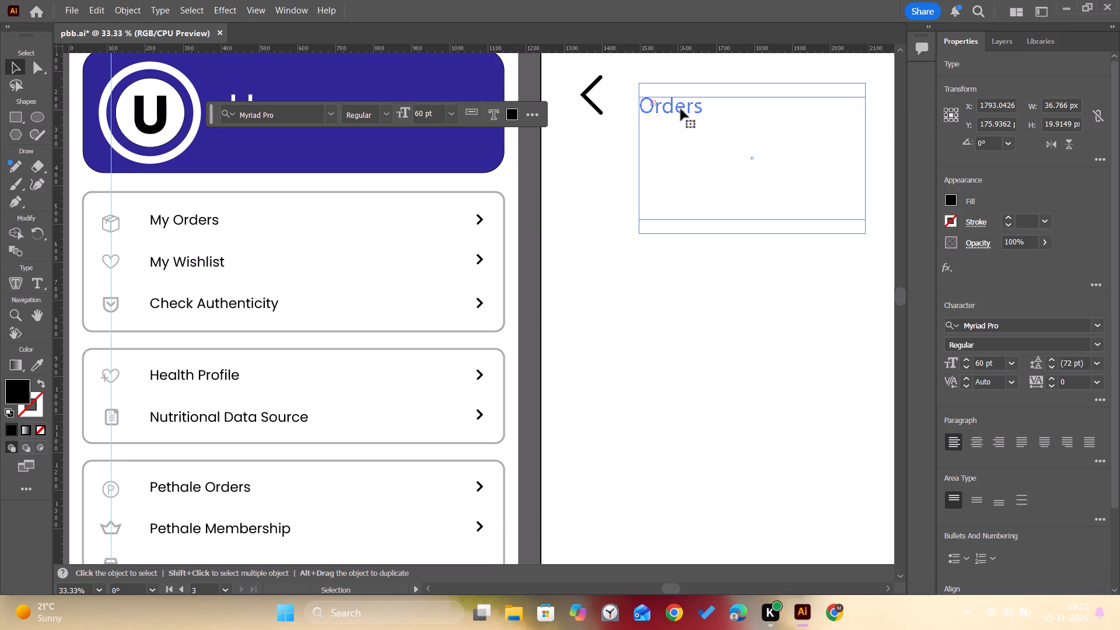
left_click_drag(681, 109, 667, 98)
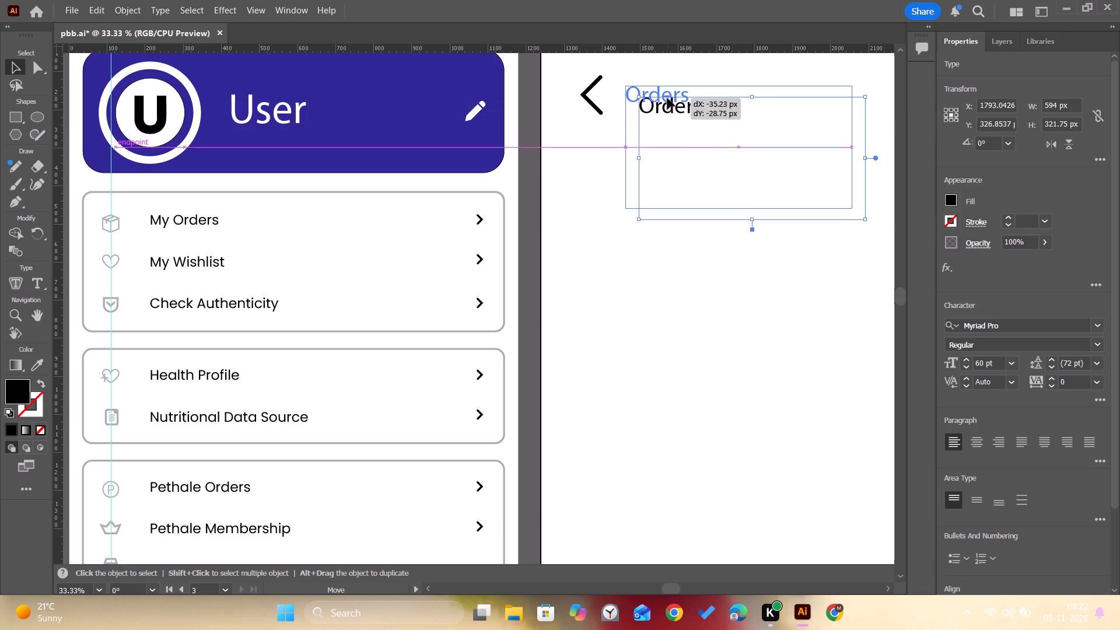
left_click_drag(667, 98, 668, 100)
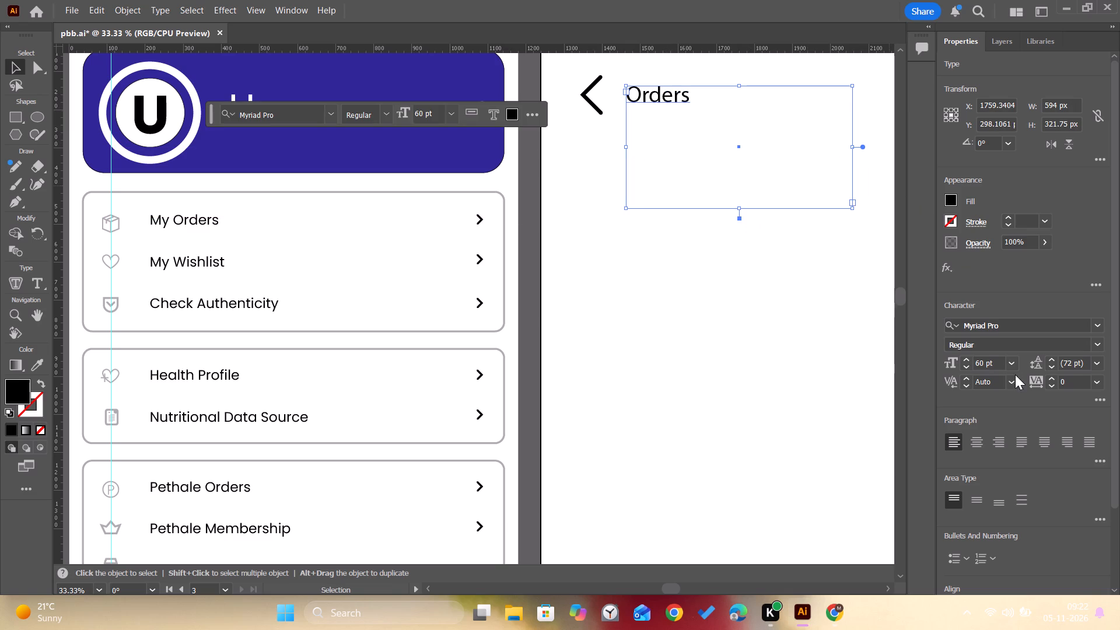
Set the Orders text's font size to 72 pt.
left_click(1012, 366)
left_click(1021, 350)
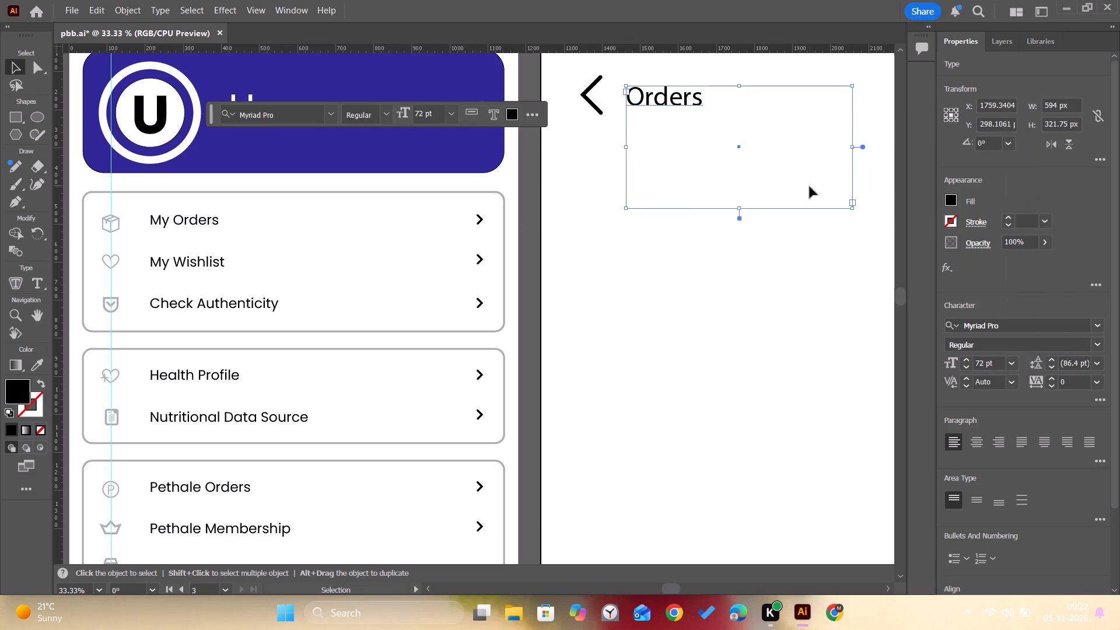
Shrink the Orders text frame around the word to about 214 × 116 px.
left_click_drag(853, 208, 774, 120, "shift")
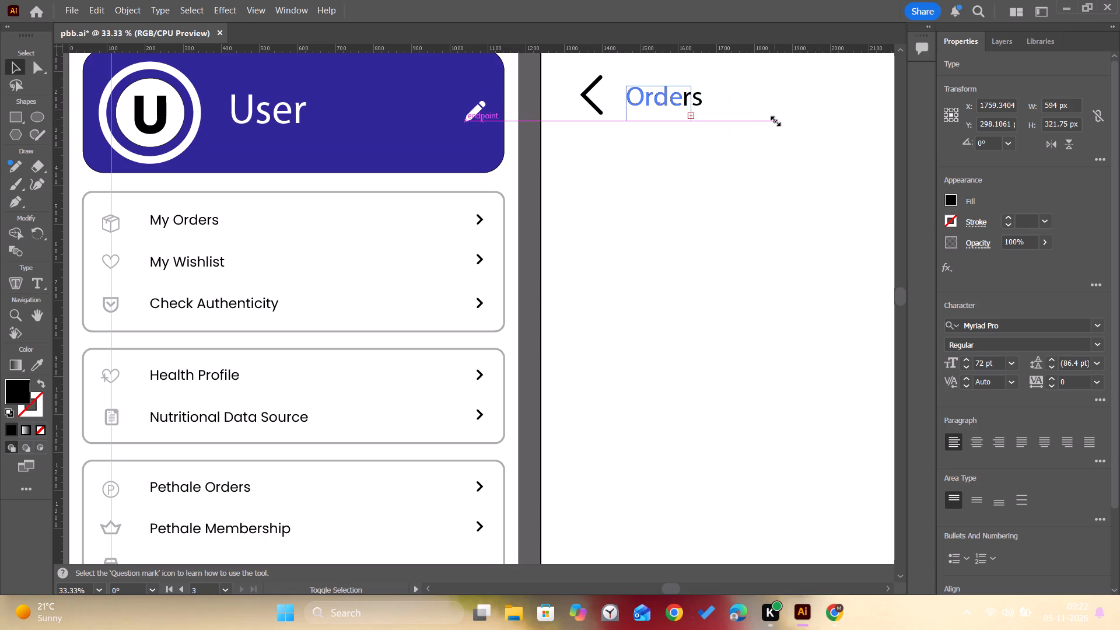
left_click_drag(774, 120, 804, 130, "shift")
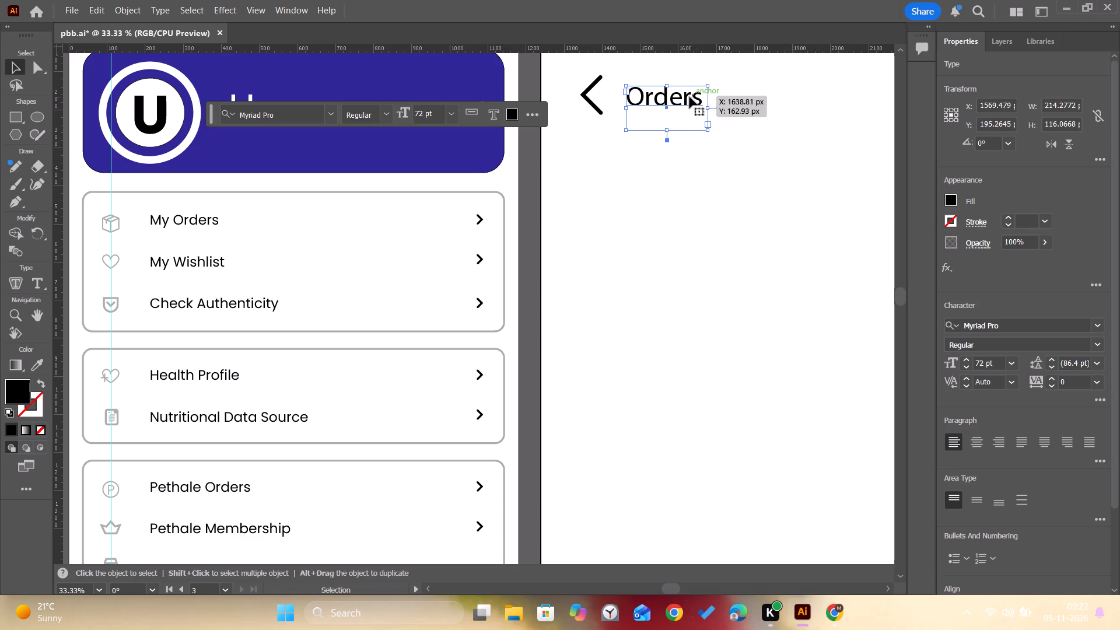
Set the Orders title's font to Poppins with the Regular style.
left_click(1055, 321)
key("p")
type("op")
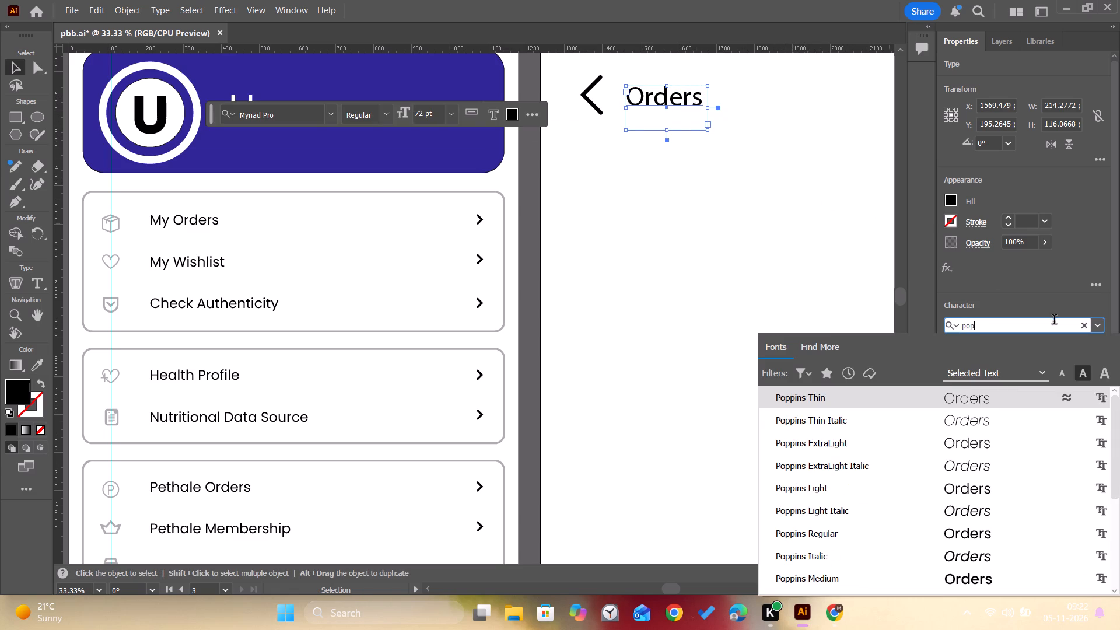
left_click(958, 578)
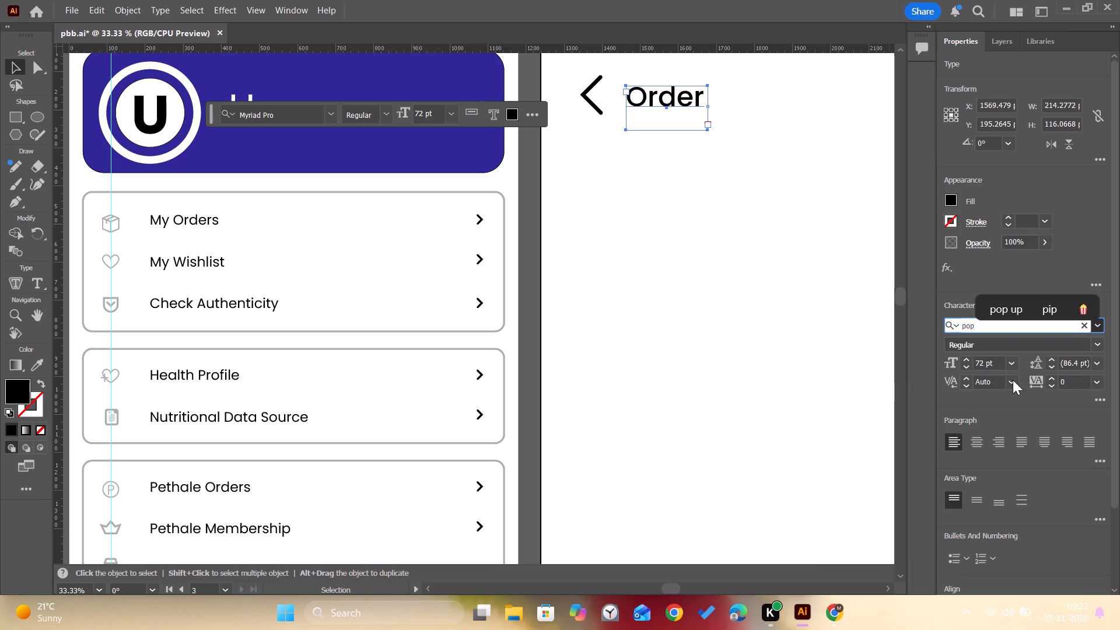
left_click(1018, 351)
left_click(1104, 348)
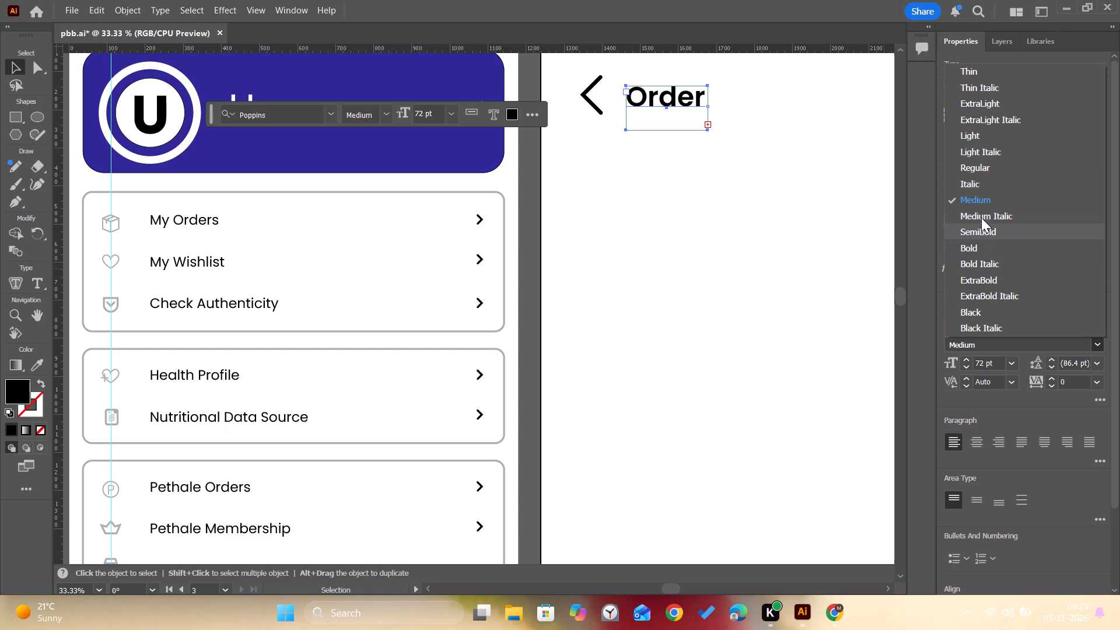
left_click(982, 165)
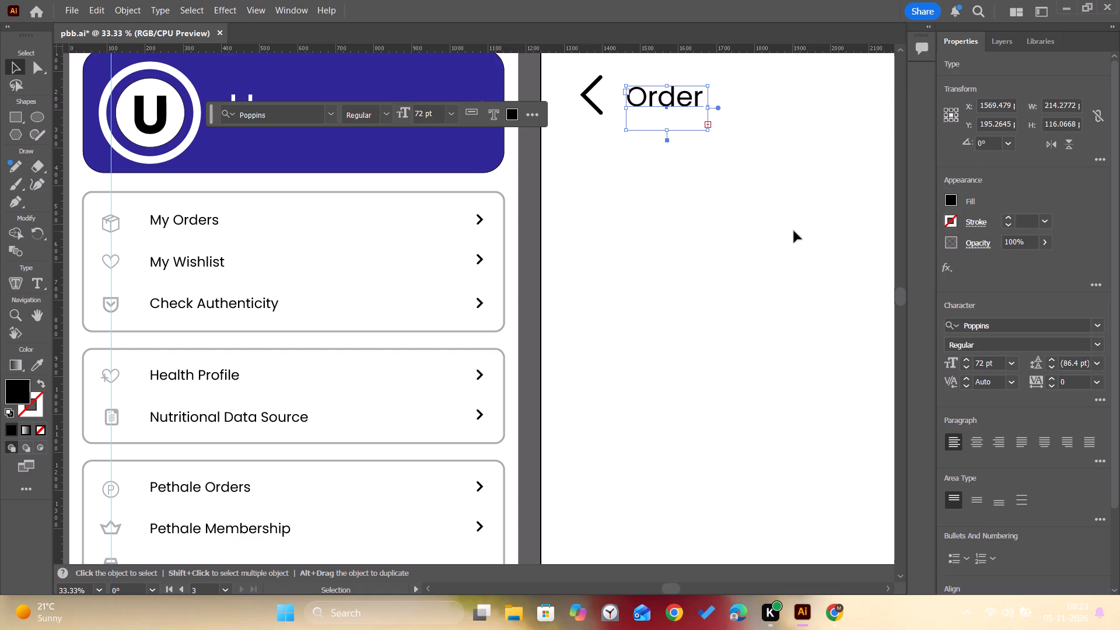
Scale the back arrow beside the Orders title down slightly to about 43 × 84 px and deselect it.
scroll(779, 205, "down", 1, "alt")
key("space")
key("space")
key("space")
key("space")
key("space")
key("space")
key("space")
key("space")
key("space")
key("space")
key("space")
key("space")
key("space")
key("space")
key("space")
key("space")
left_click_drag(803, 228, 801, 229)
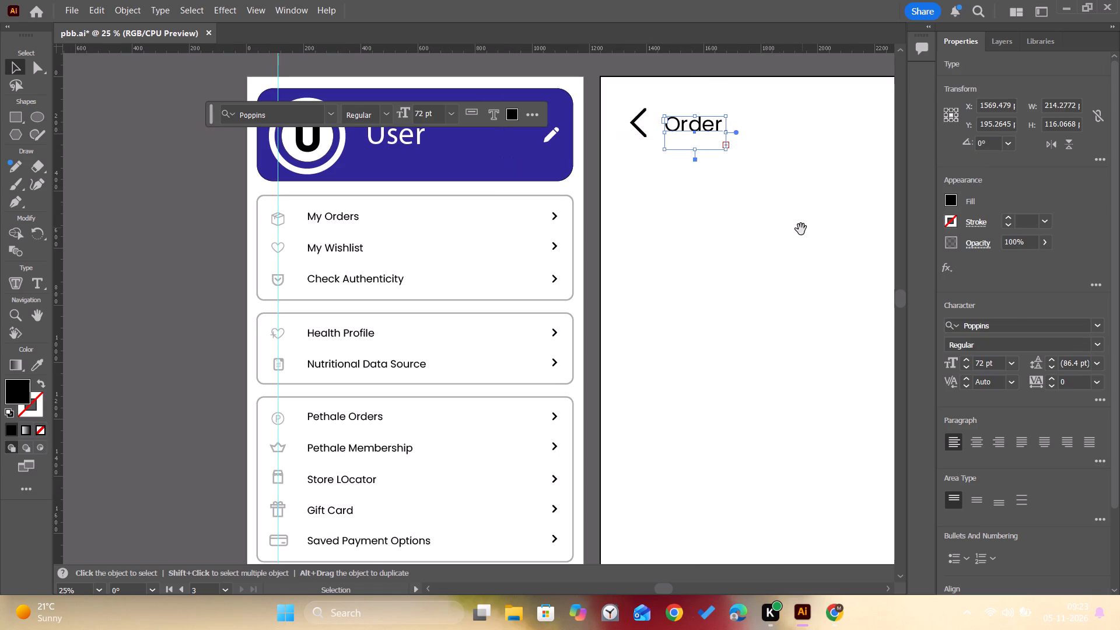
left_click_drag(801, 229, 557, 316)
left_click(395, 218)
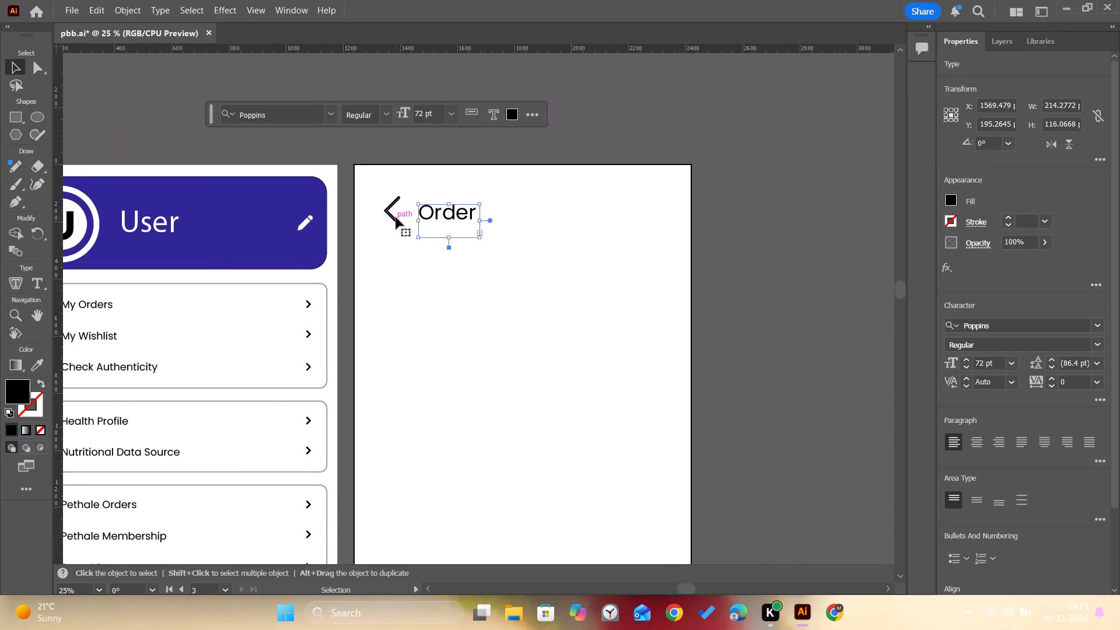
left_click(402, 224, "alt")
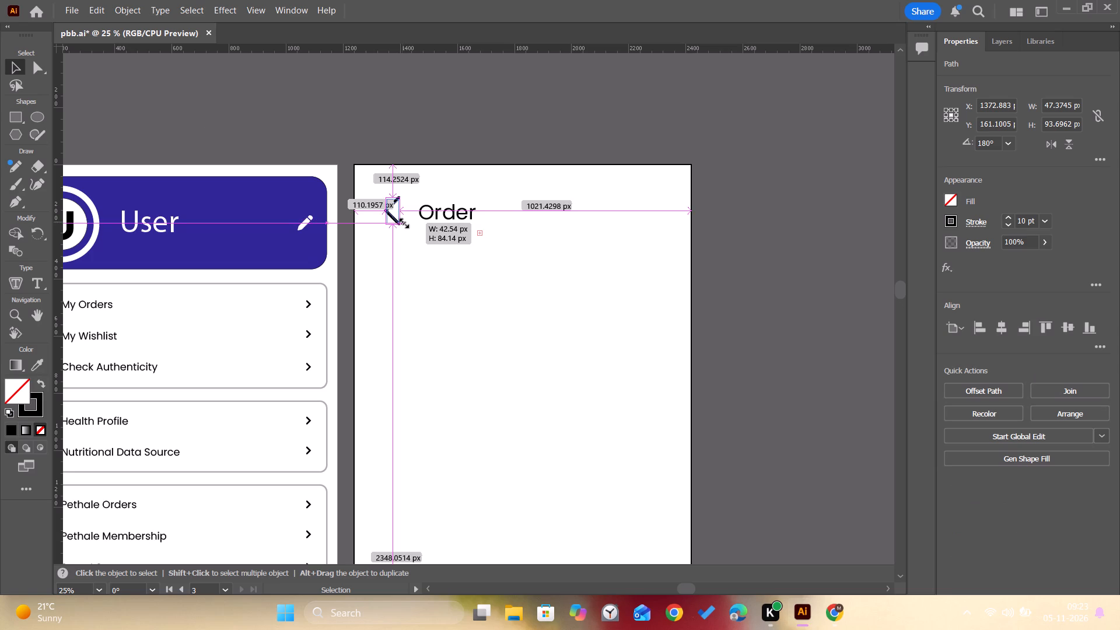
left_click(468, 290)
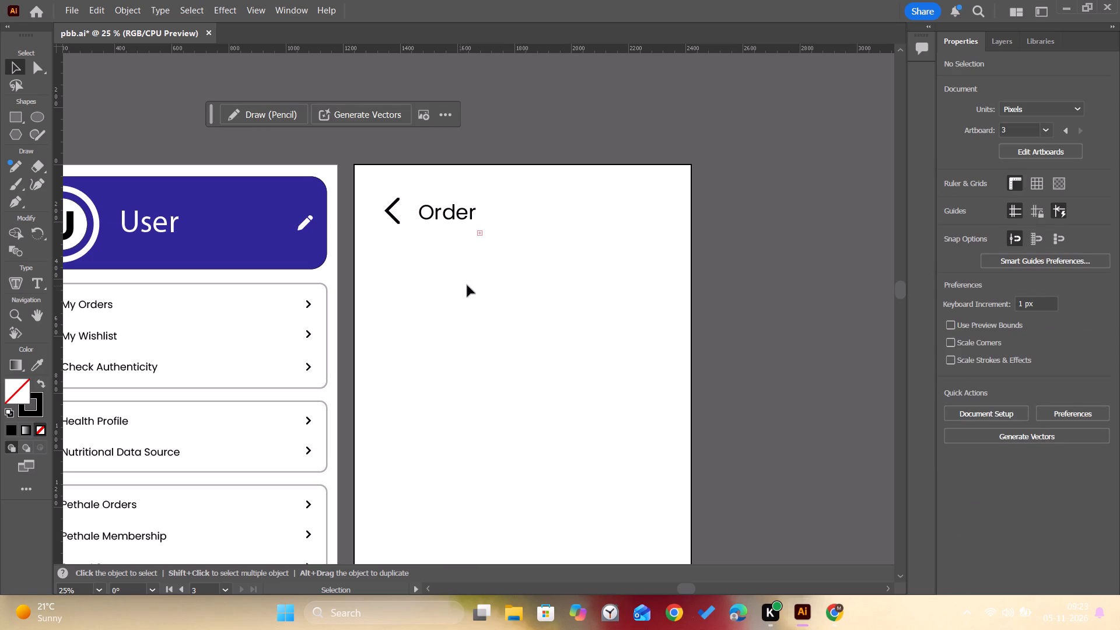
Draw a rectangle about 266 × 82 px near the artboard's upper right, level with the Orders title.
left_click(11, 111)
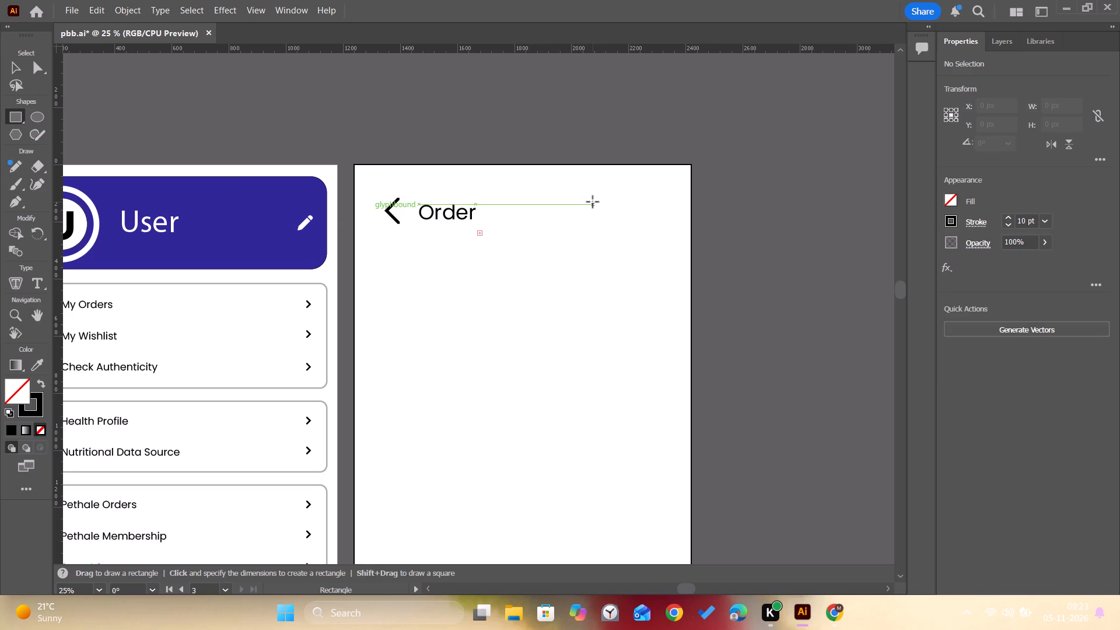
left_click_drag(593, 202, 668, 220)
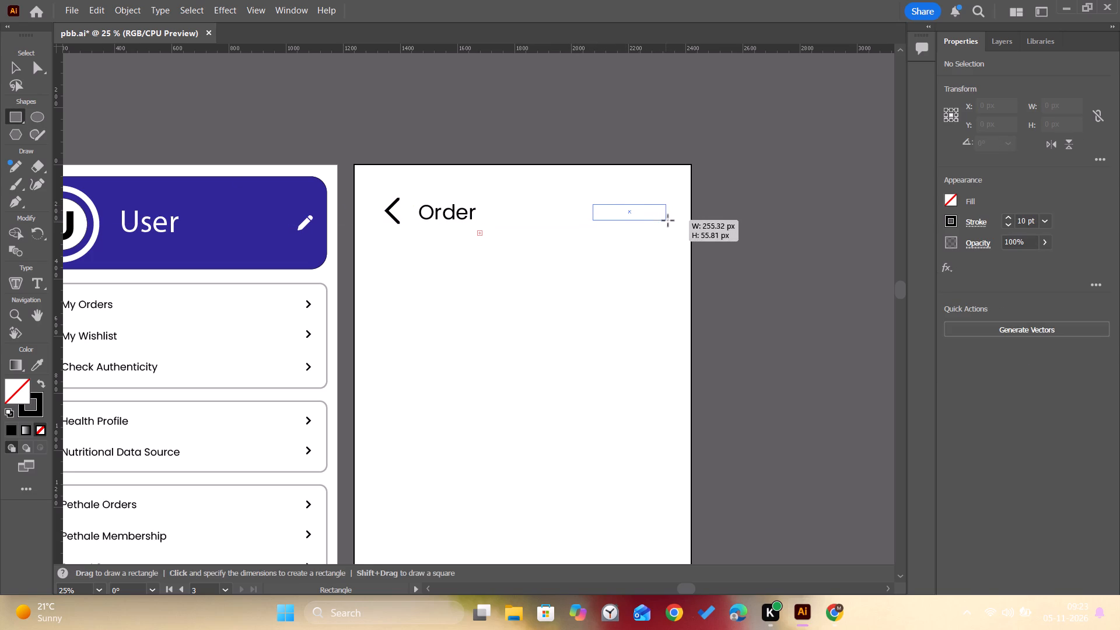
left_click_drag(668, 220, 669, 220)
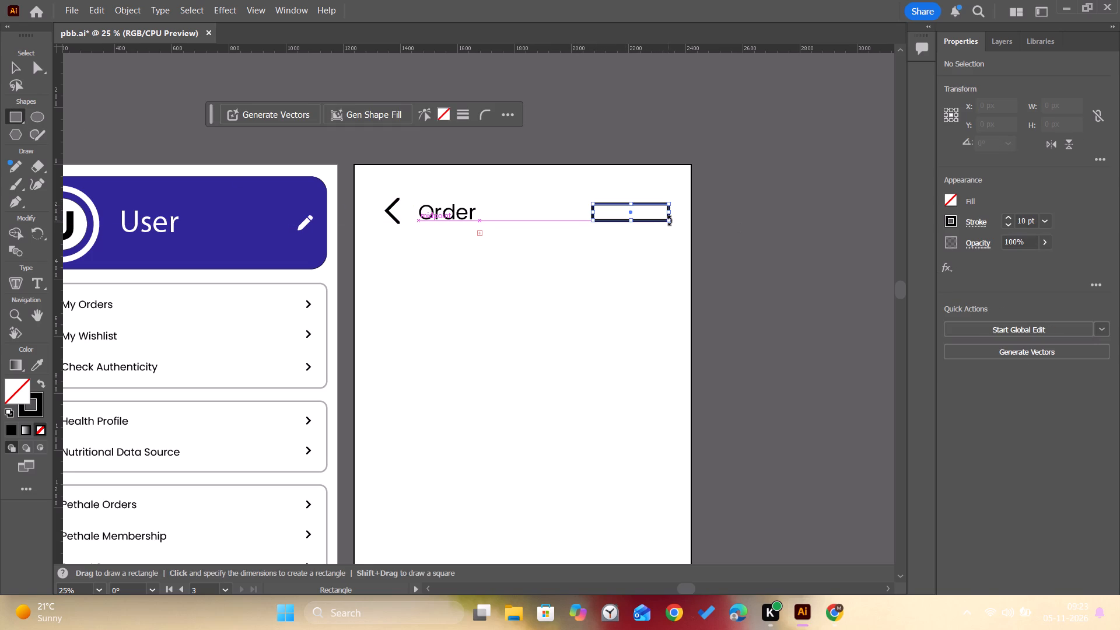
left_click_drag(632, 222, 631, 222)
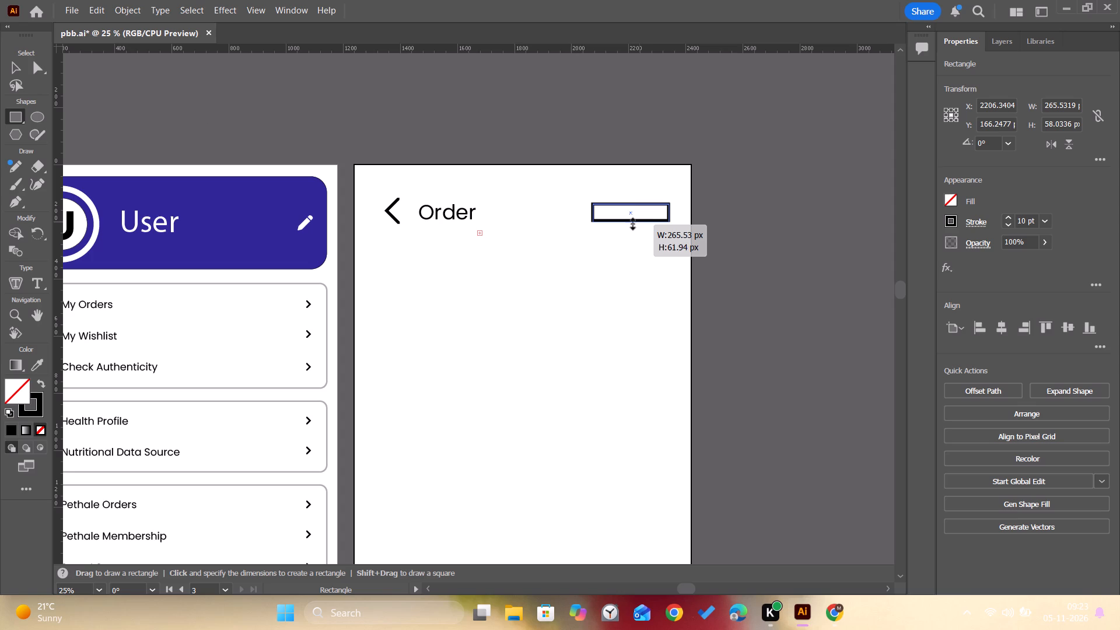
left_click_drag(631, 222, 631, 228)
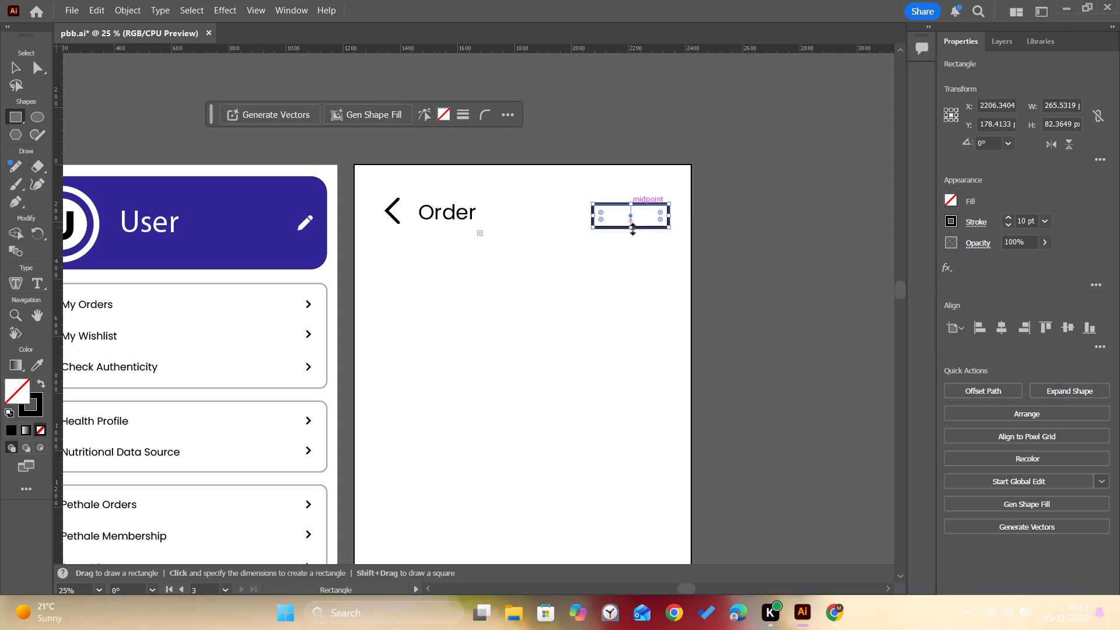
key("v")
left_click(630, 217)
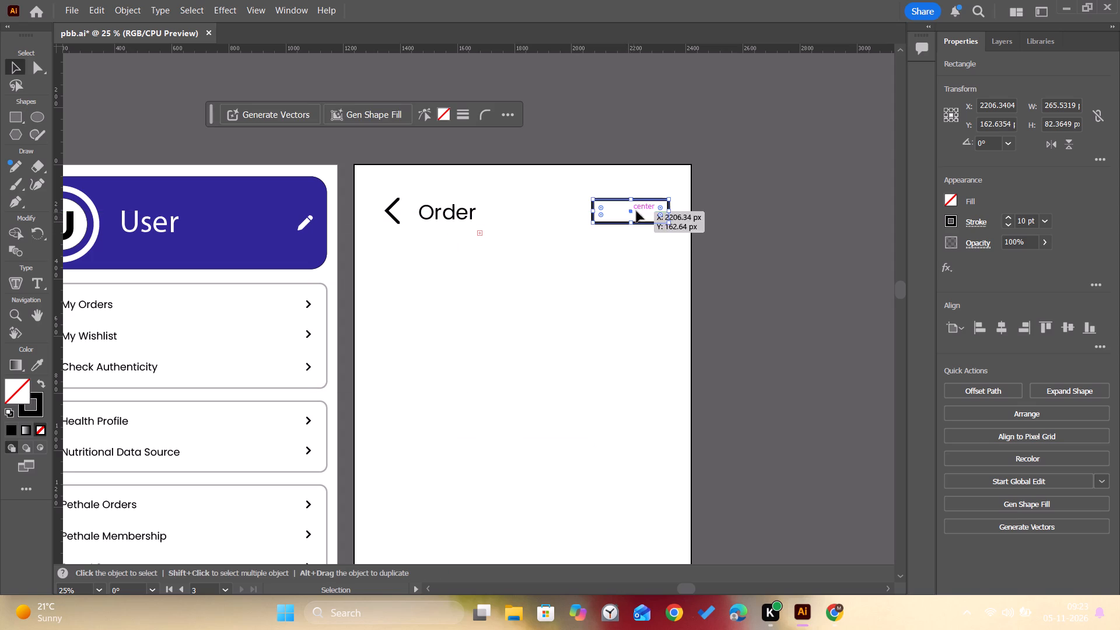
Round the rectangle's corners fully, to a radius of about 41 px, to form a pill shape.
left_click_drag(660, 206, 636, 223)
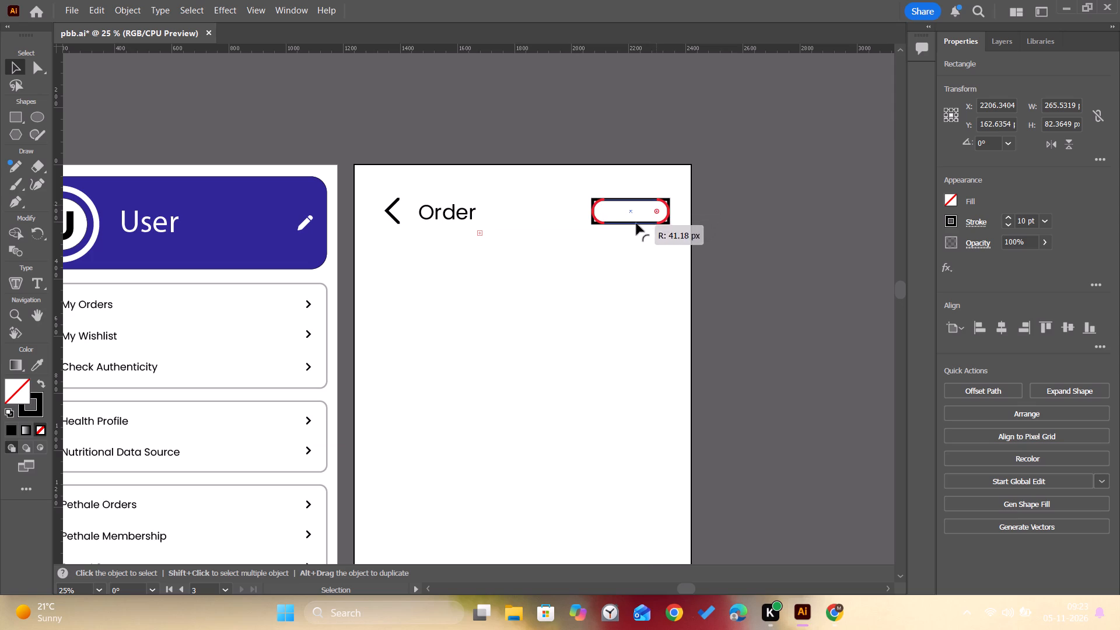
left_click_drag(636, 223, 632, 227)
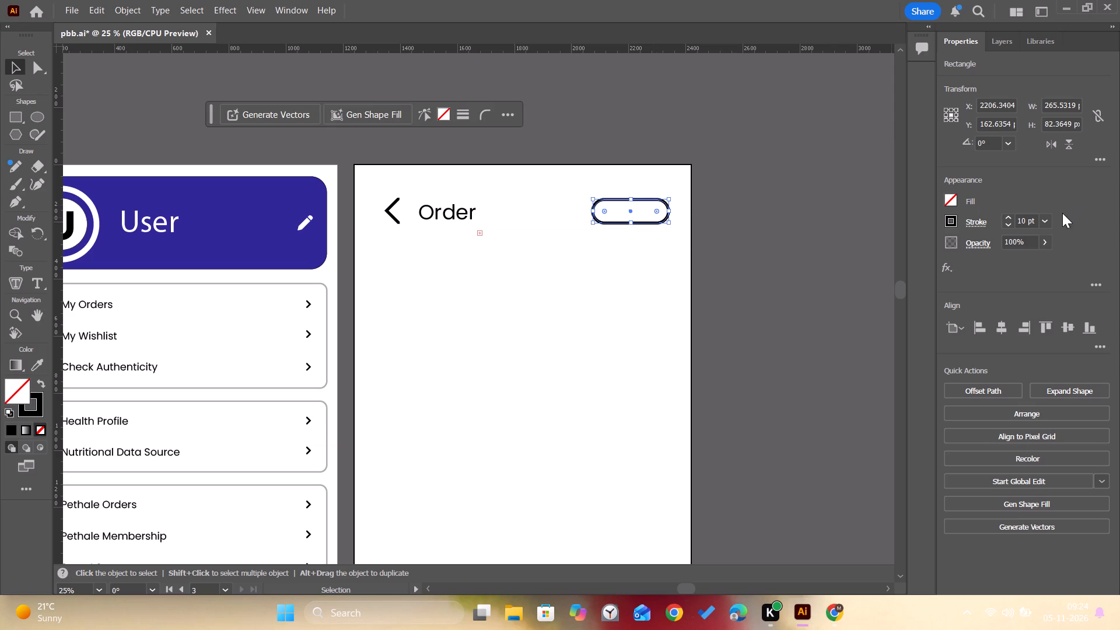
Set the pill shape's stroke weight to 3 pt.
left_click(1041, 219)
left_click(1060, 320)
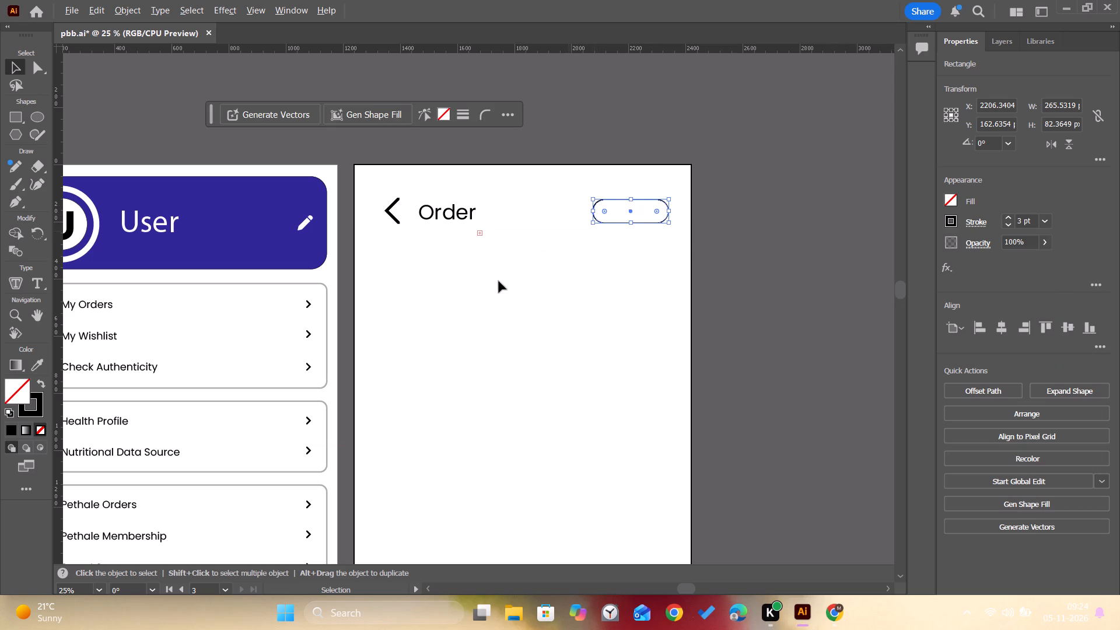
Duplicate the FAQ row's question-mark icon from the profile screen onto the Orders artboard.
key("space")
key("space")
key("space")
key("space")
key("space")
key("space")
key("space")
key("space")
key("space")
key("space")
key("space")
key("space")
key("space")
key("space")
key("space")
key("space")
key("space")
key("space")
key("space")
key("space")
left_click_drag(438, 334, 778, 209)
left_click_drag(614, 373, 661, 297)
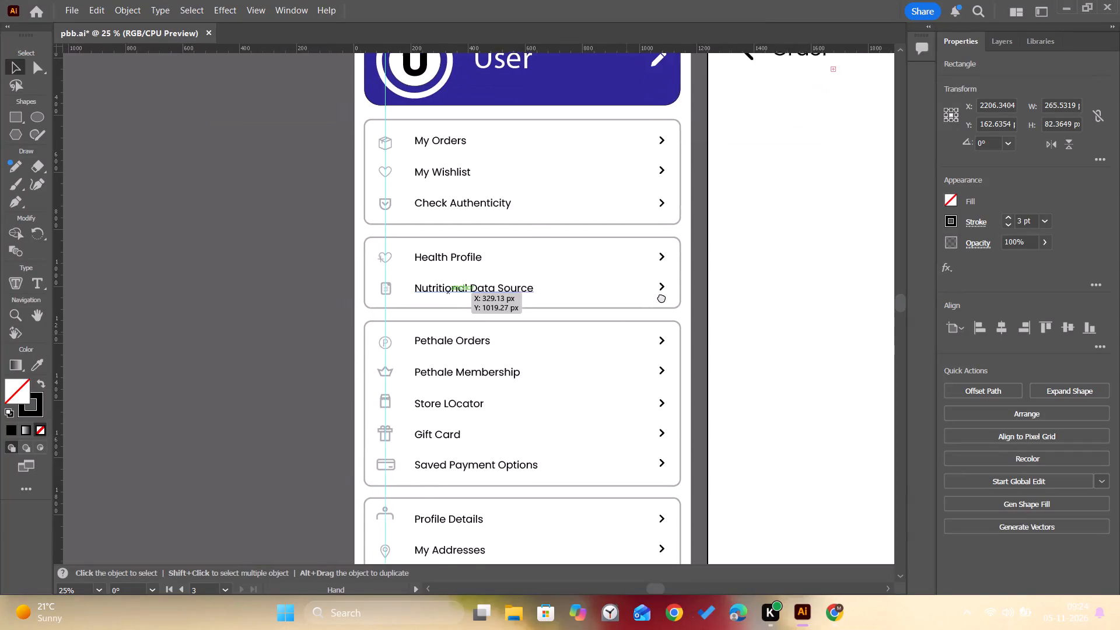
left_click_drag(661, 297, 662, 297)
key("space")
key("space")
key("space")
key("space")
key("space")
key("space")
key("space")
key("space")
key("space")
key("space")
key("space")
key("space")
key("space")
key("space")
key("space")
key("space")
key("space")
key("space")
key("space")
key("space")
left_click_drag(540, 476, 526, 393)
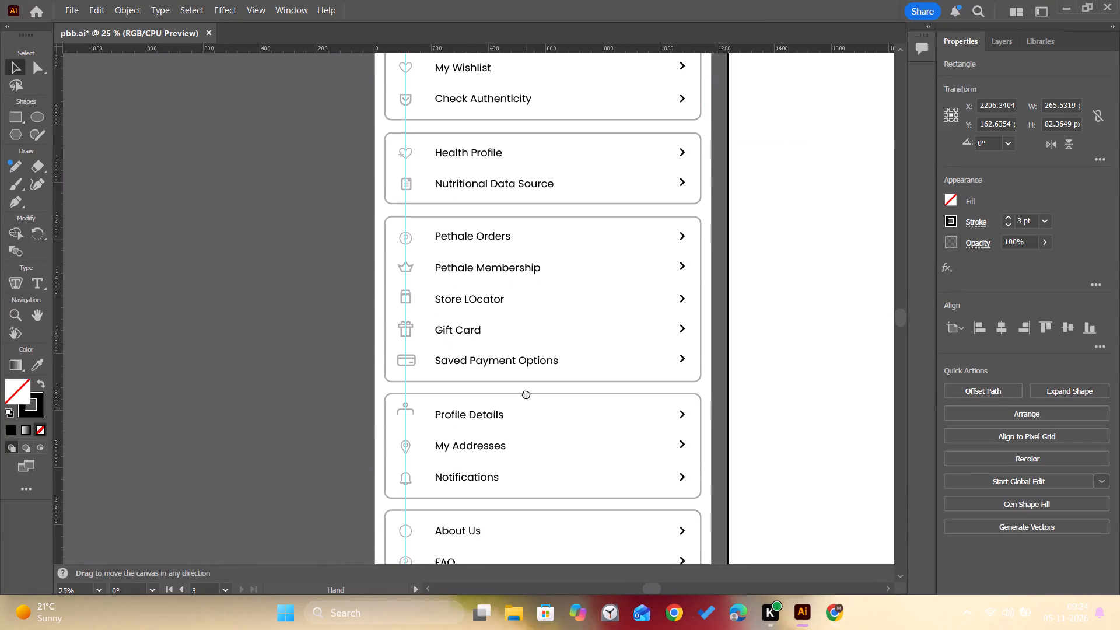
left_click_drag(526, 393, 527, 373)
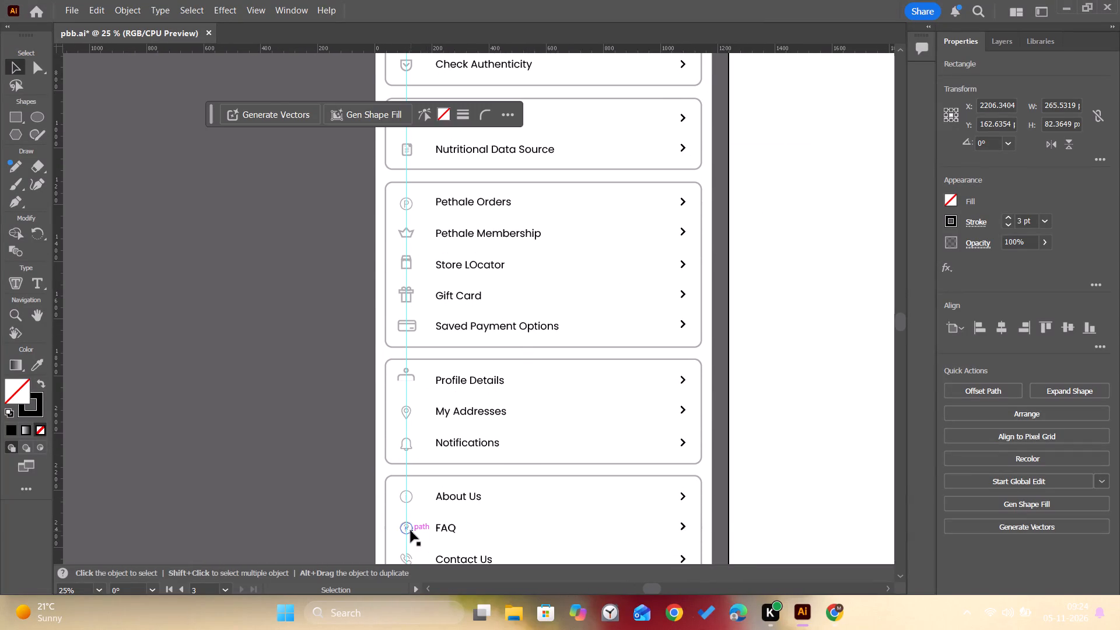
left_click_drag(411, 531, 870, 125, "alt")
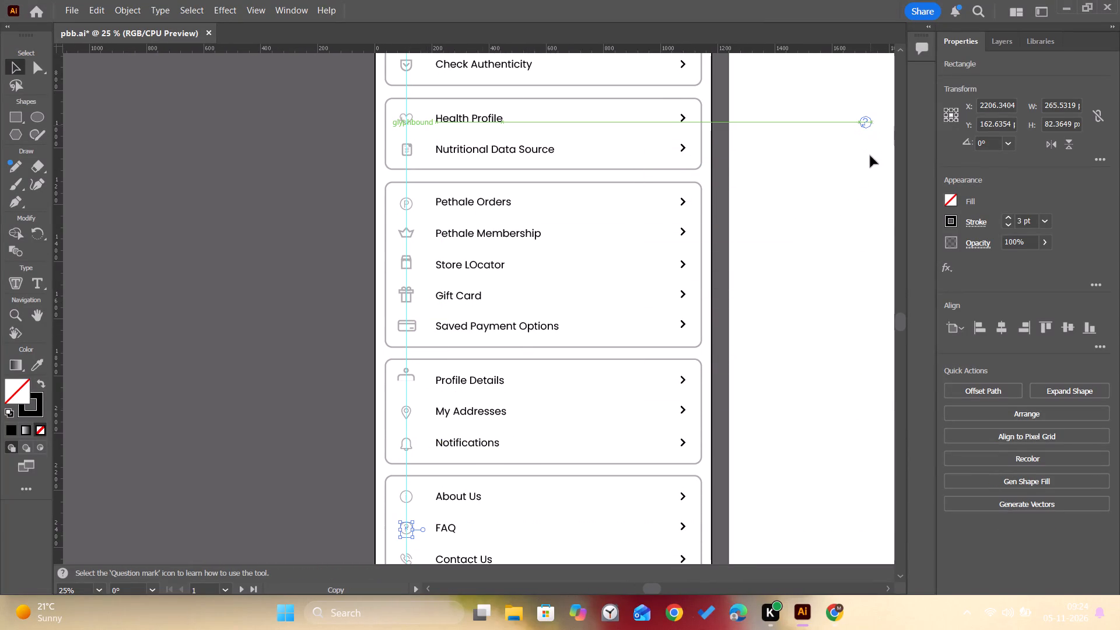
Move the copied question-mark icon into the left end of the pill shape beside the Orders title.
key("space")
key("space")
key("space")
key("space")
key("space")
key("space")
key("space")
key("space")
key("space")
key("space")
key("space")
key("space")
key("space")
key("space")
key("space")
key("space")
key("space")
key("space")
key("space")
key("space")
left_click_drag(865, 178, 391, 499)
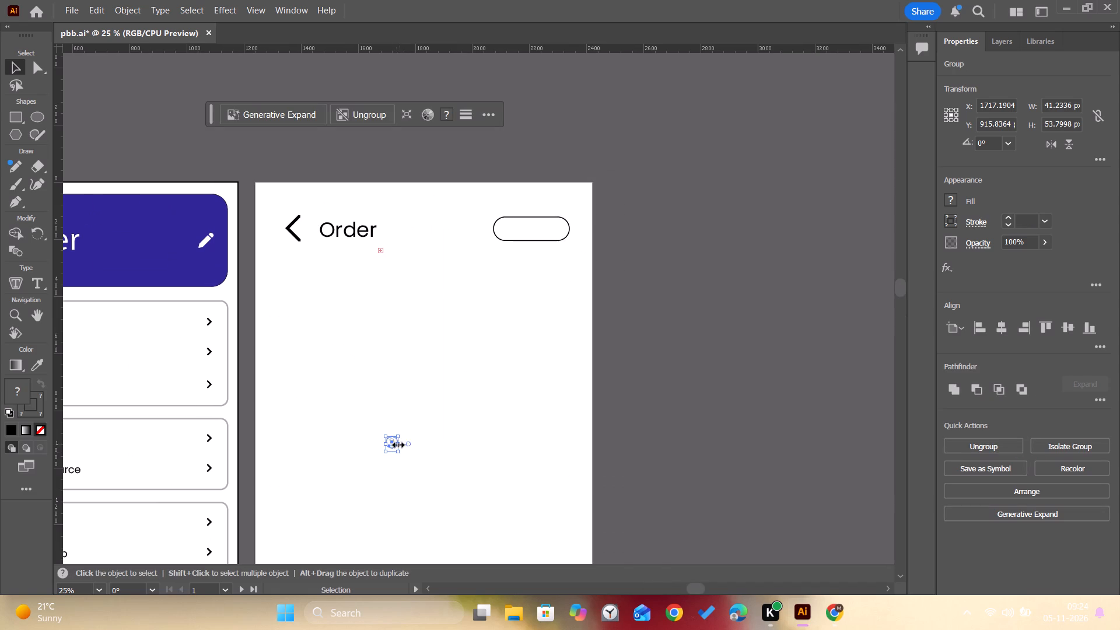
left_click_drag(391, 442, 498, 247)
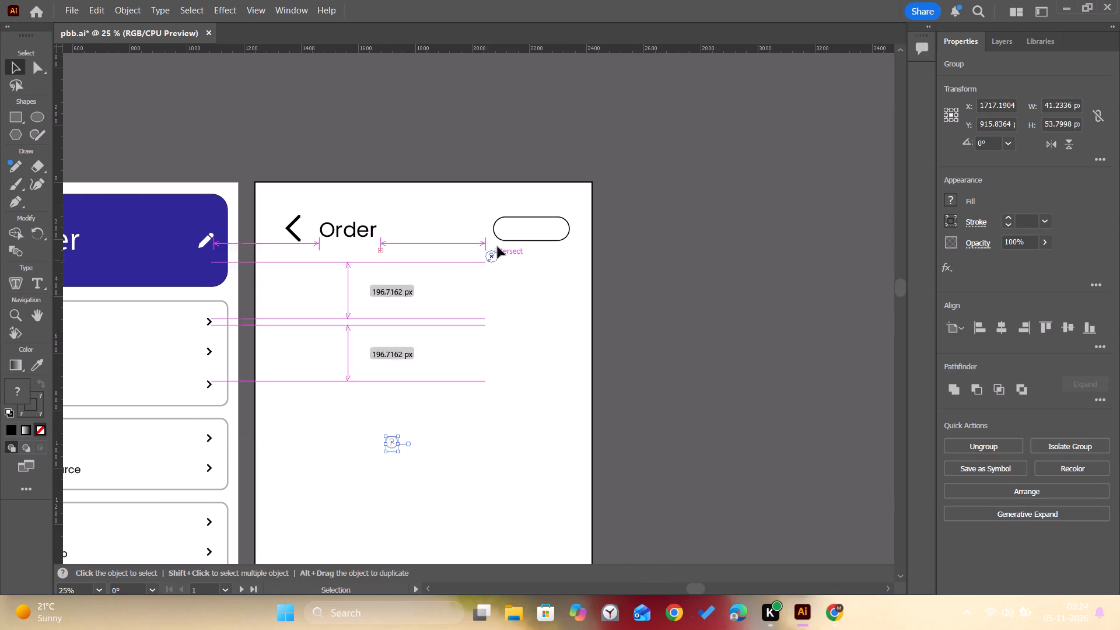
left_click_drag(498, 247, 506, 228)
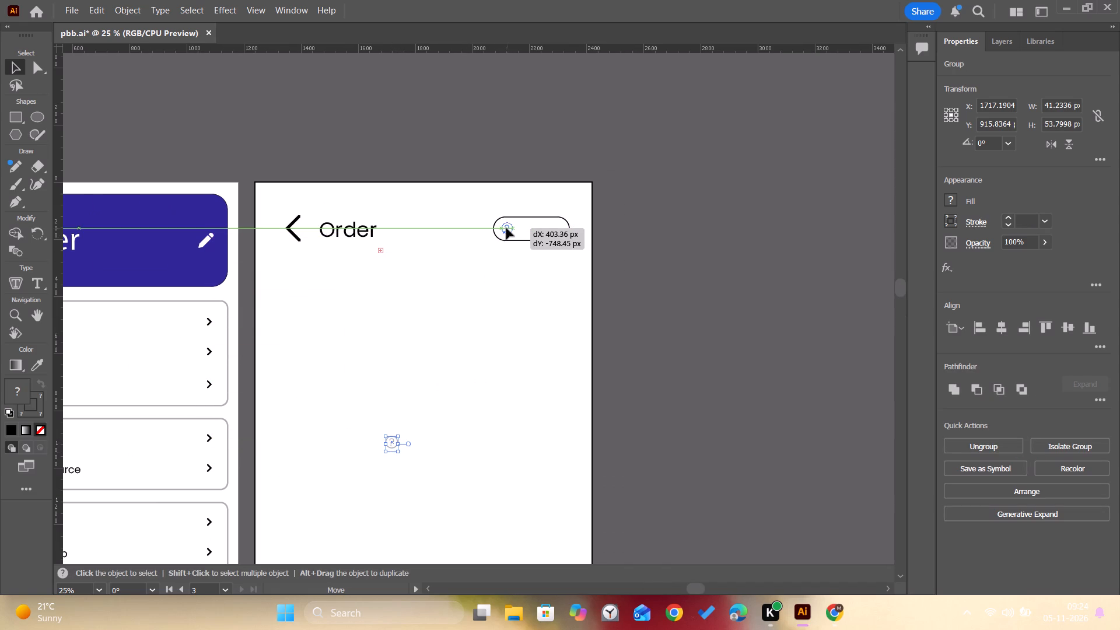
Fine-tune the question-mark icon's position so its circle sits vertically centred in the pill's left end.
scroll(506, 228, "up", 5, "alt")
key("space")
key("space")
key("space")
key("space")
key("space")
key("space")
key("space")
key("space")
key("space")
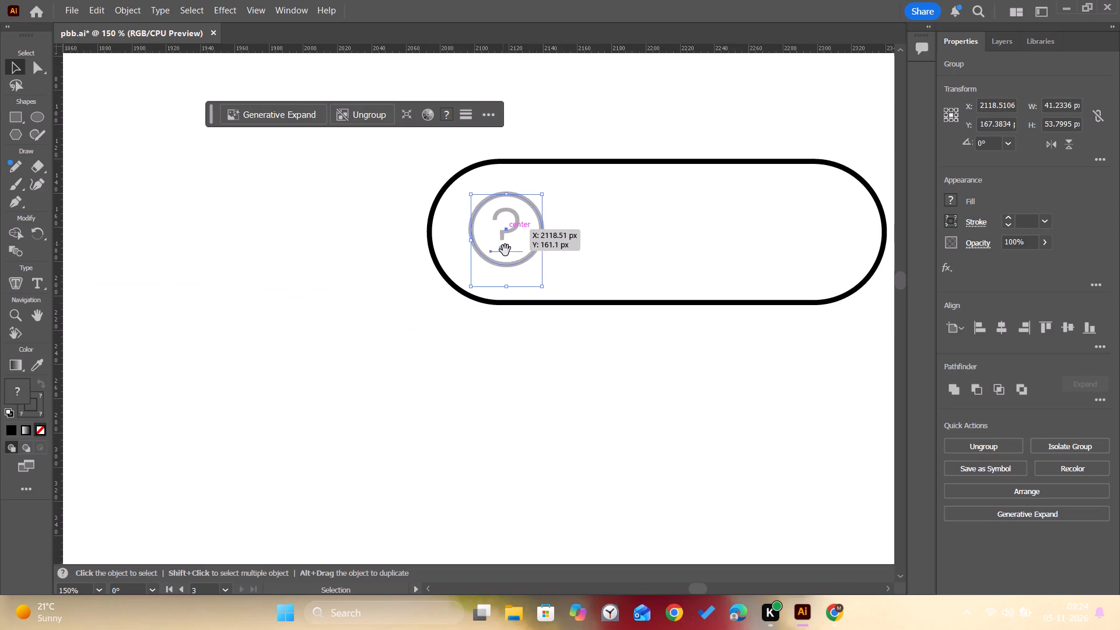
left_click_drag(505, 250, 577, 365)
left_click(575, 345)
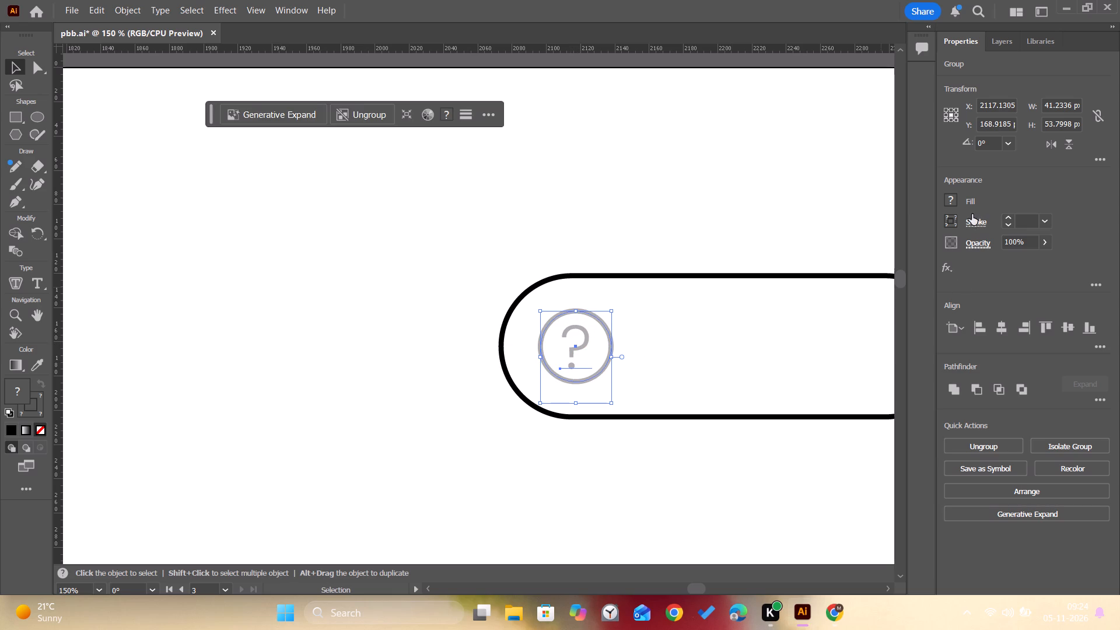
Ungroup the question-mark icon inside the pill shape into its circle and text.
left_click(695, 233)
left_click(583, 344)
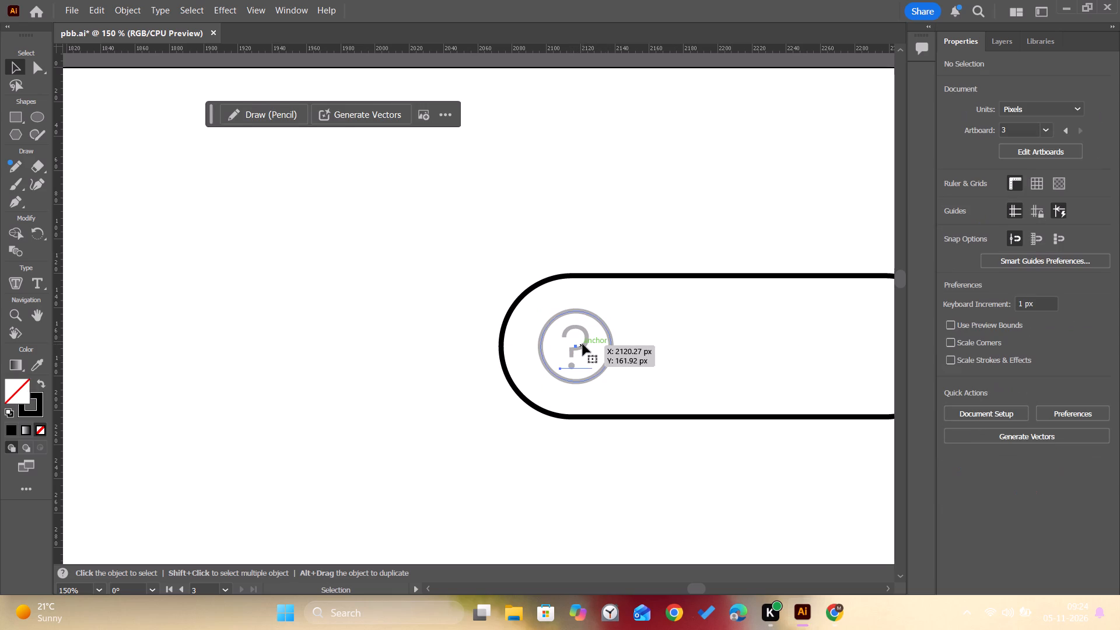
right_click(581, 328)
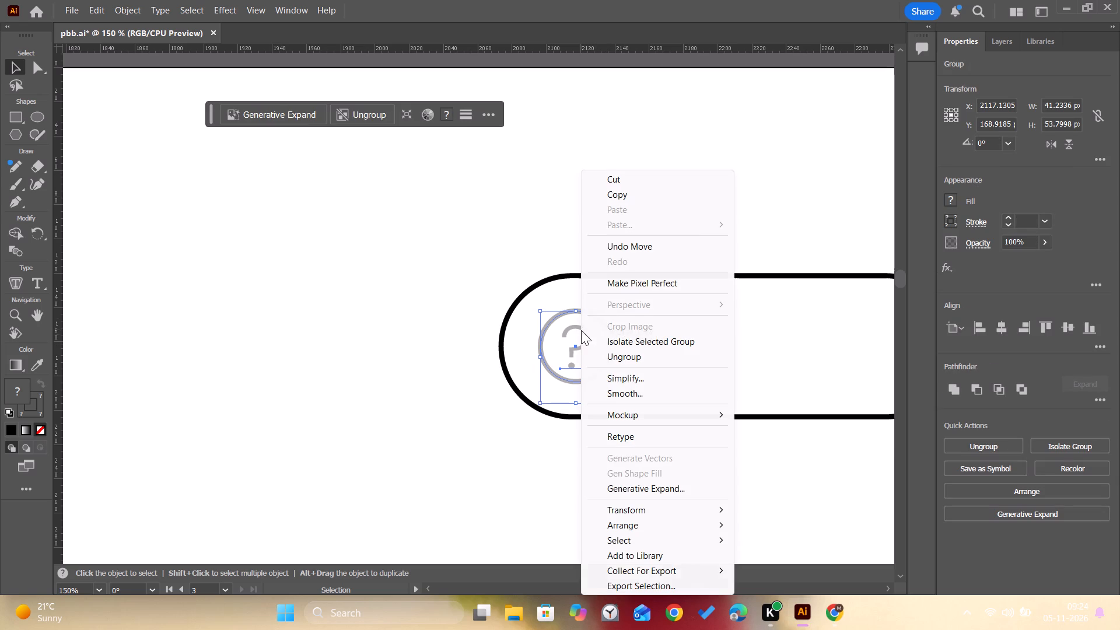
left_click(620, 358)
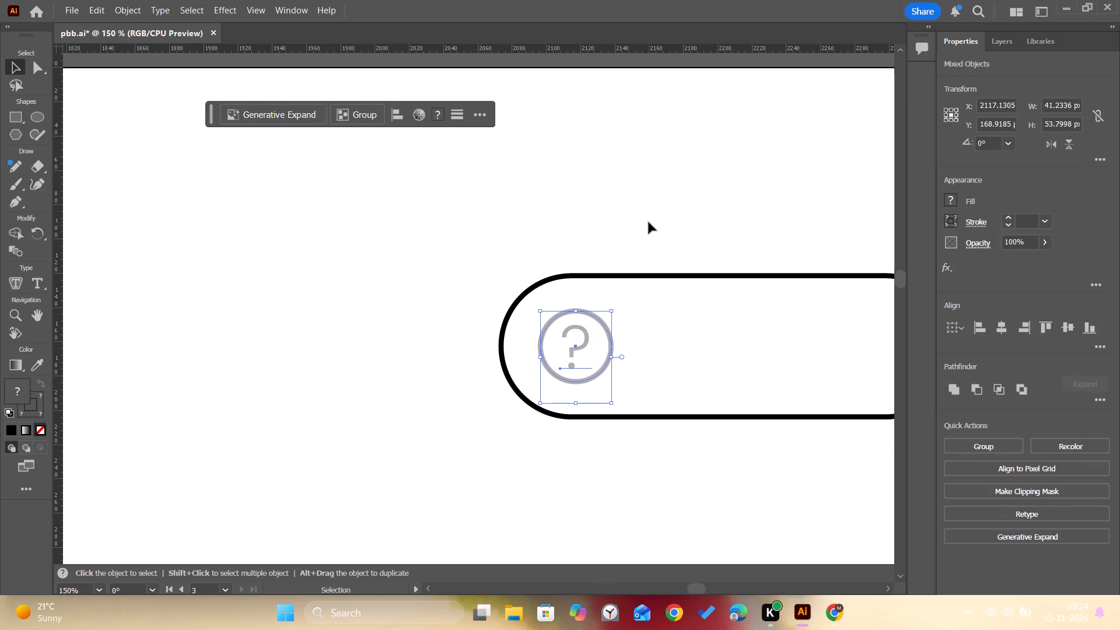
left_click(649, 222)
Change the stroke colour of the icon's circle to black.
left_click(612, 344)
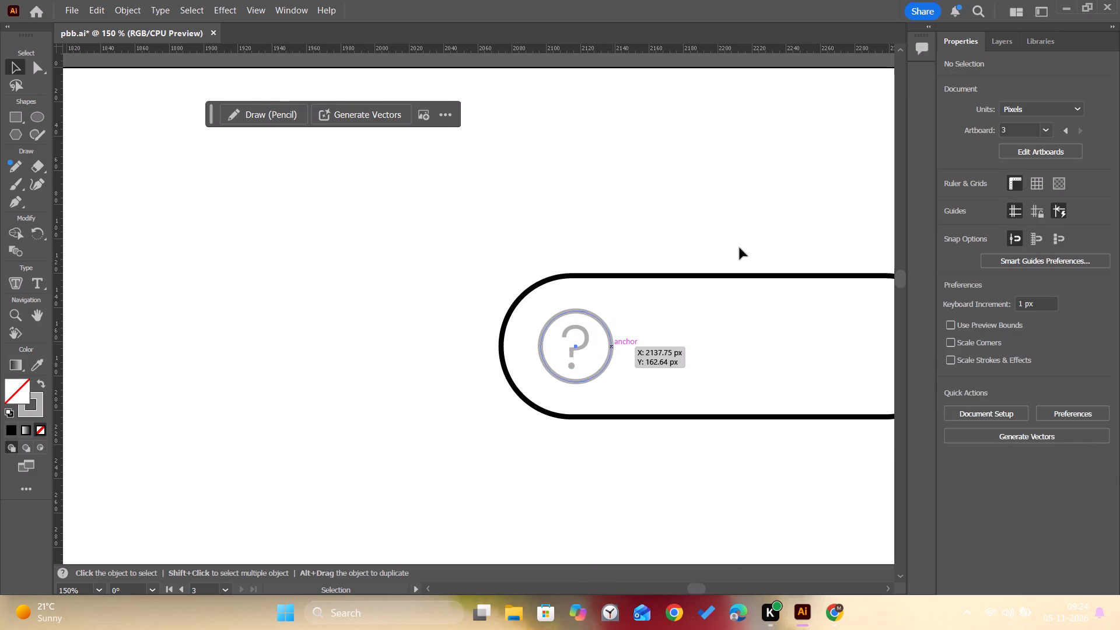
double_click(957, 223)
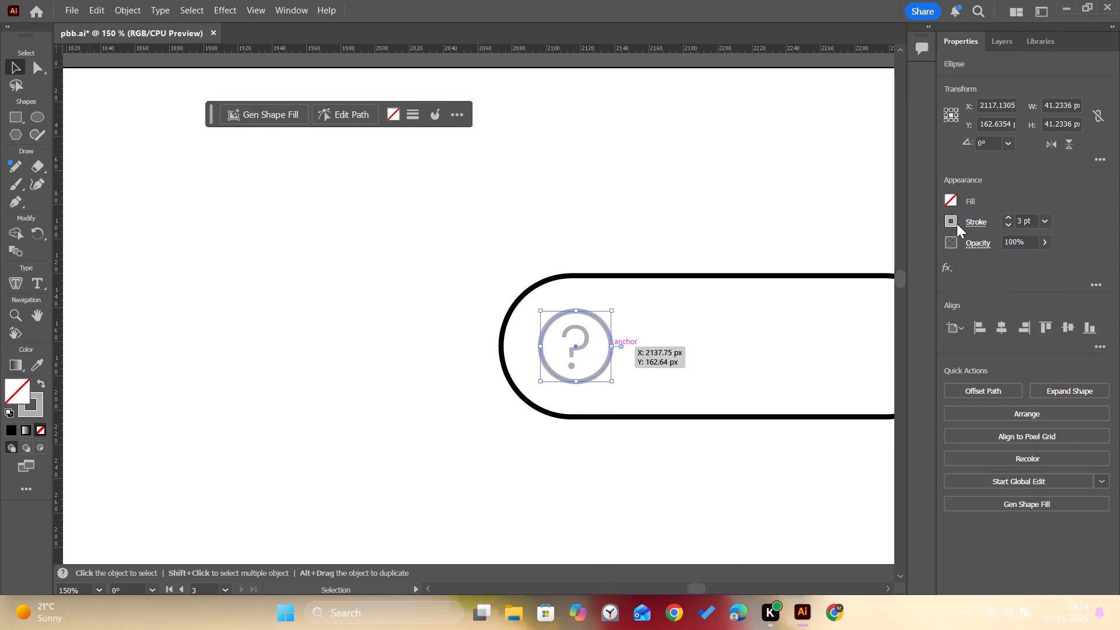
left_click(949, 225)
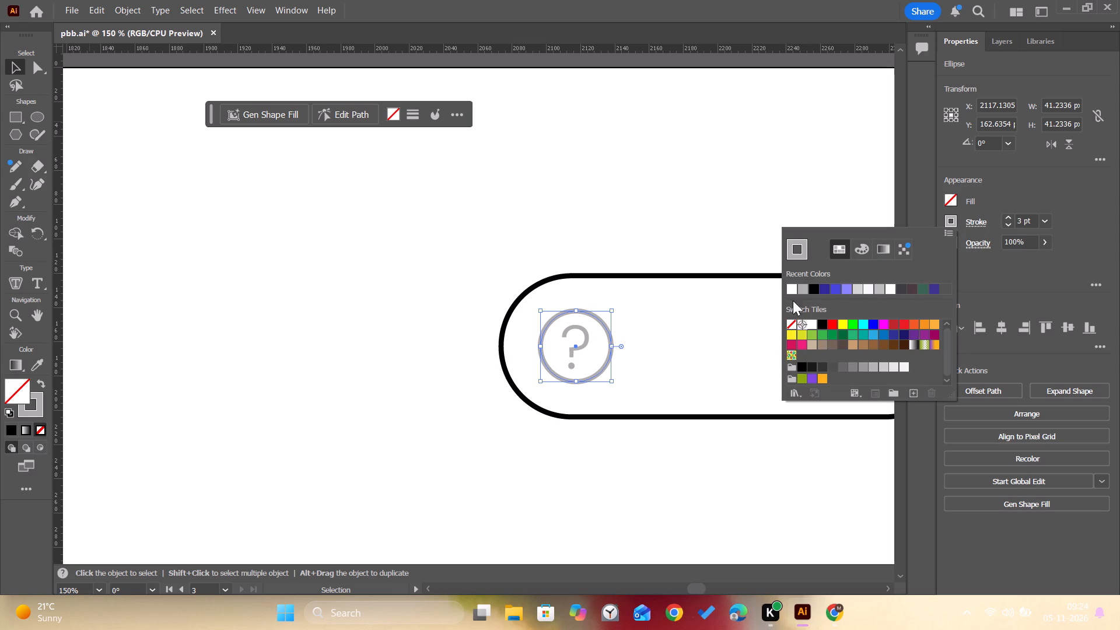
left_click(812, 291)
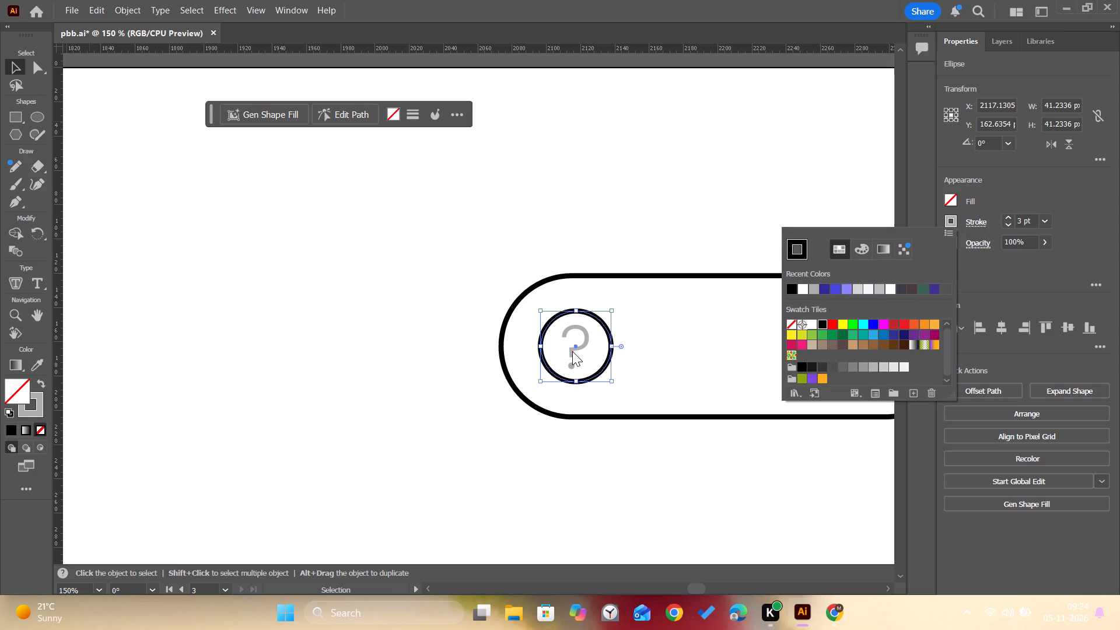
left_click(572, 351)
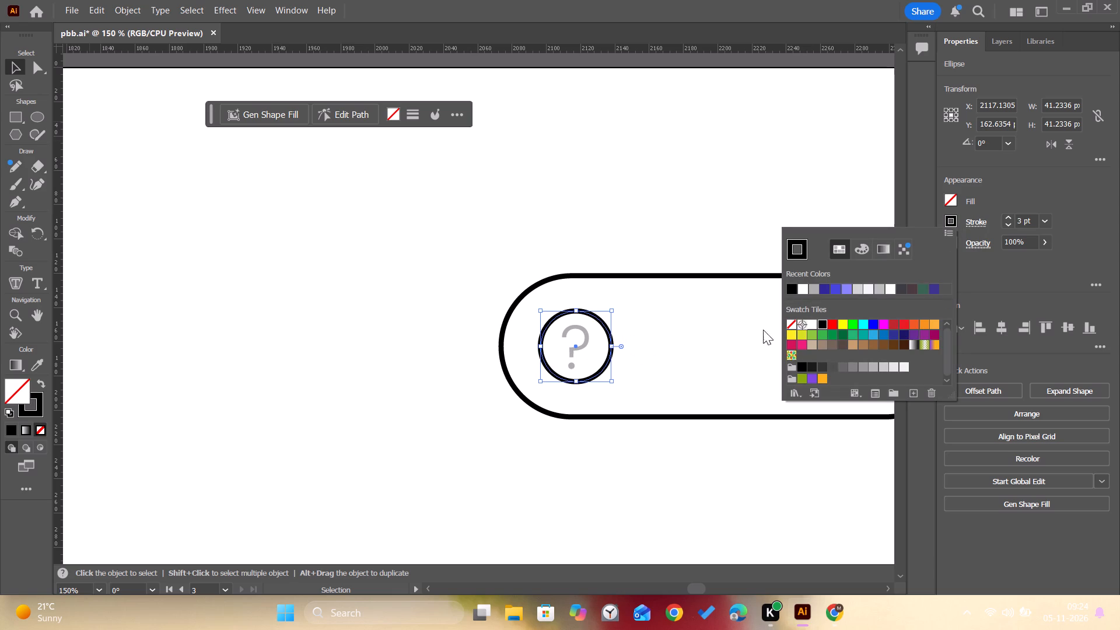
left_click(794, 289)
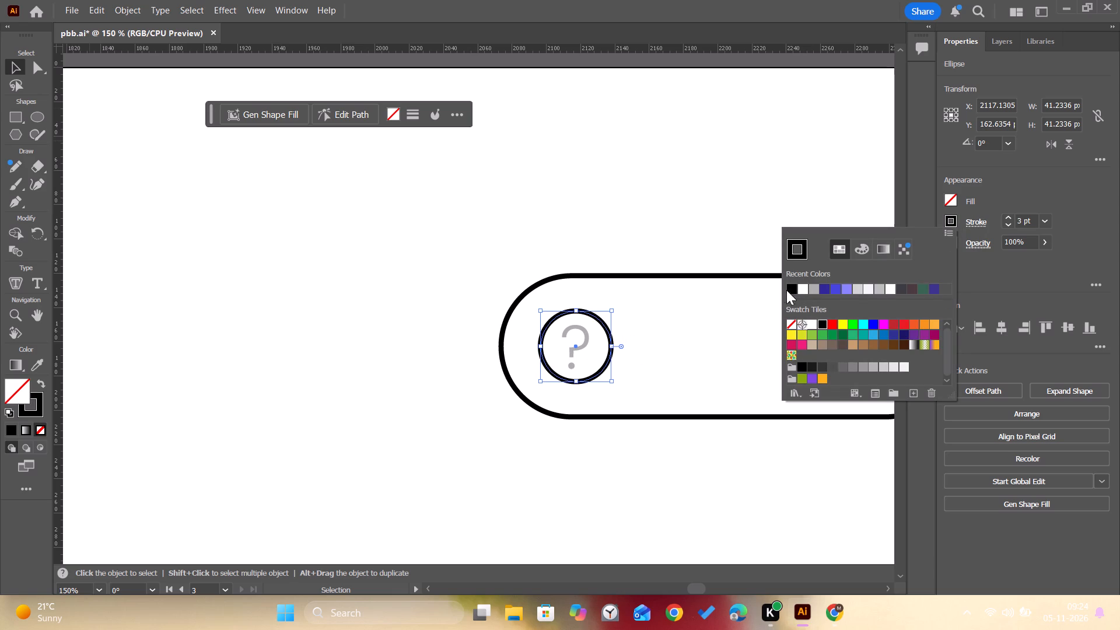
left_click(789, 289)
Change the fill colour of the question mark inside the circle to black.
left_click(584, 337)
left_click(650, 199)
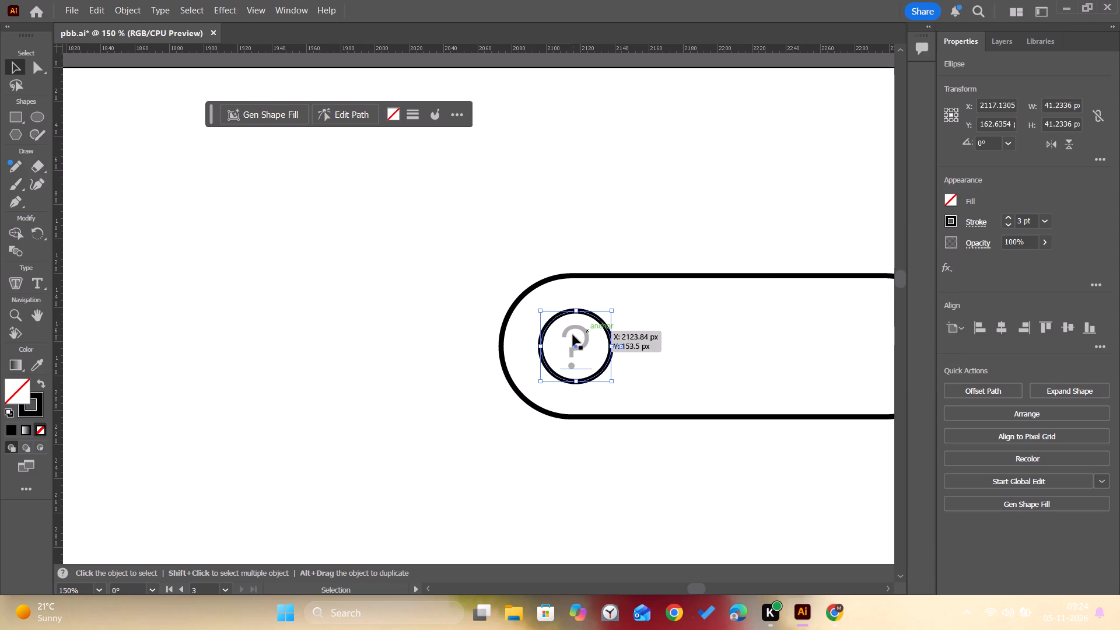
left_click(581, 335)
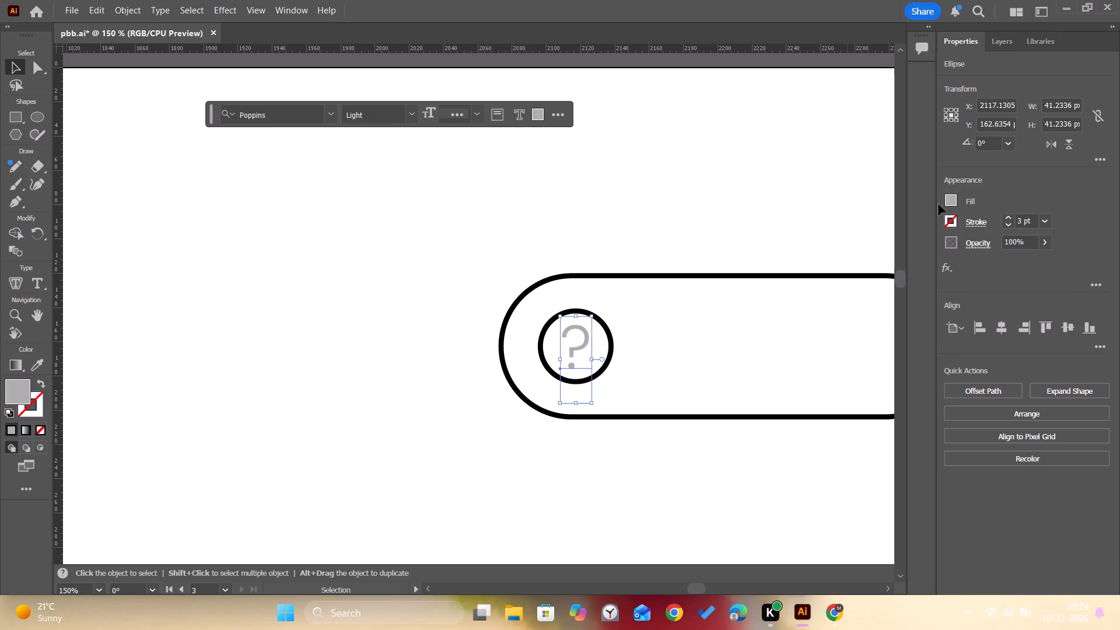
double_click(949, 199)
left_click(949, 199)
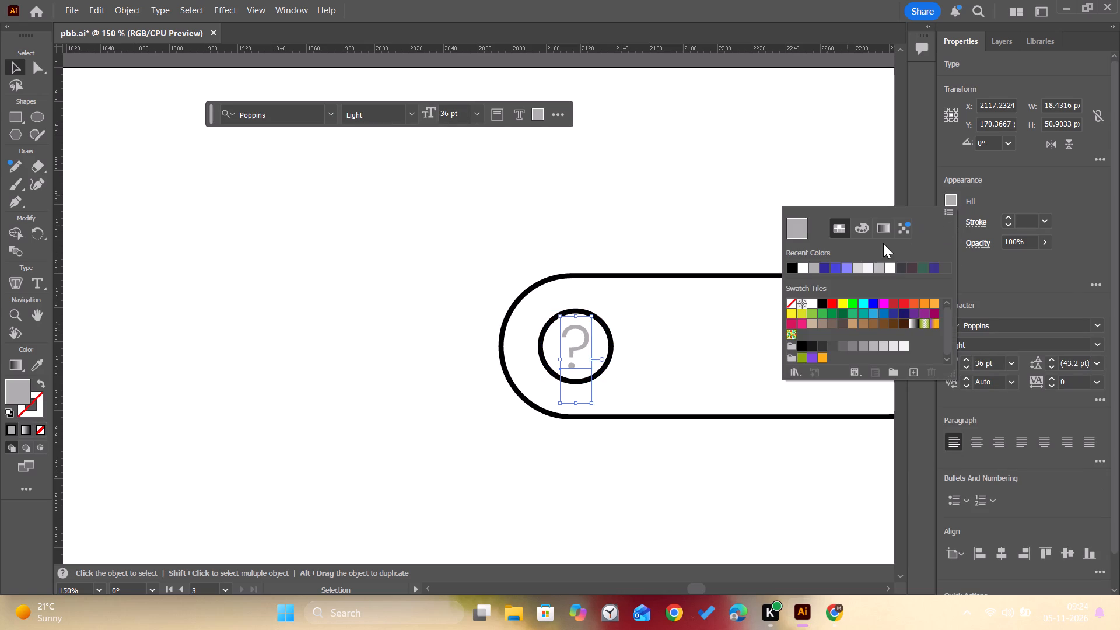
left_click(790, 266)
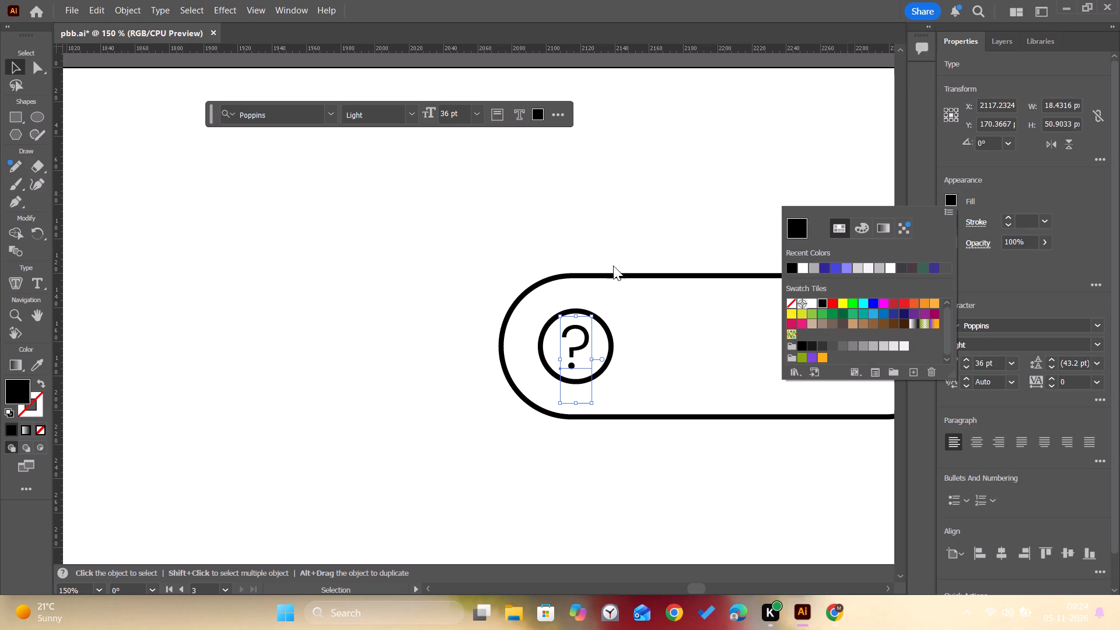
key("v")
left_click(593, 236)
Group the black circle and question mark back into one icon.
left_click_drag(624, 310, 624, 310)
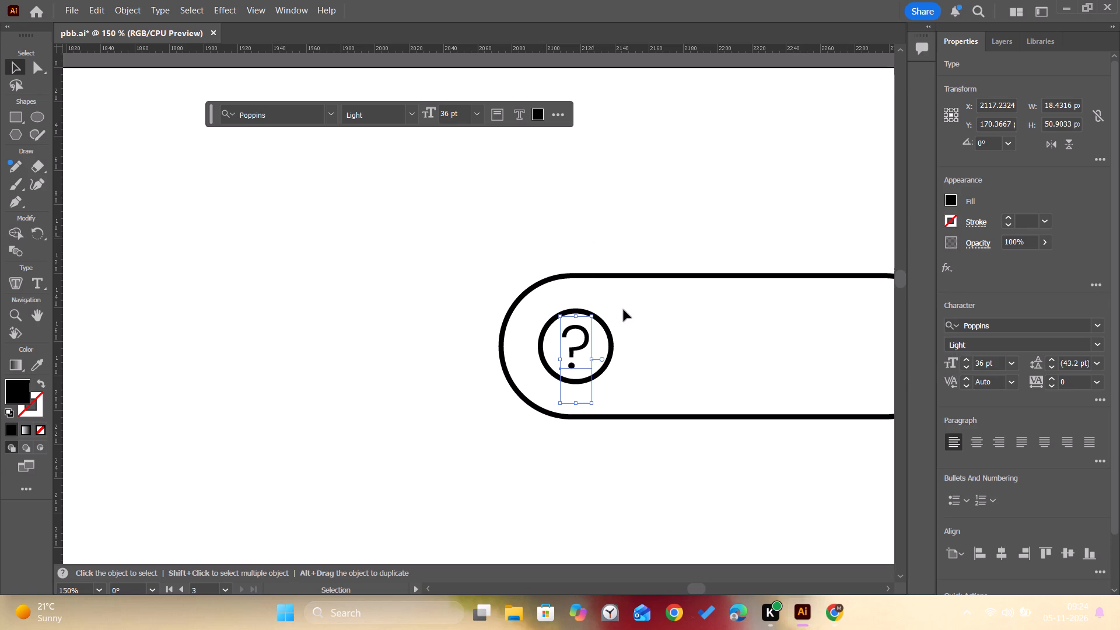
left_click_drag(624, 310, 566, 352)
right_click(579, 344)
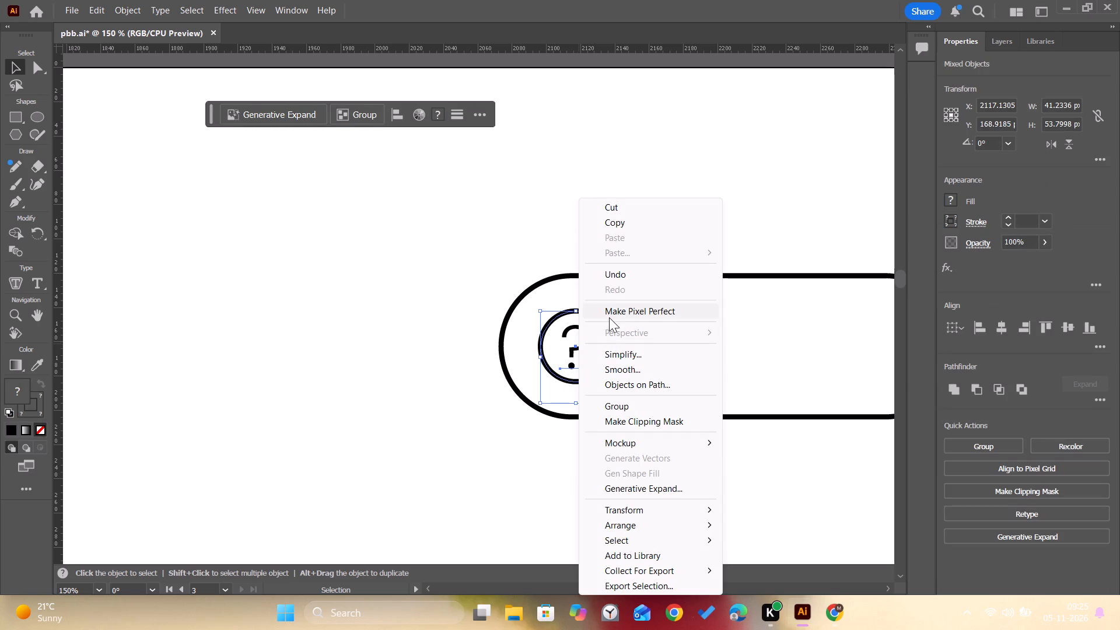
left_click(629, 411)
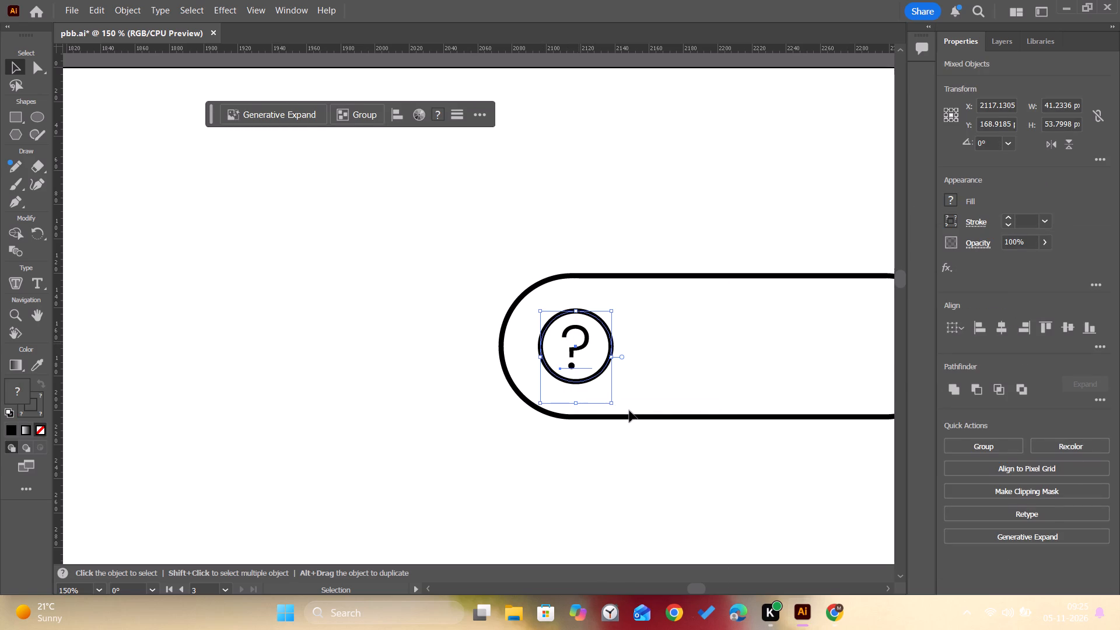
Add the text "Need Help" inside the pill shape, beside the question-mark icon.
scroll(633, 391, "down", 1, "alt")
key("space")
key("space")
key("space")
key("space")
key("space")
key("space")
key("space")
key("space")
key("space")
key("space")
key("space")
key("space")
key("space")
key("space")
key("space")
key("space")
key("space")
key("space")
key("space")
key("space")
left_click_drag(705, 379, 643, 391)
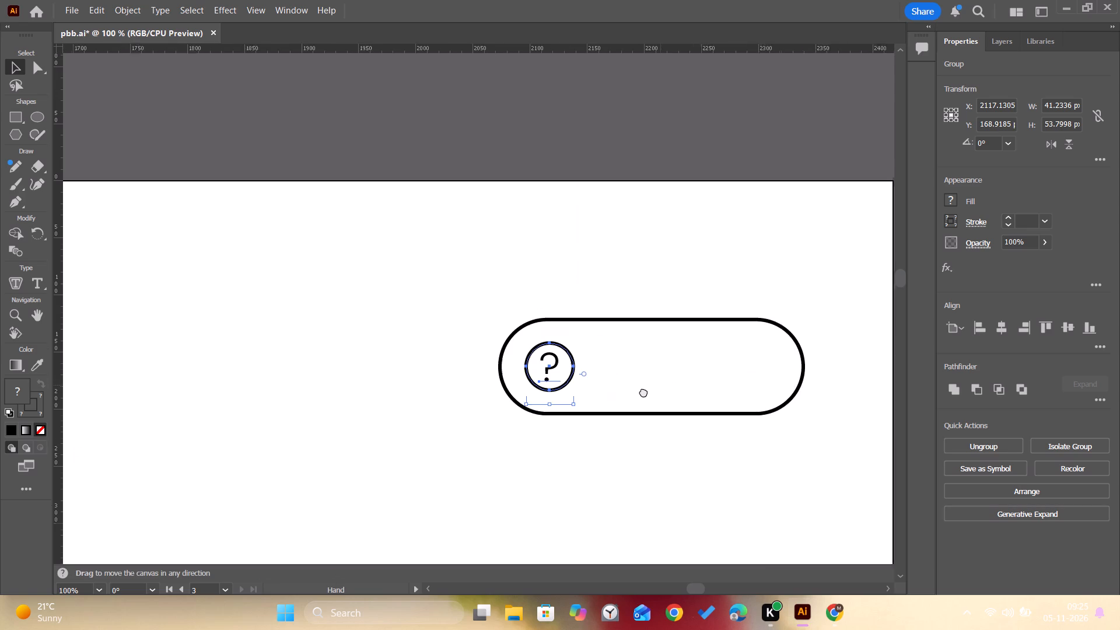
left_click_drag(643, 391, 638, 397)
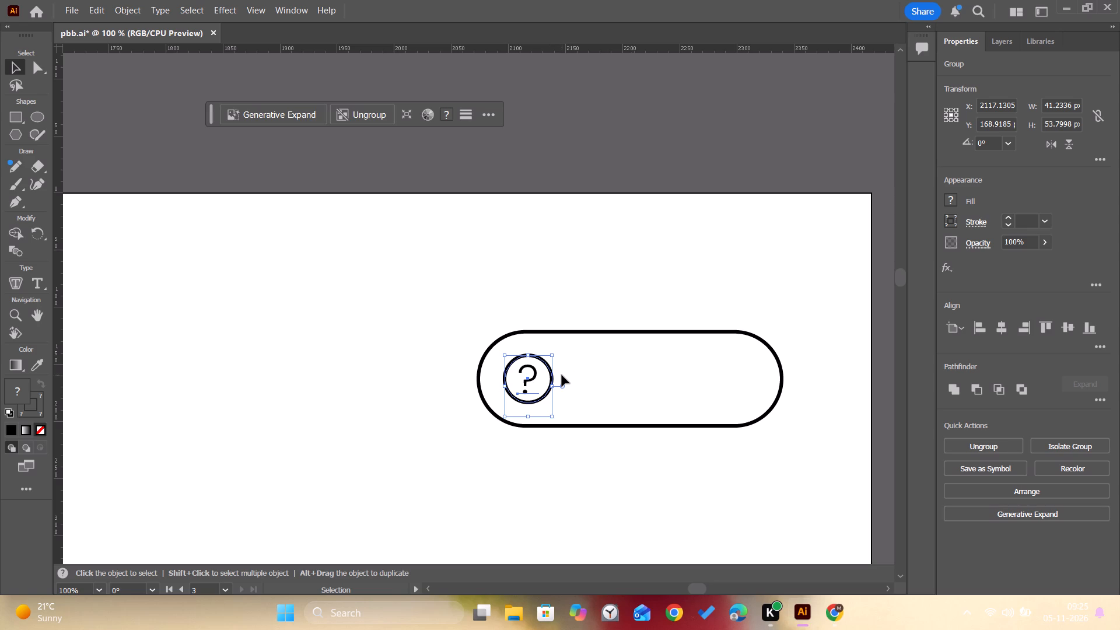
key("t")
left_click(580, 380)
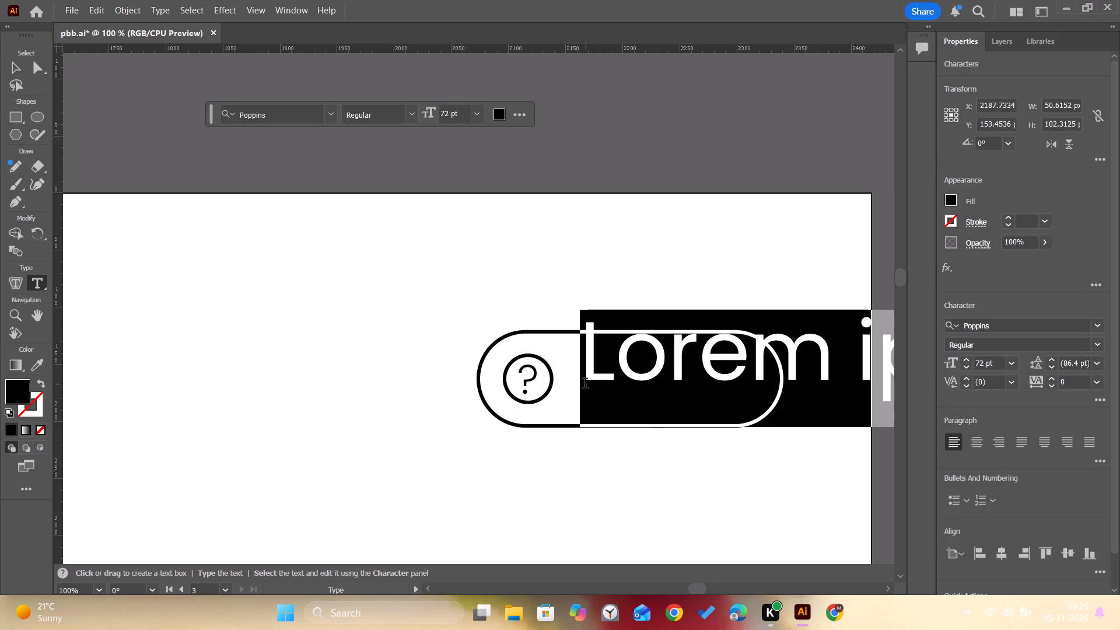
type("eed")
key("space")
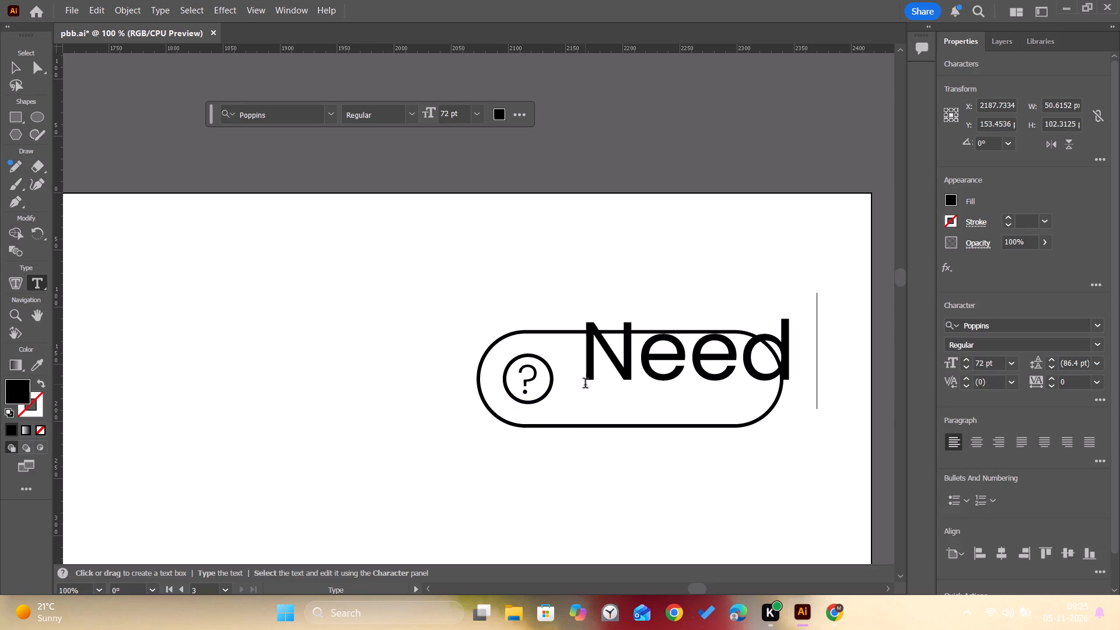
key("e")
type("lp")
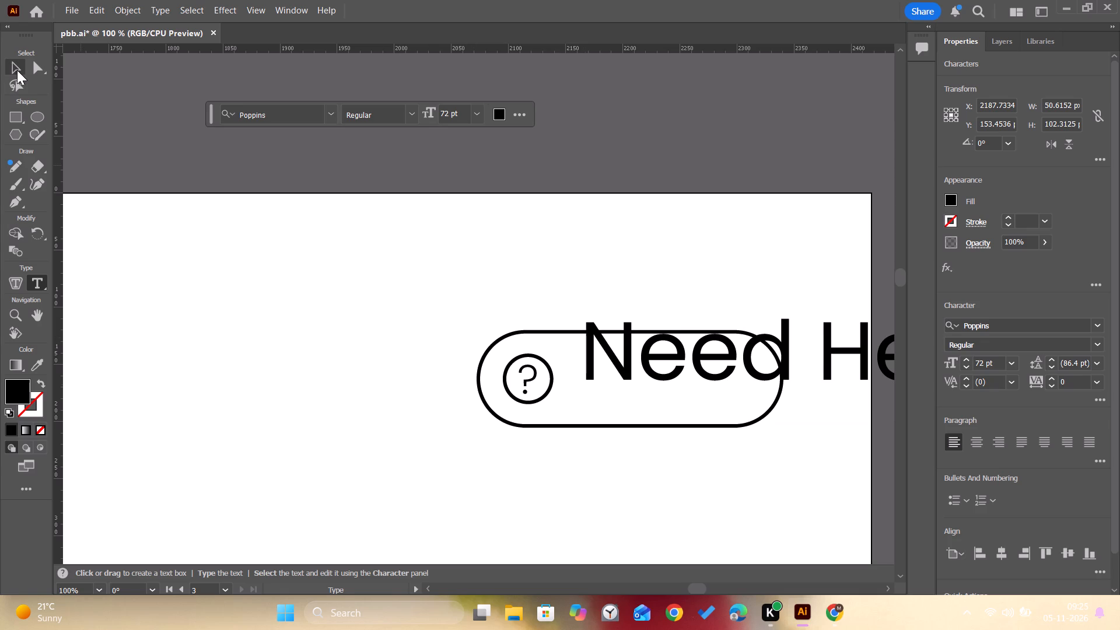
left_click(17, 70)
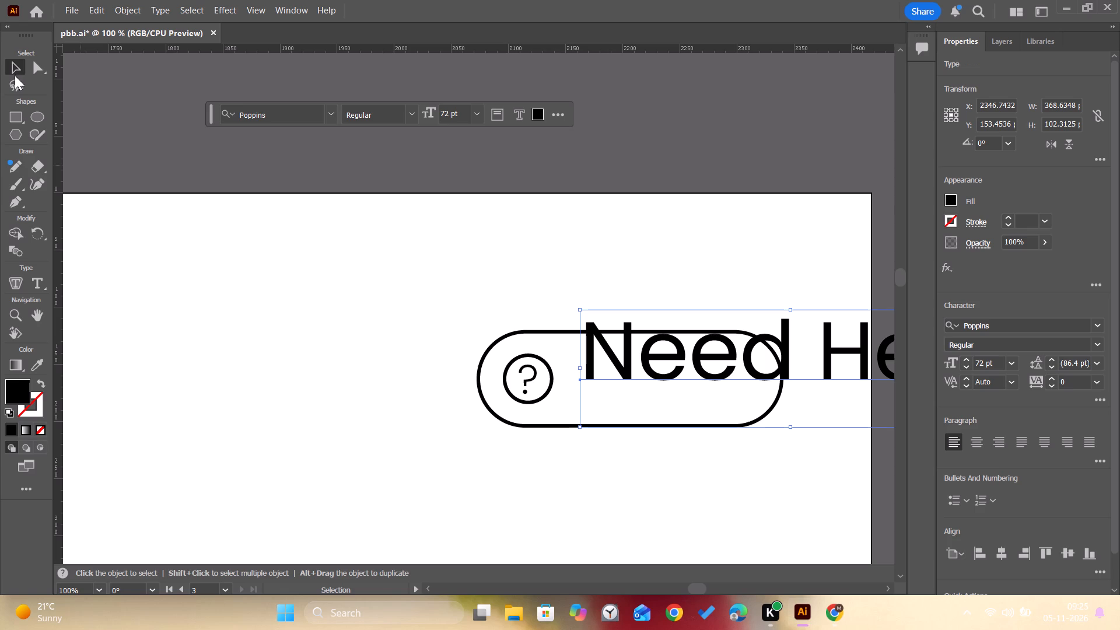
Reduce the "Need Help" text to a font size of 24 pt so it fits inside the pill.
key("5")
scroll(690, 355, "down", 1, "alt")
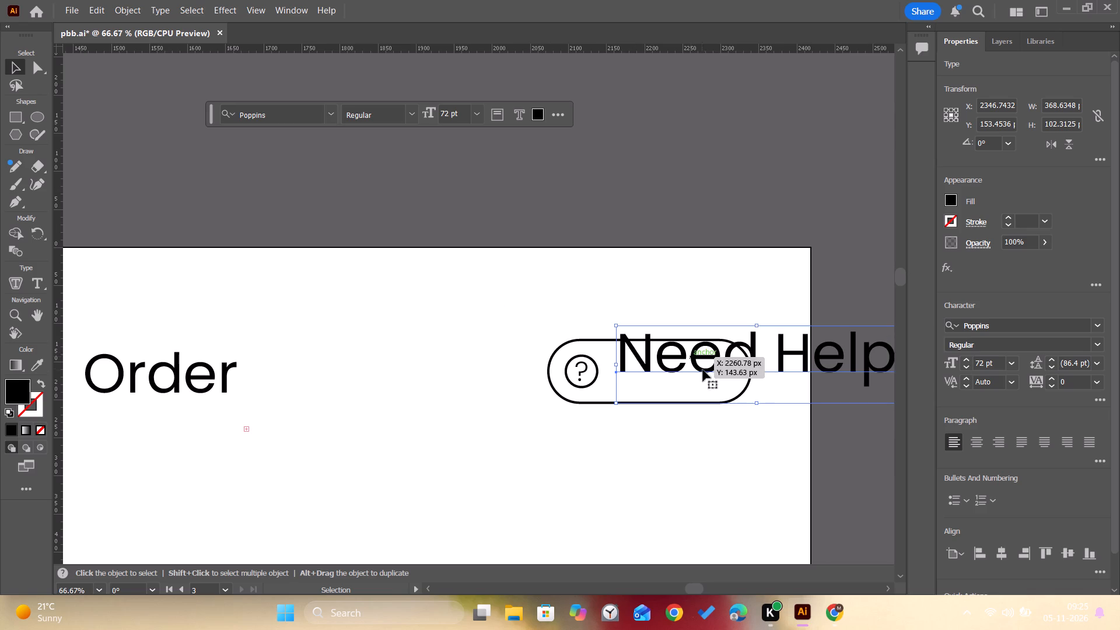
key("space")
key("space")
key("space")
key("space")
key("space")
key("space")
key("space")
key("space")
key("space")
key("space")
key("space")
key("space")
key("space")
key("space")
key("space")
key("space")
left_click_drag(718, 383, 507, 432)
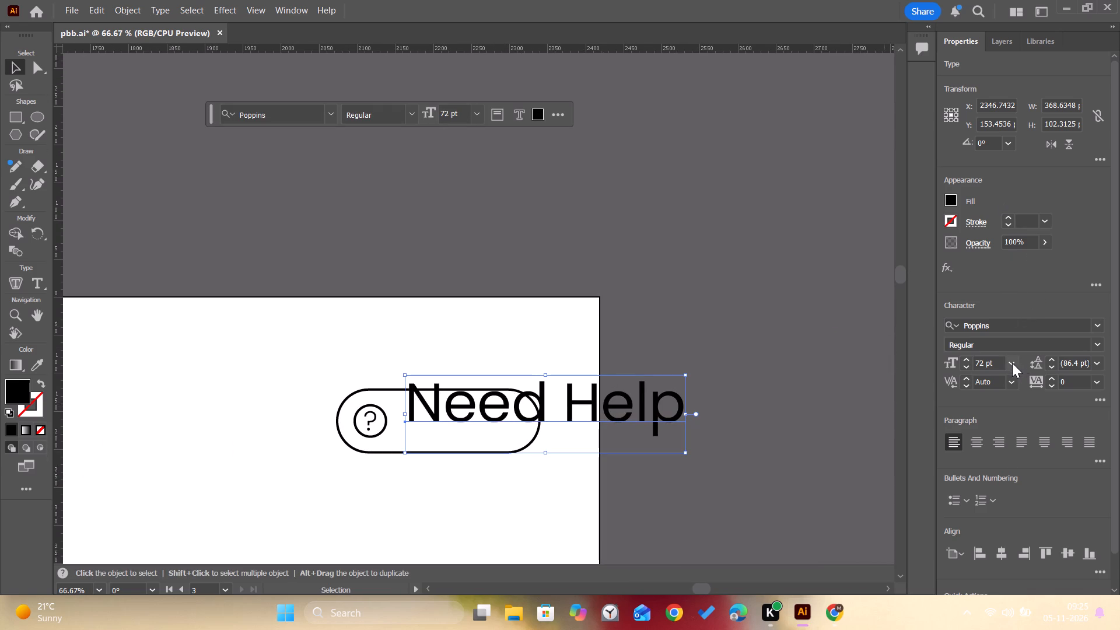
left_click(1011, 363)
left_click(1036, 294)
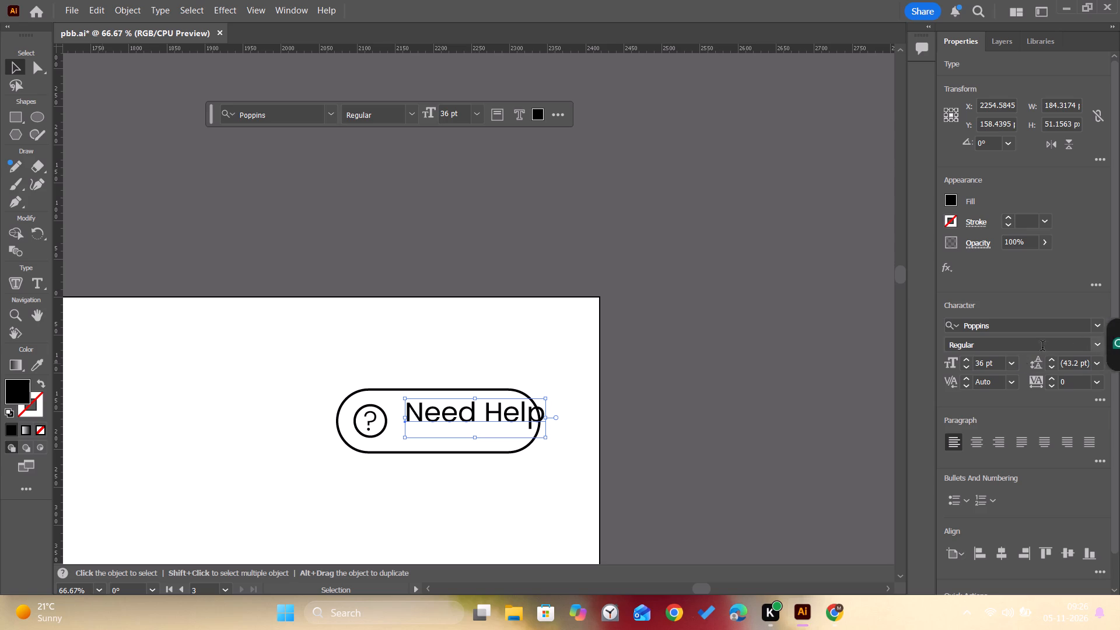
left_click(1009, 363)
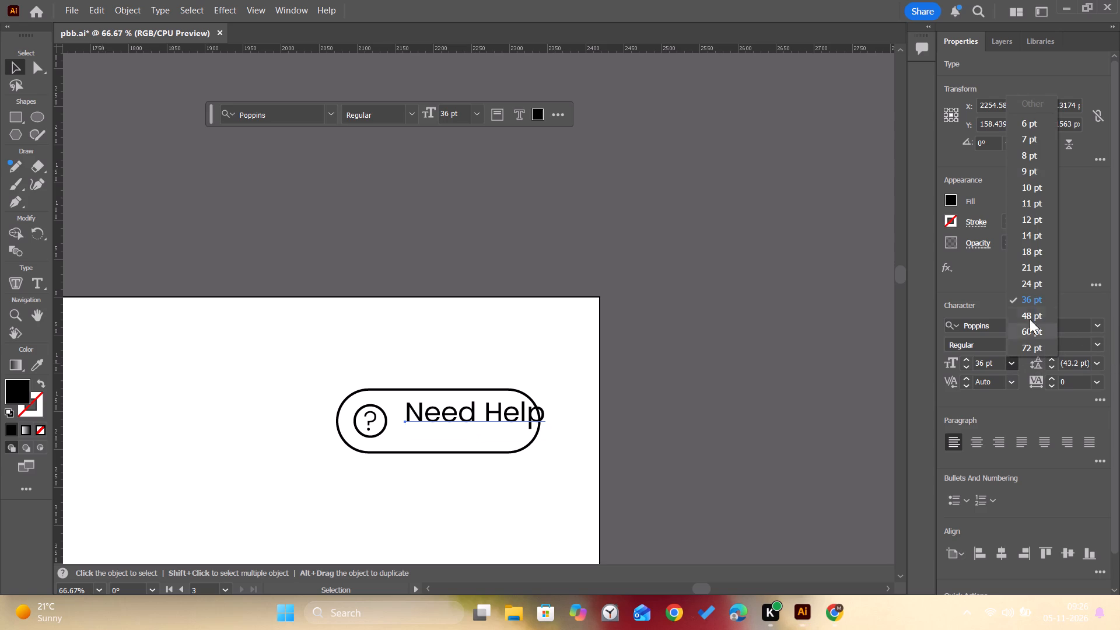
left_click(1031, 285)
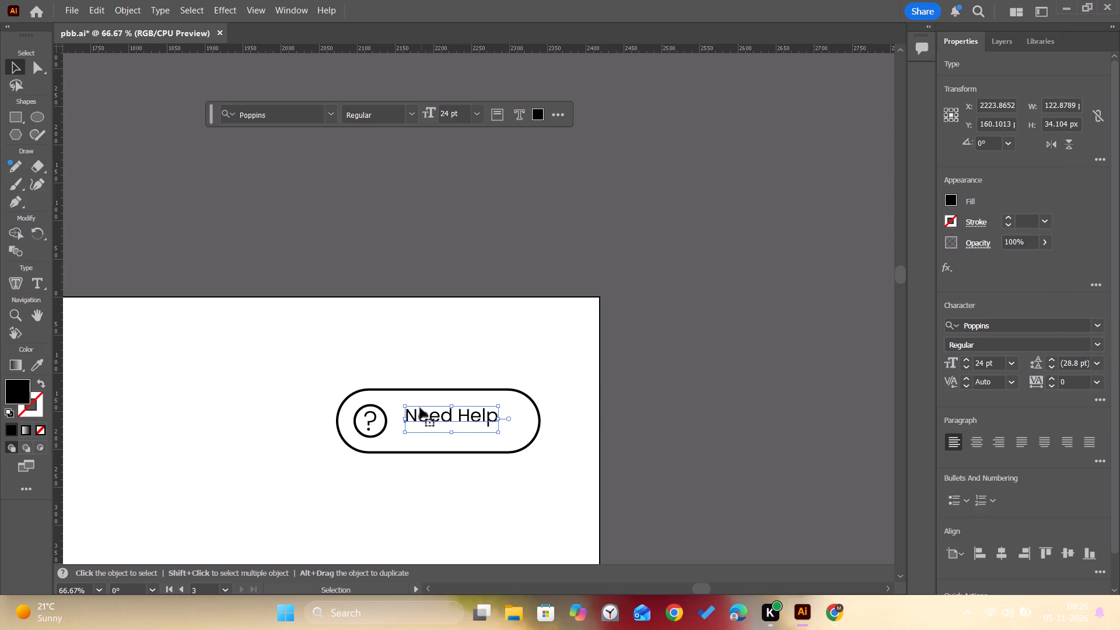
Move the "Need Help" text slightly away from the icon and down until it sits vertically centred in the pill.
left_click(450, 413)
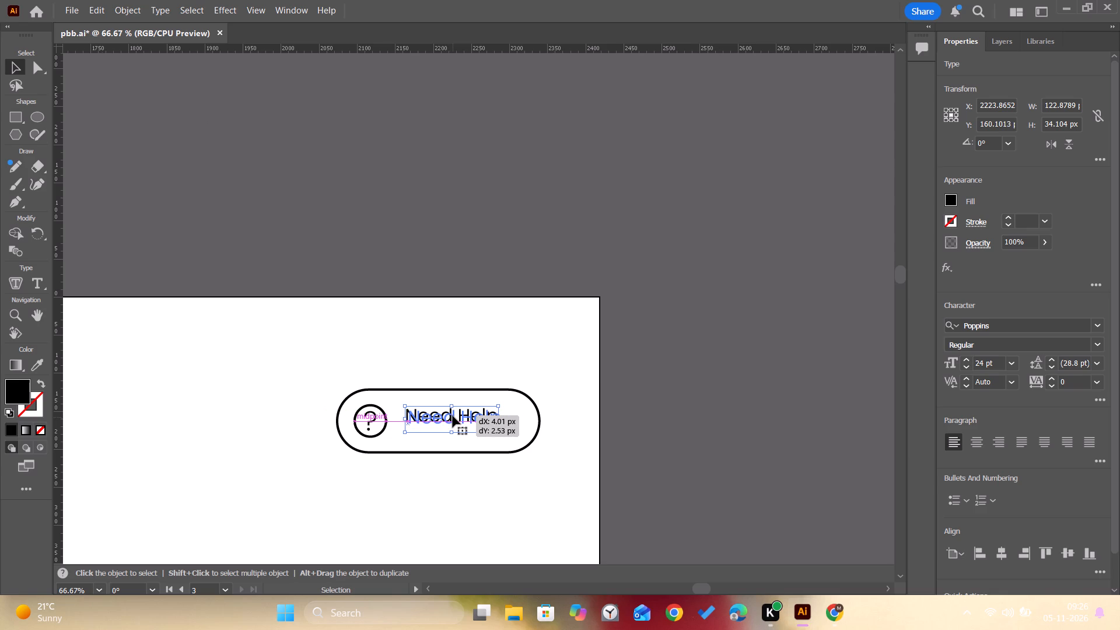
key("space")
key("space")
key("space")
key("space")
key("space")
key("space")
key("space")
key("space")
key("space")
key("space")
key("space")
key("space")
key("space")
left_click_drag(443, 430, 518, 438)
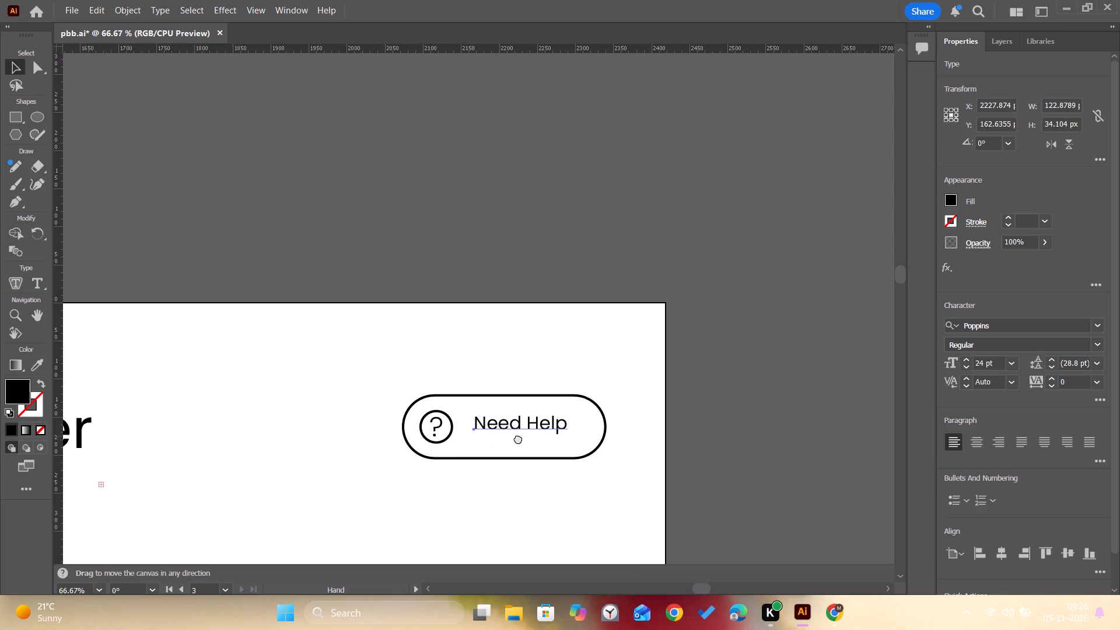
left_click_drag(518, 438, 520, 439)
scroll(519, 434, "up", 3, "alt")
key("space")
key("space")
key("space")
key("space")
key("space")
key("space")
left_click_drag(515, 434, 635, 450)
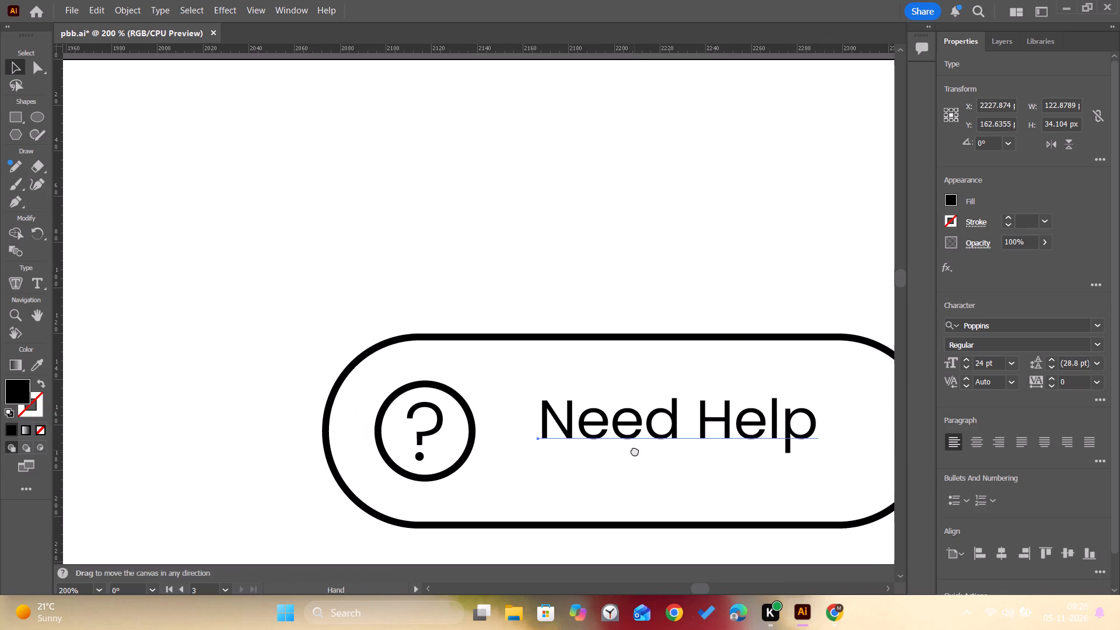
key("Down")
key("Down")
key("Down")
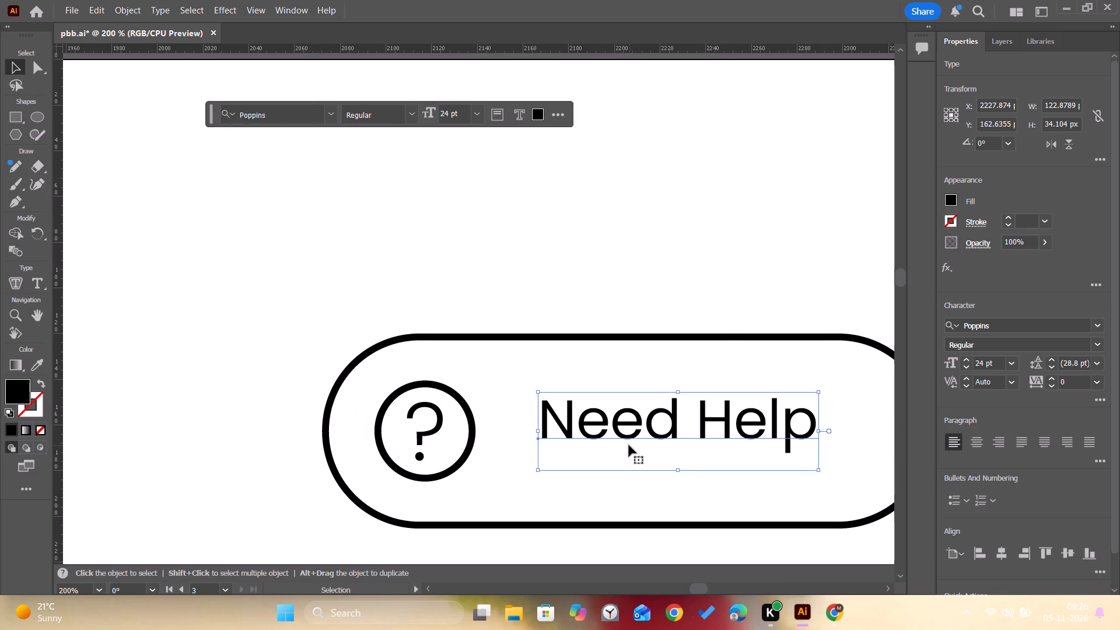
key("Down")
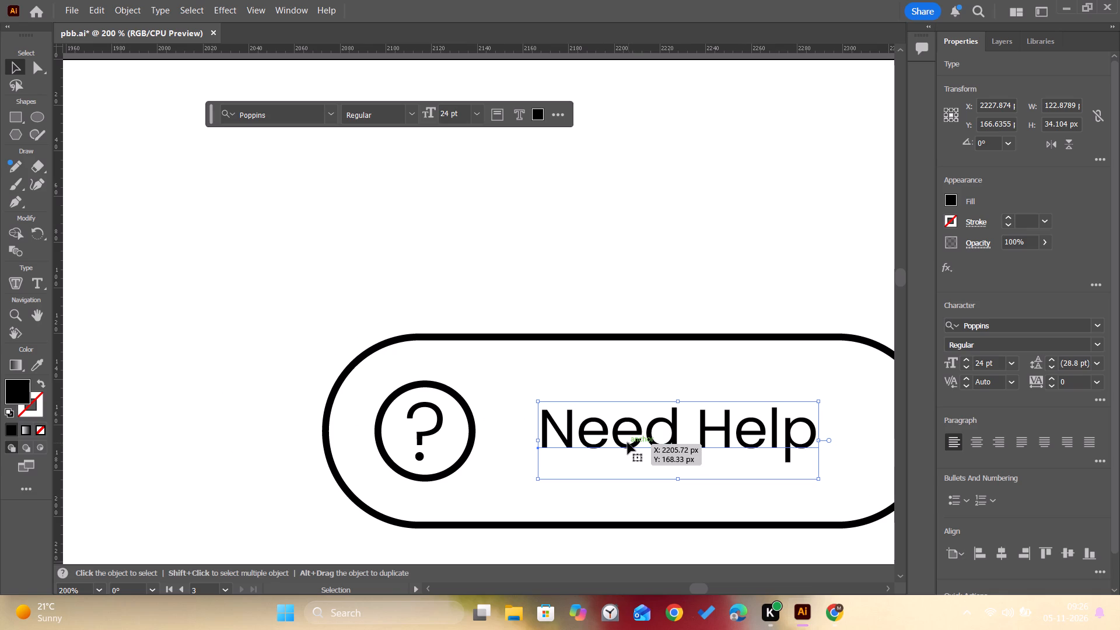
Draw a bar about 1068 by 132 px across the bottom of the Order screen and slightly round its corners.
scroll(628, 443, "down", 4, "alt")
key("space")
key("space")
key("space")
key("space")
key("space")
key("space")
key("space")
key("space")
key("space")
key("space")
key("space")
key("space")
key("space")
key("space")
left_click_drag(625, 481, 831, 292)
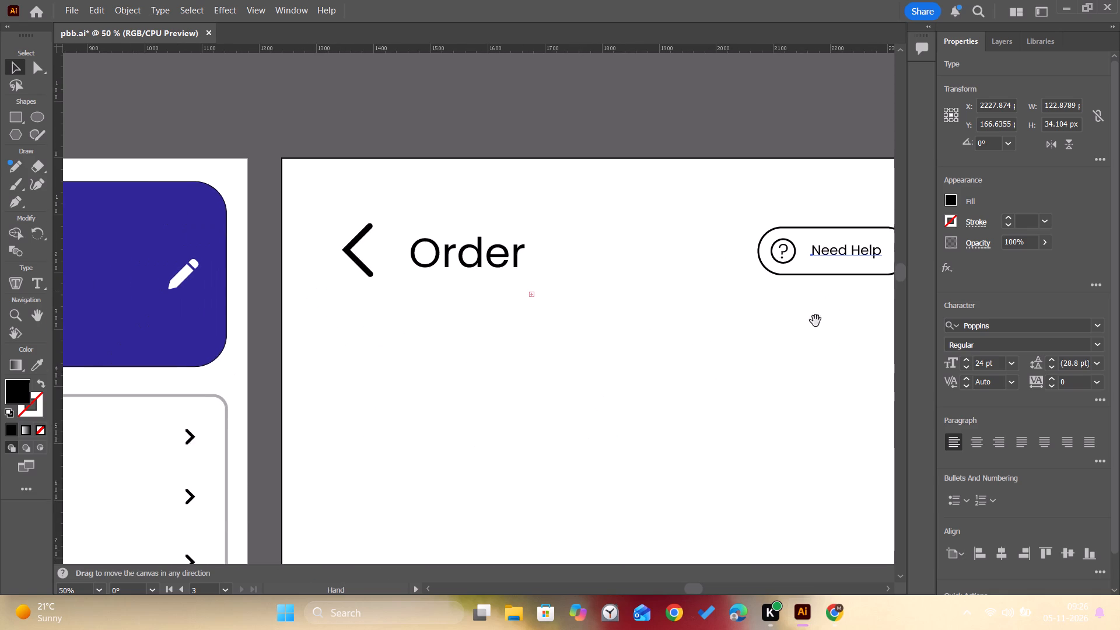
key("space")
key("space")
key("space")
key("space")
key("space")
key("space")
key("space")
key("space")
left_click_drag(740, 443, 783, 289)
scroll(745, 319, "down", 1, "alt")
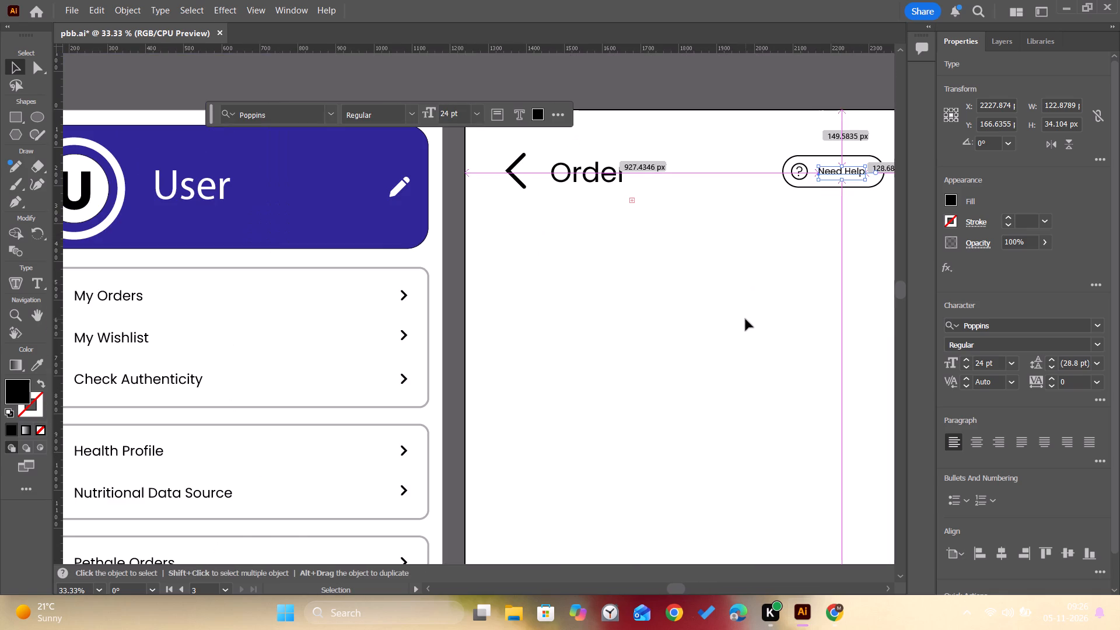
scroll(742, 333, "down", 1, "alt")
key("space")
key("space")
key("space")
key("space")
key("space")
key("space")
key("space")
key("space")
key("space")
key("space")
key("space")
key("space")
key("space")
key("space")
key("space")
key("space")
key("space")
key("space")
key("space")
key("space")
left_click_drag(757, 364, 698, 282)
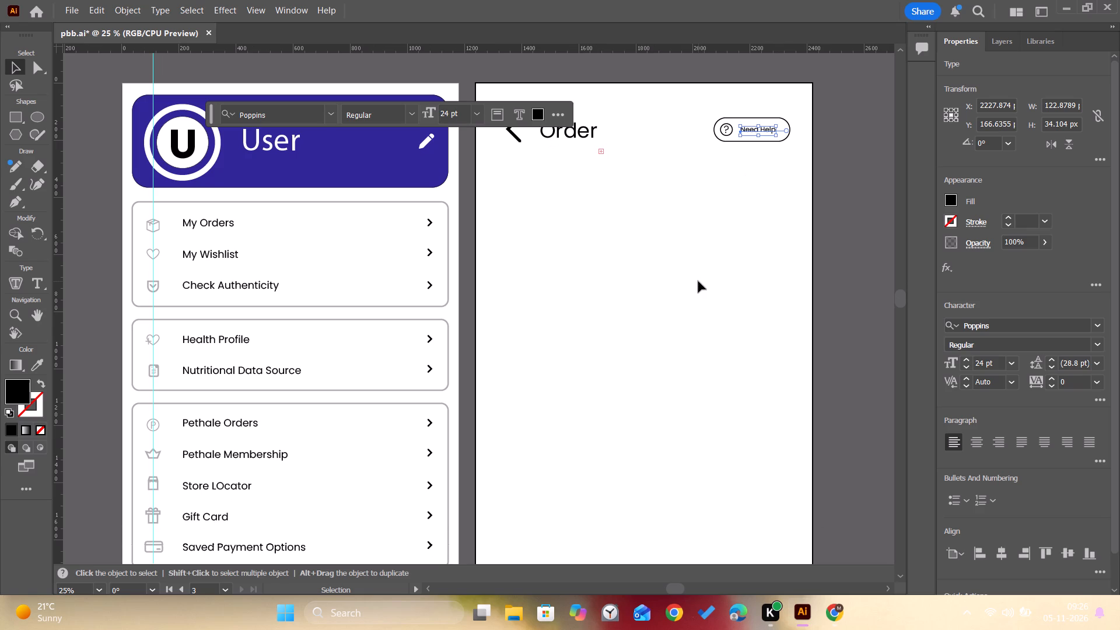
key("space")
key("space")
key("space")
key("space")
key("space")
key("space")
key("space")
key("space")
key("space")
key("space")
key("space")
key("space")
key("space")
key("space")
key("space")
key("space")
key("space")
key("space")
key("space")
key("space")
left_click_drag(673, 401, 663, 205)
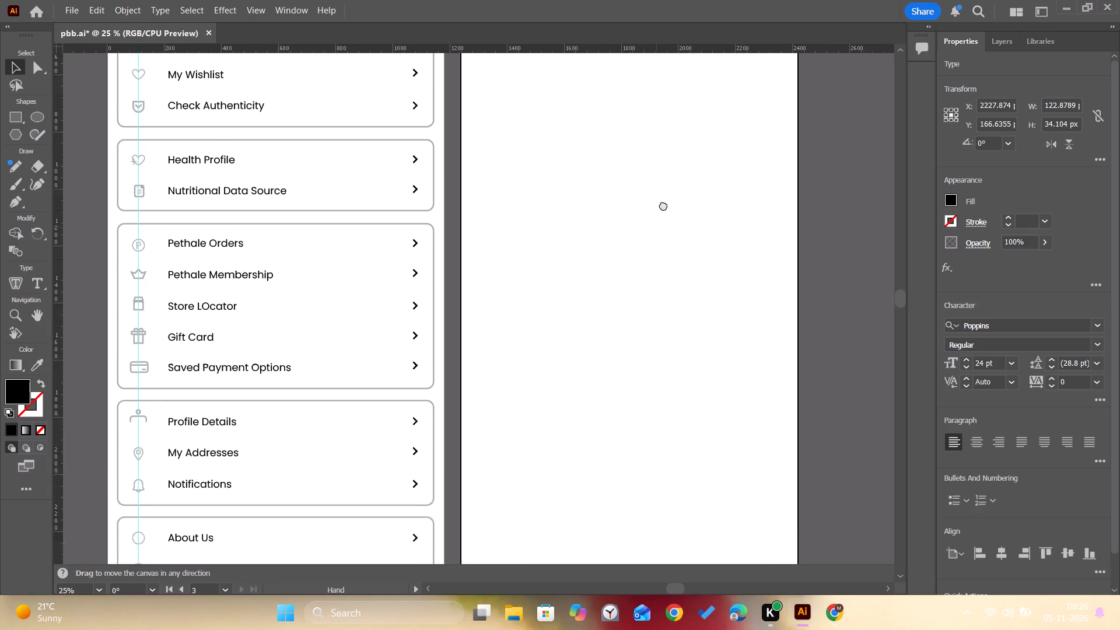
left_click_drag(663, 205, 680, 107)
left_click_drag(651, 410, 610, 381)
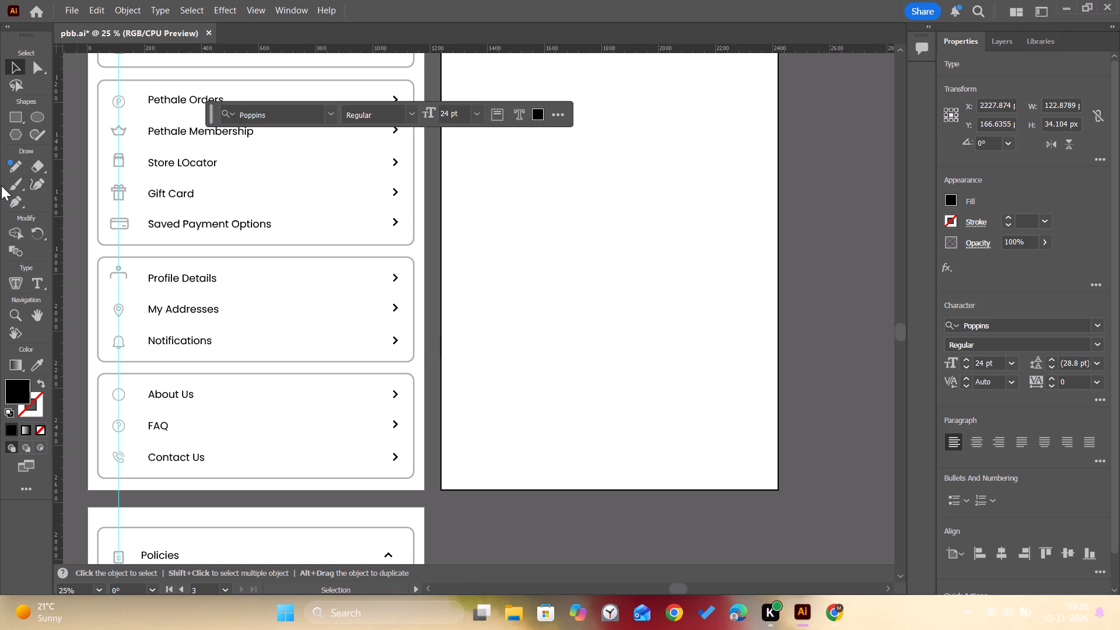
left_click(15, 121)
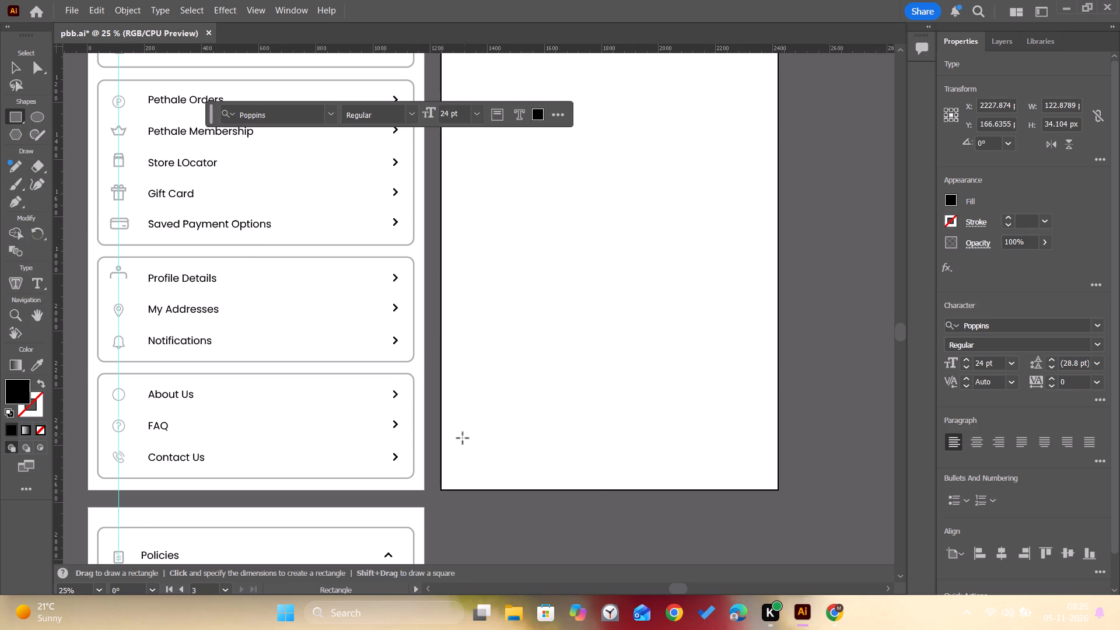
left_click_drag(461, 440, 679, 470)
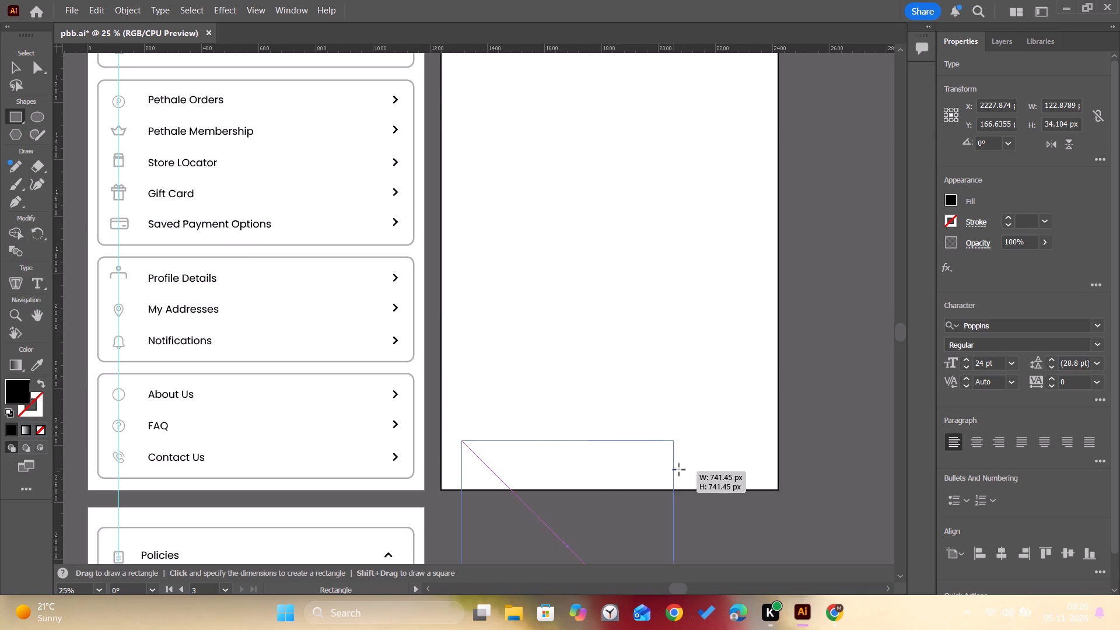
left_click_drag(679, 470, 764, 477)
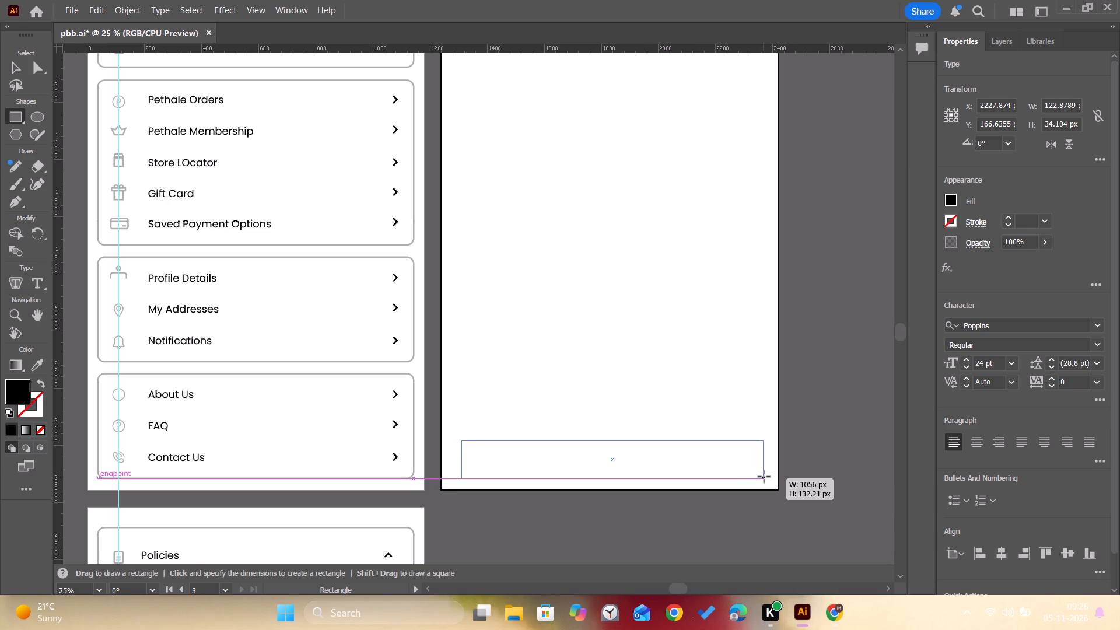
left_click_drag(764, 477, 767, 477)
left_click(759, 450)
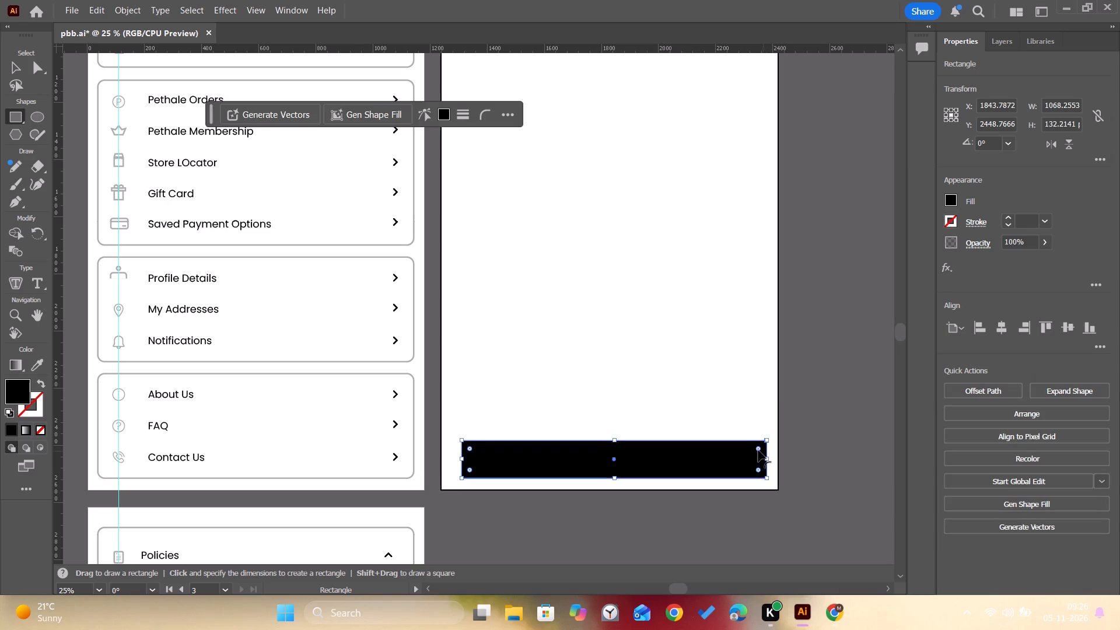
Fill the bottom bar with the recently used blue-violet colour.
left_click(951, 197)
left_click(834, 269)
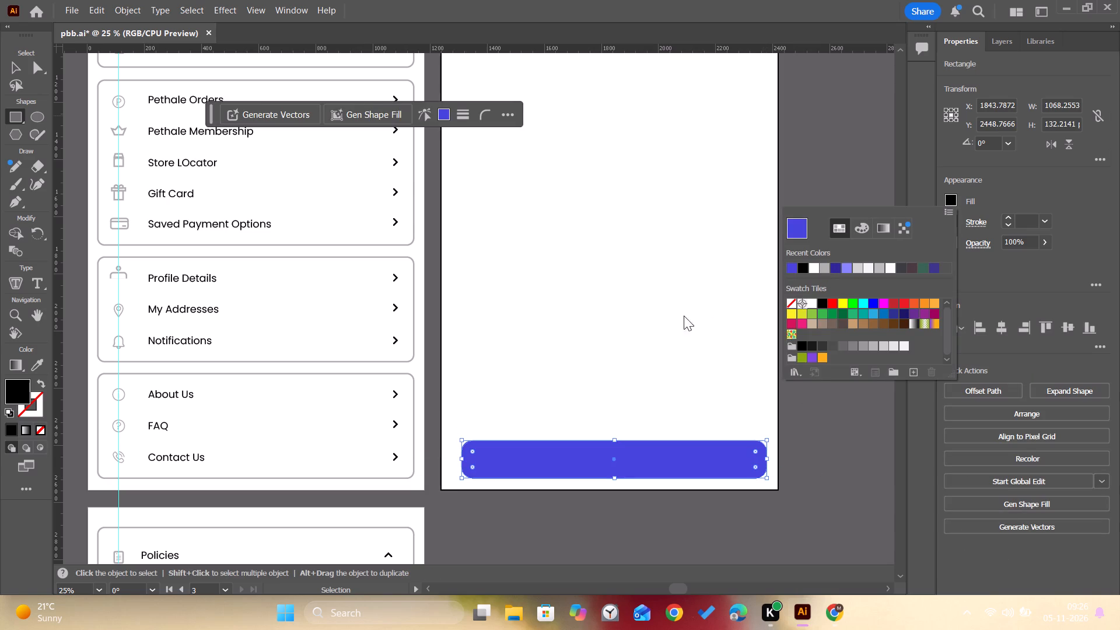
Duplicate the header's "Need Help" text into the lower part of the Order screen, above the blue bar.
key("v")
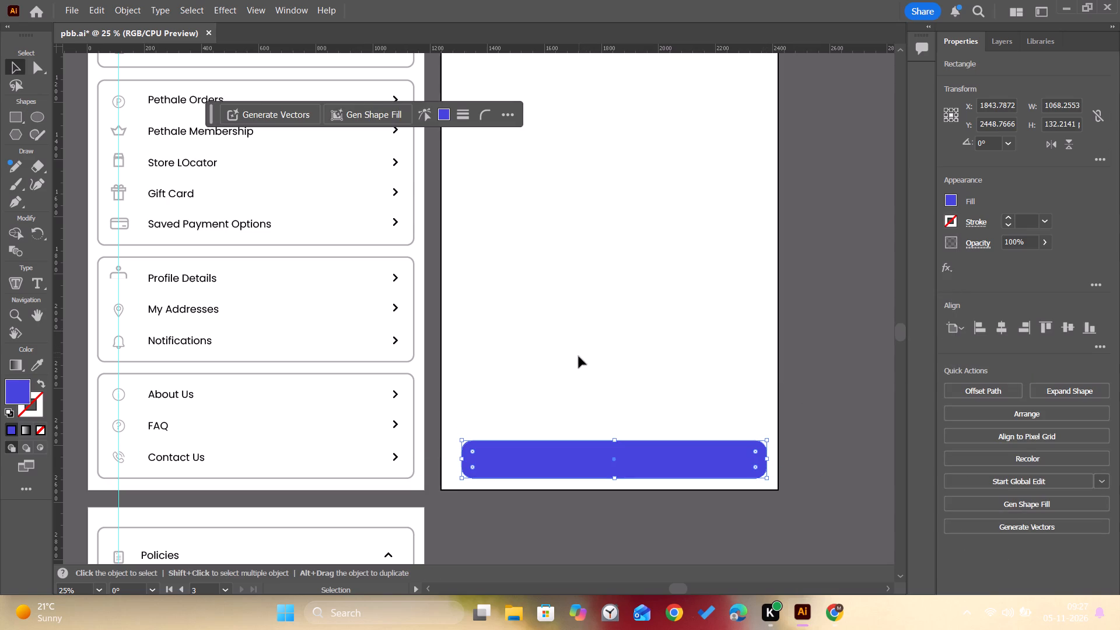
key("space")
key("space")
key("space")
left_click_drag(646, 263, 625, 409)
key("space")
key("space")
key("space")
left_click_drag(645, 271, 628, 406)
scroll(645, 282, "down", 1, "alt")
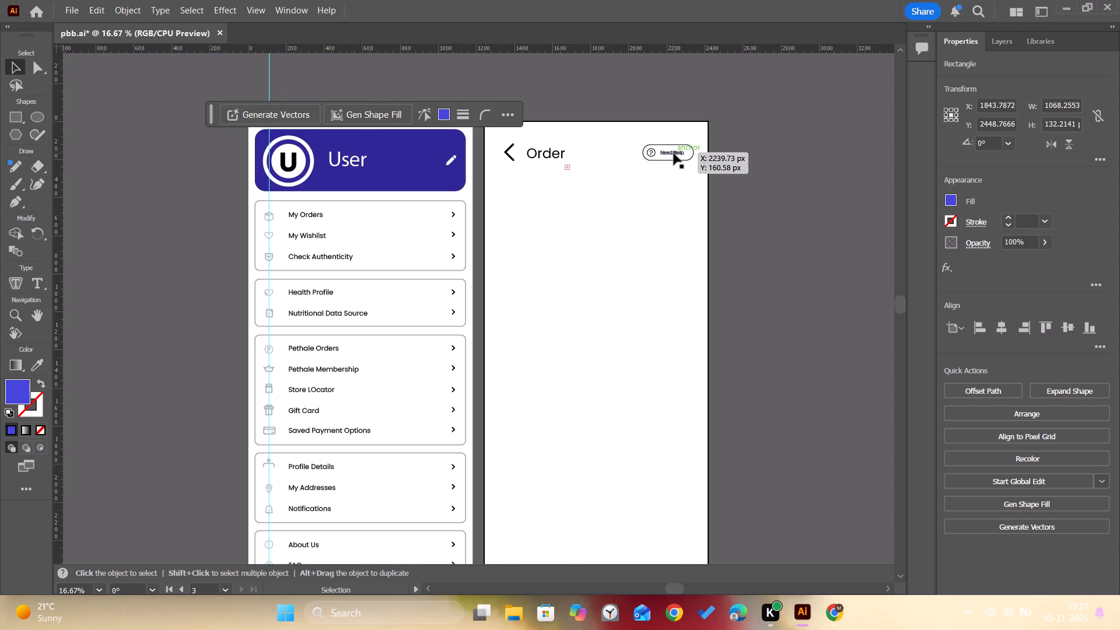
left_click_drag(674, 152, 611, 508, "alt")
key("space")
key("space")
key("space")
key("space")
key("space")
key("space")
key("space")
key("space")
key("space")
key("space")
key("space")
key("space")
key("space")
key("space")
key("space")
key("space")
key("space")
key("space")
key("space")
key("space")
left_click_drag(646, 440, 646, 439)
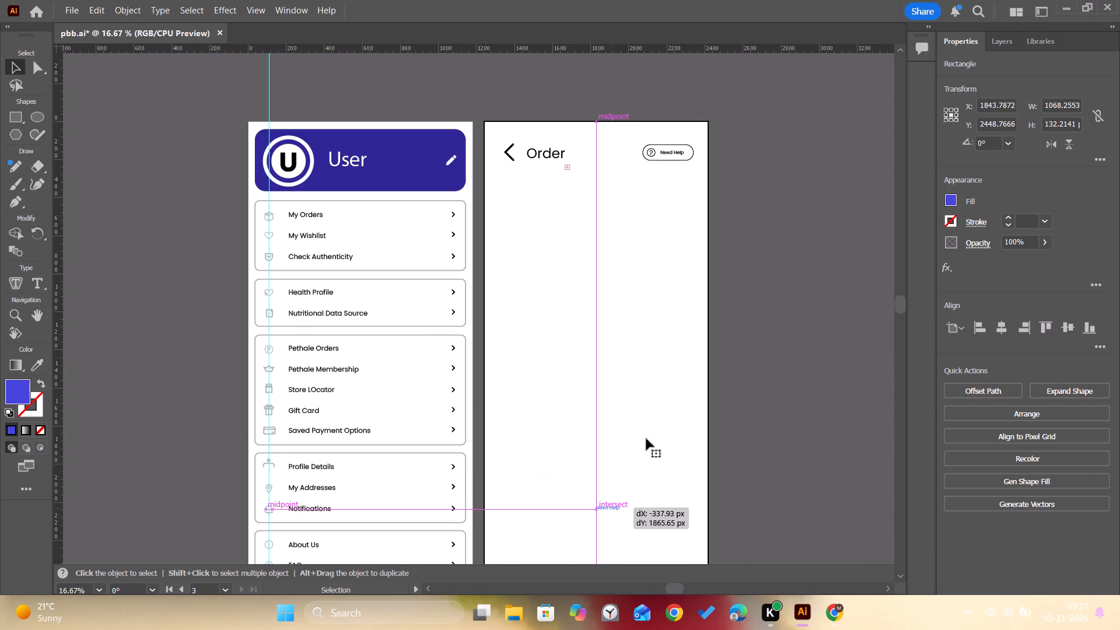
left_click_drag(646, 439, 652, 228)
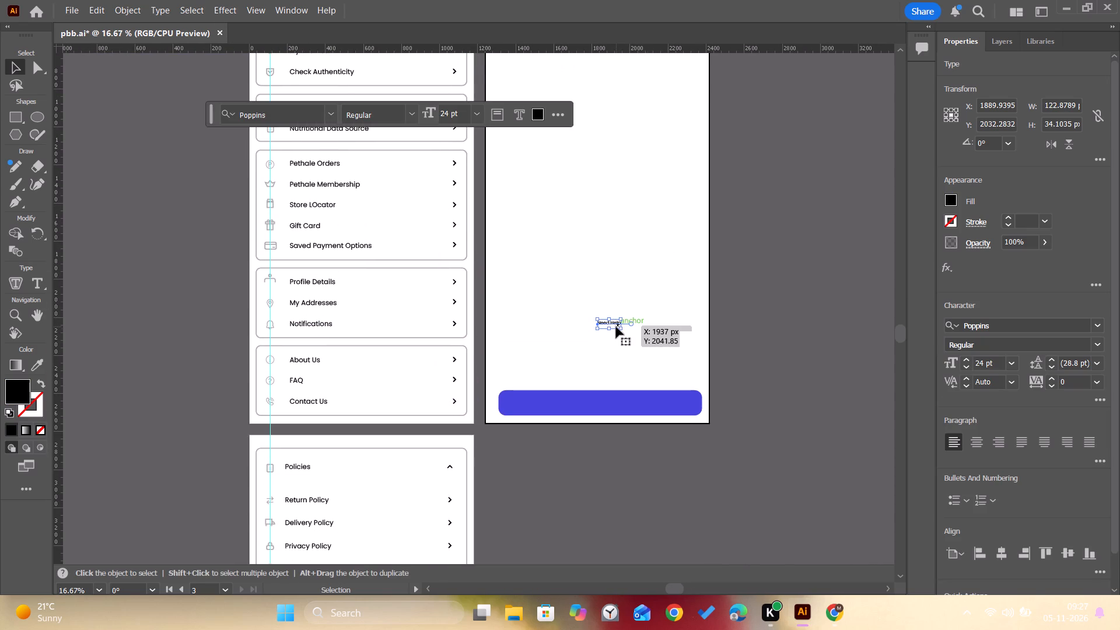
Centre the copied "Need Help" text horizontally on the artboard and move it straight down onto the blue bar.
left_click(999, 549)
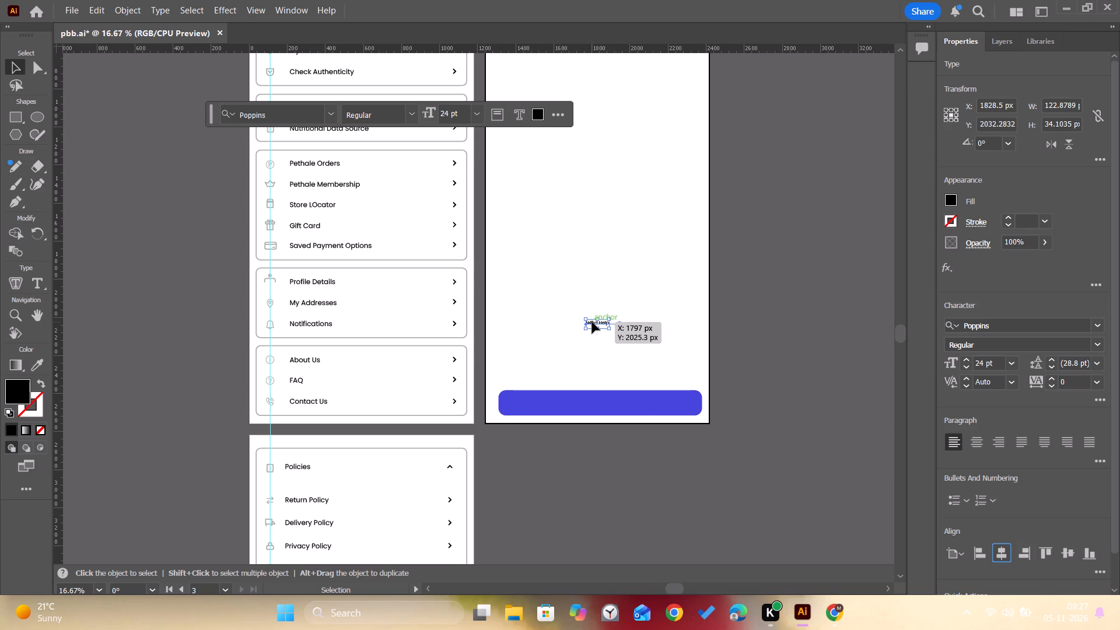
left_click_drag(592, 322, 590, 390, "shift")
left_click_drag(594, 323, 594, 378, "shift")
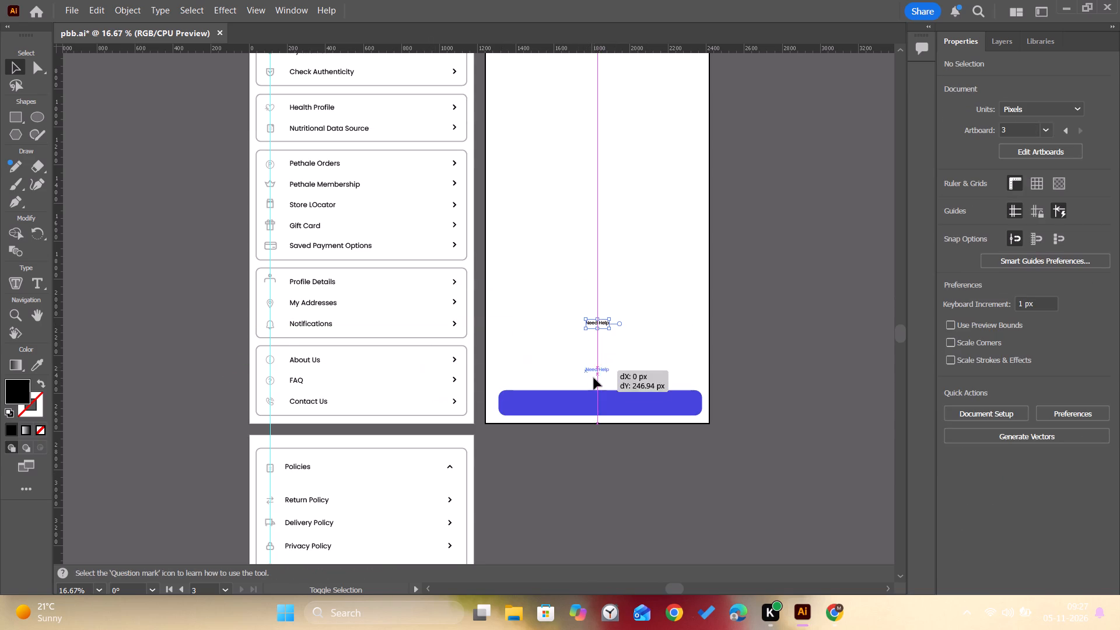
left_click_drag(594, 378, 595, 404, "shift")
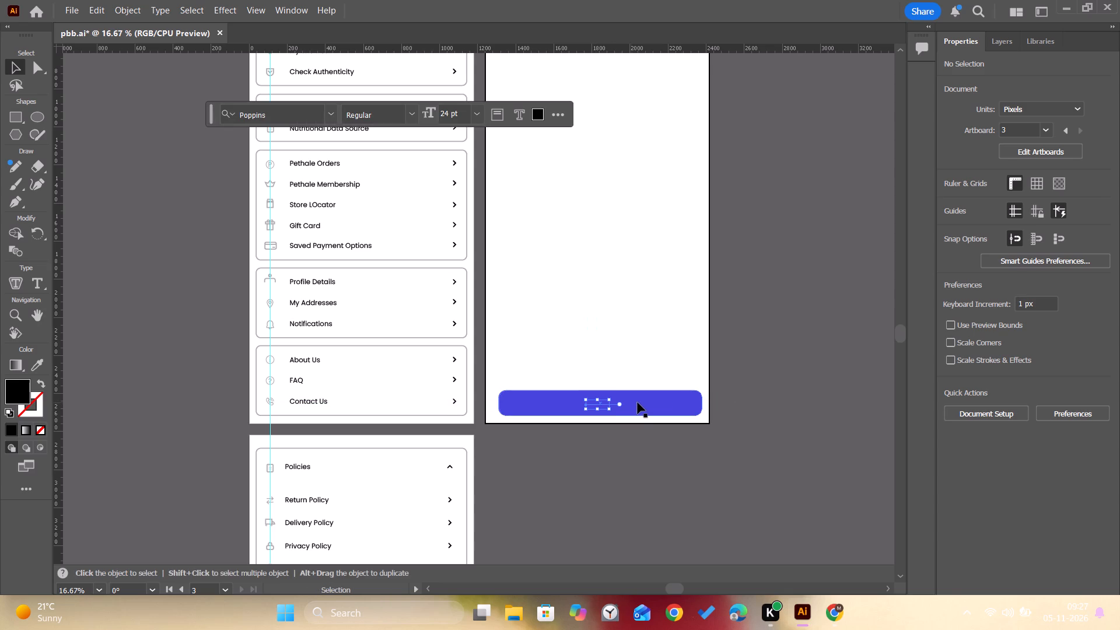
Align the blue bar and the copied text to each other's horizontal centres.
left_click(638, 402, "shift")
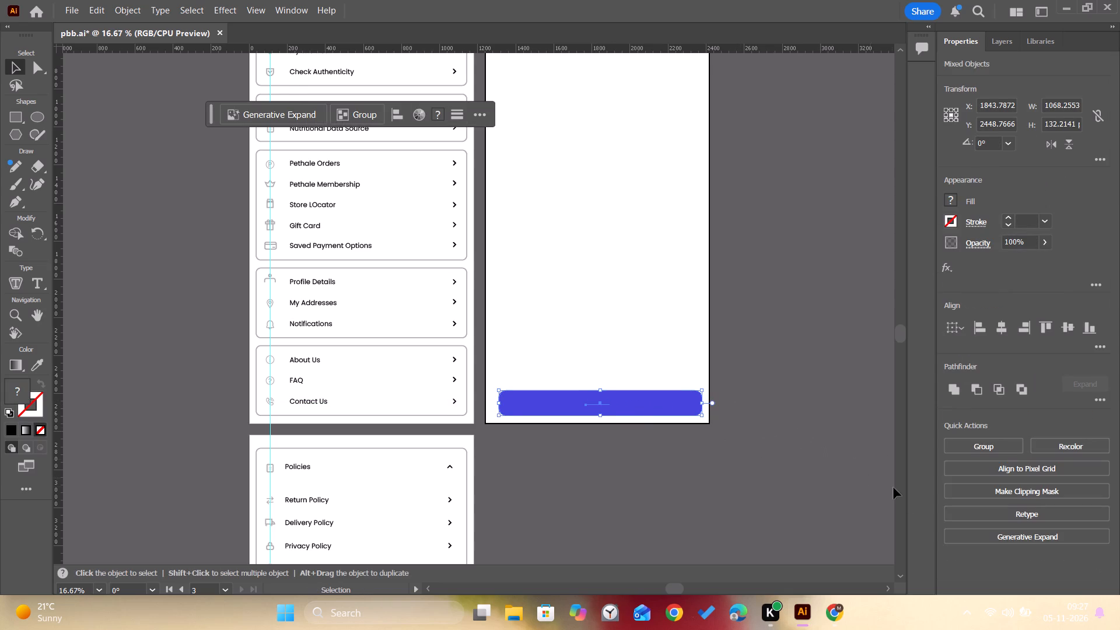
left_click(996, 328)
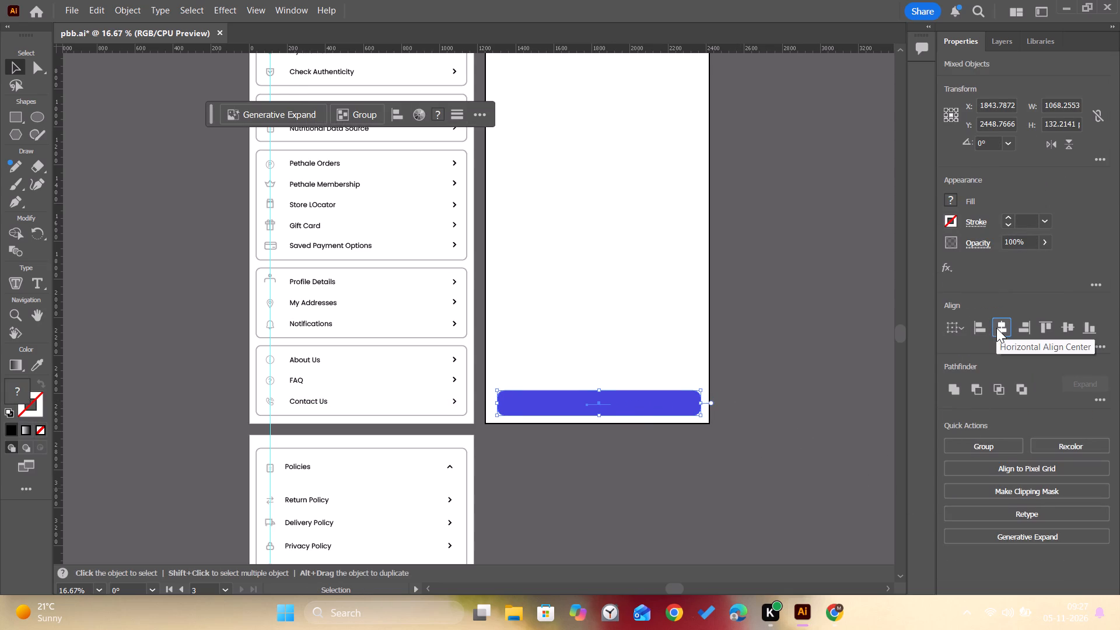
left_click(794, 408)
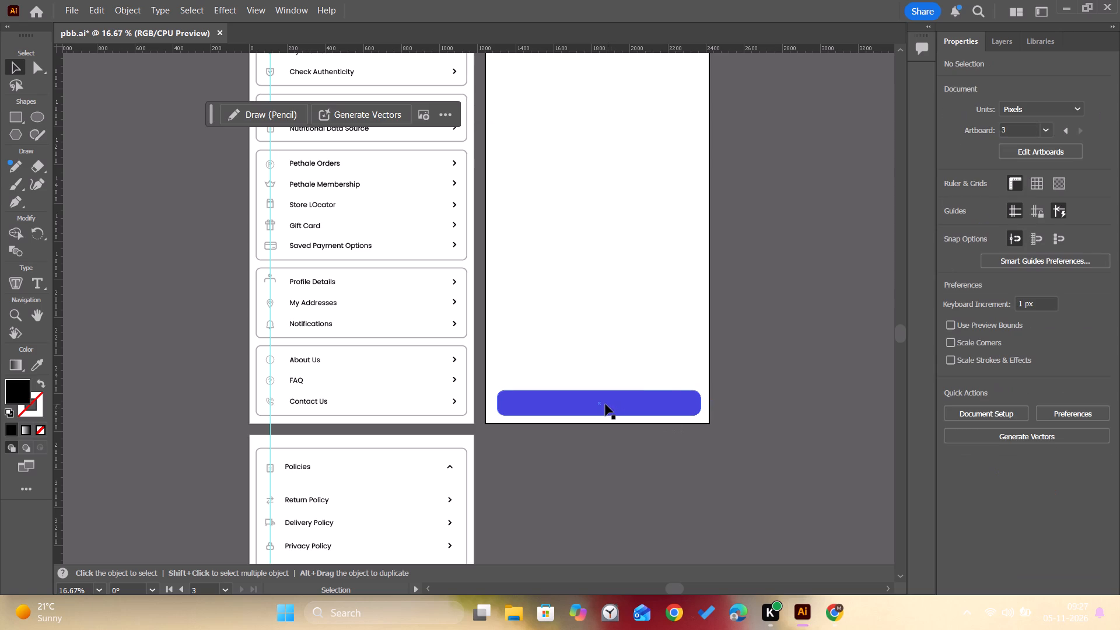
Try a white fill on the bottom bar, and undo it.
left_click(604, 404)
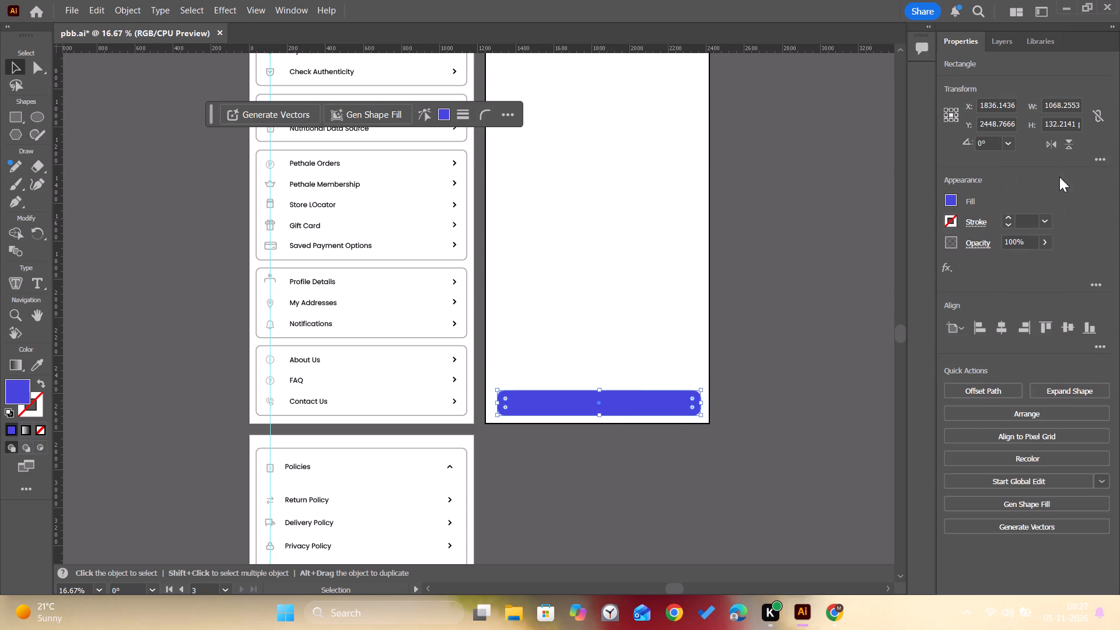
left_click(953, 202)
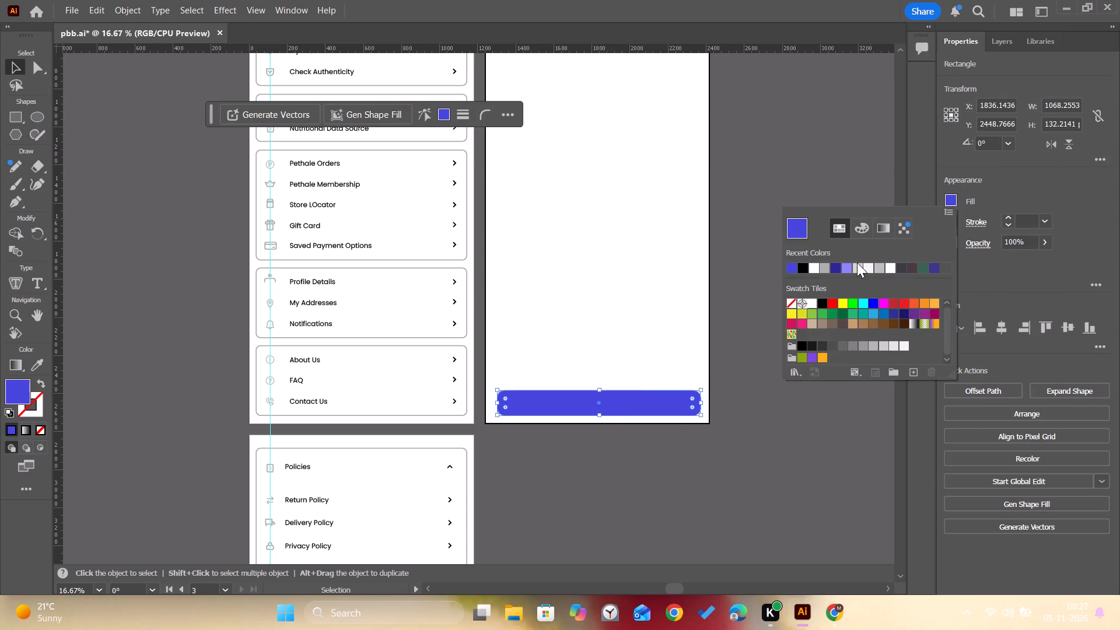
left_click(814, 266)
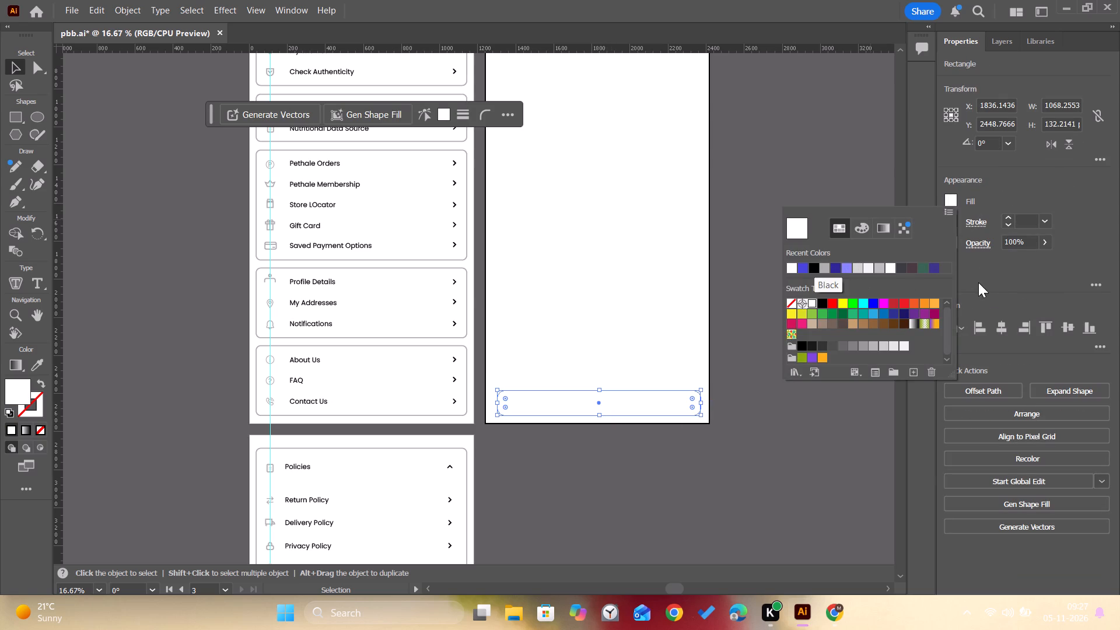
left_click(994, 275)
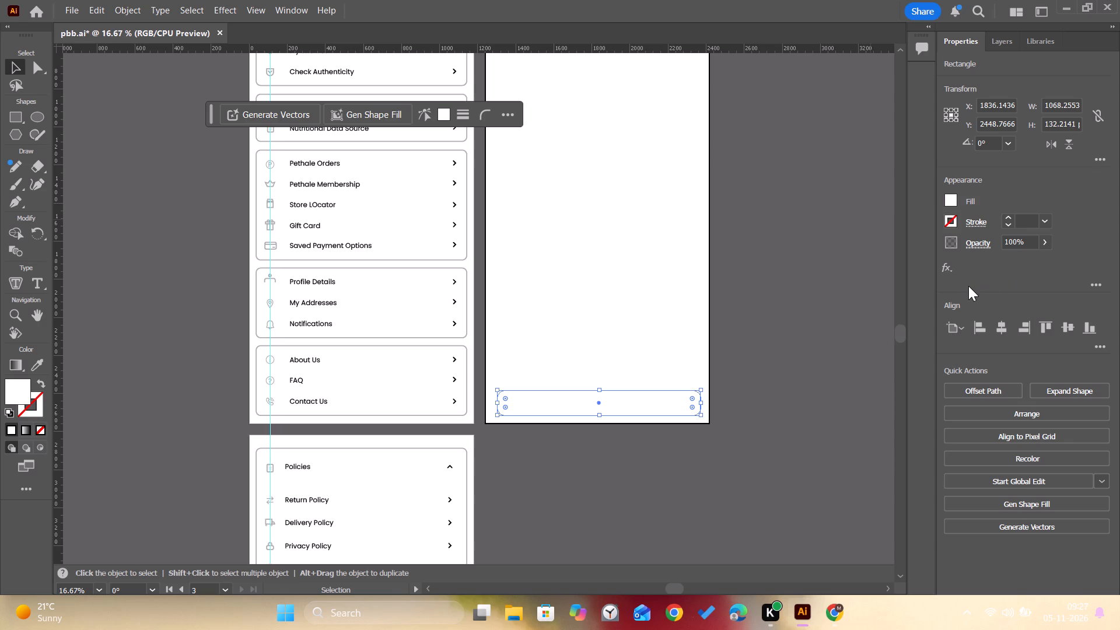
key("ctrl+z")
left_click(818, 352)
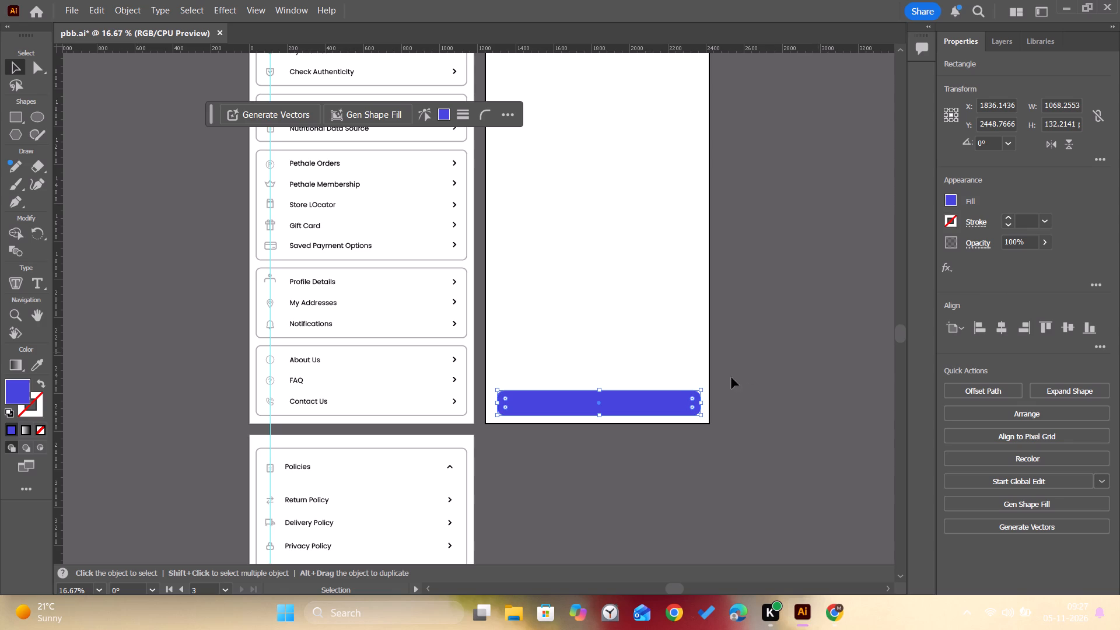
Send the blue bar to the back so it sits behind the copied text.
left_click(653, 397)
right_click(654, 398)
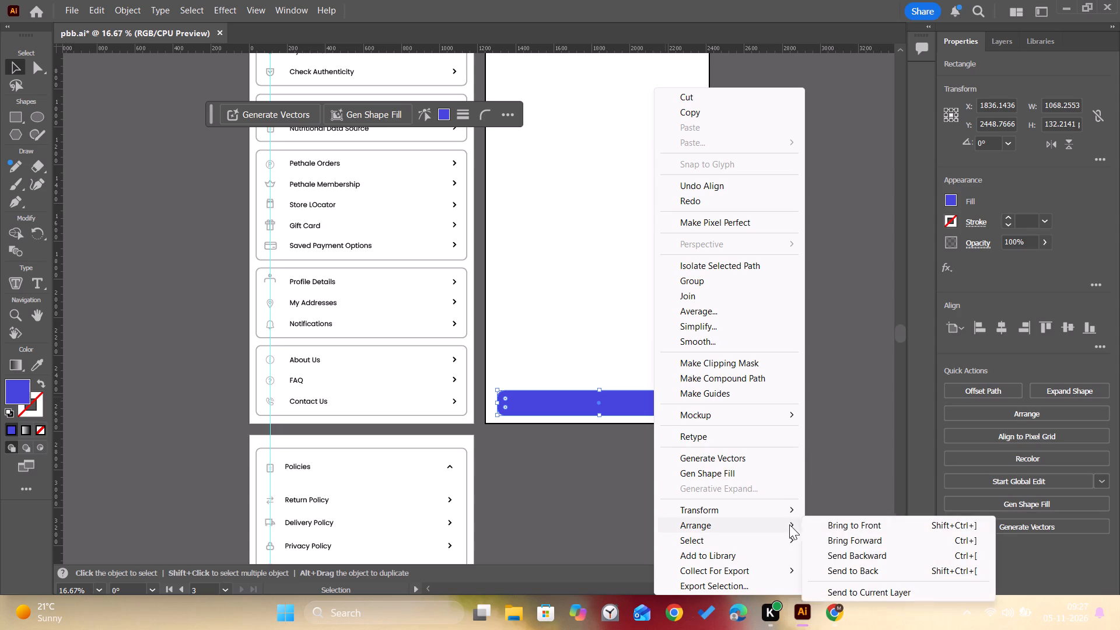
left_click(844, 569)
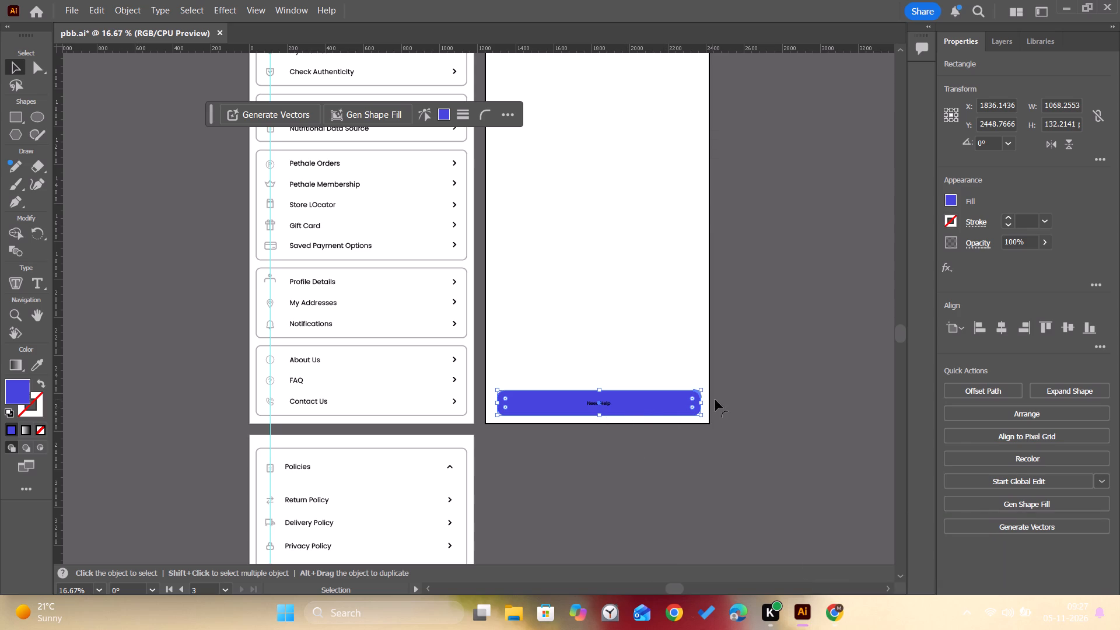
left_click(742, 350)
Set the font size of the "Need Help" text on the bar to 48 pt.
left_click(603, 404)
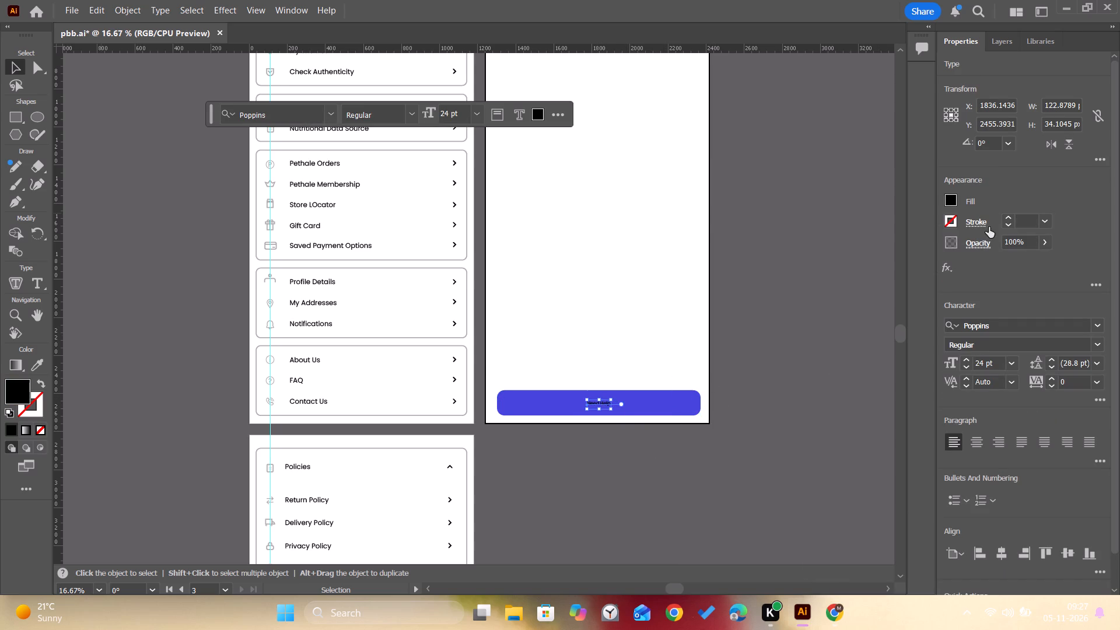
left_click(1009, 360)
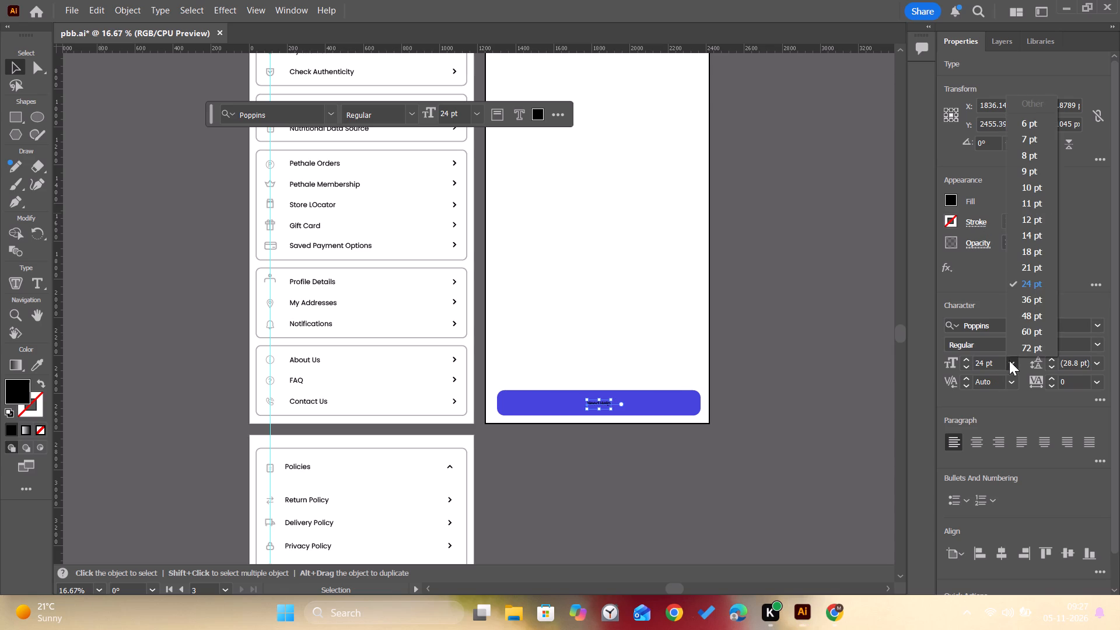
left_click(1025, 317)
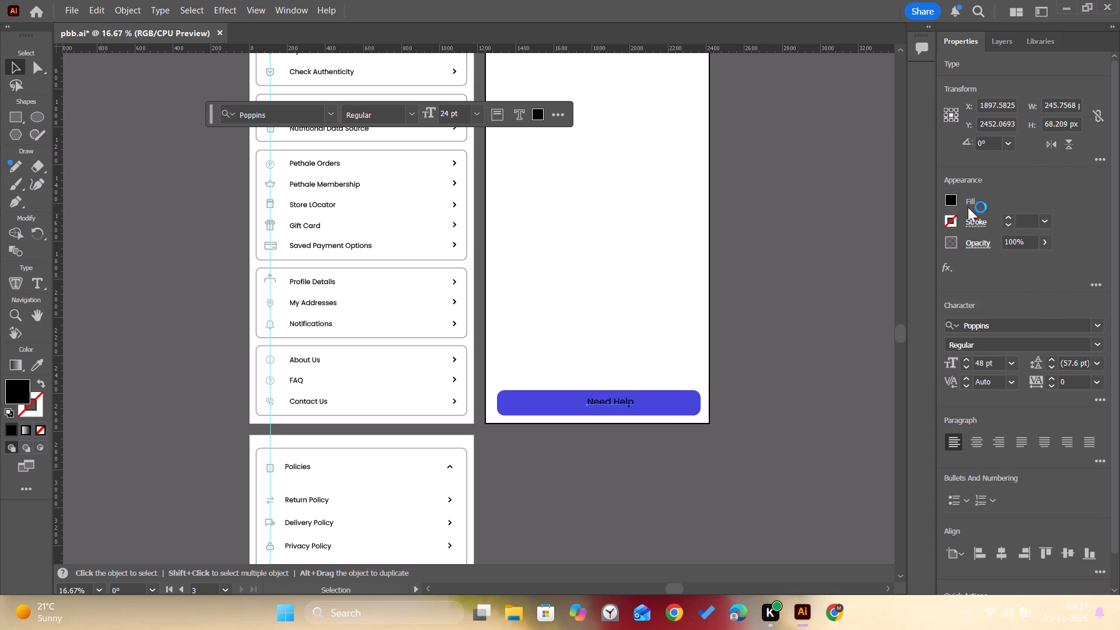
Change the fill of the "Need Help" text on the bar to white.
left_click(946, 204)
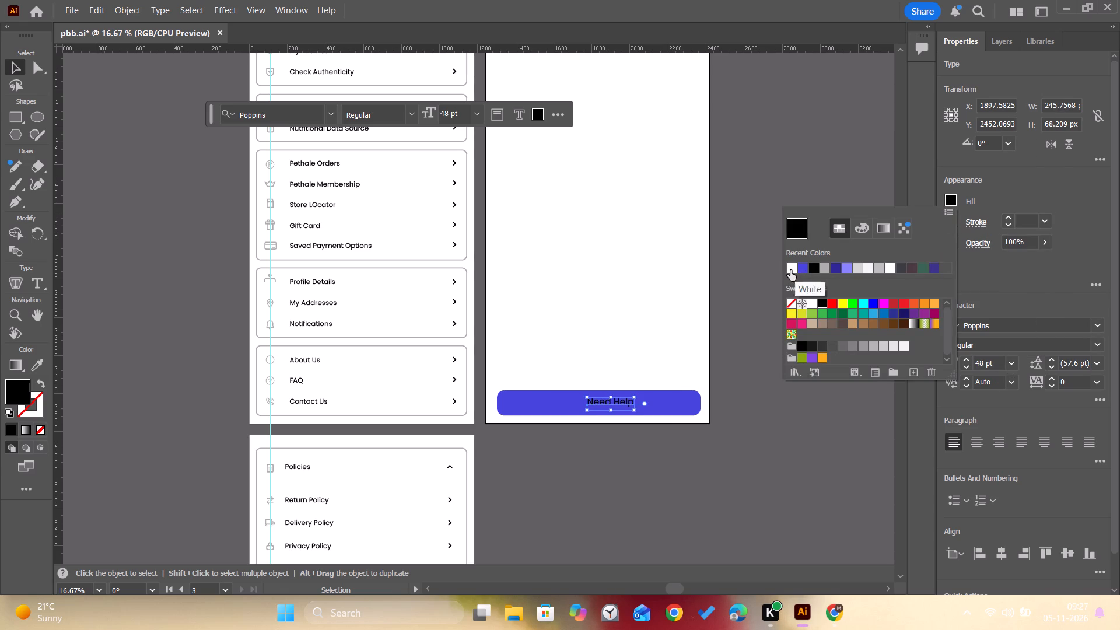
left_click(790, 270)
left_click(743, 432)
Select the blue bar with its enlarged text and align the two to a common horizontal centre.
left_click(660, 402)
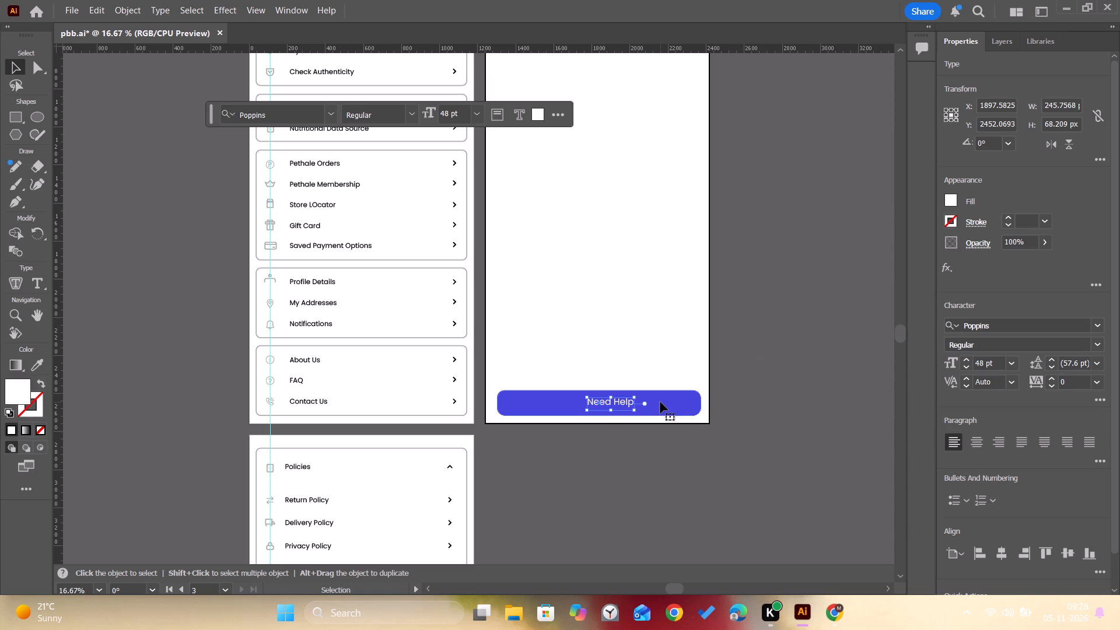
left_click_drag(774, 394, 591, 429)
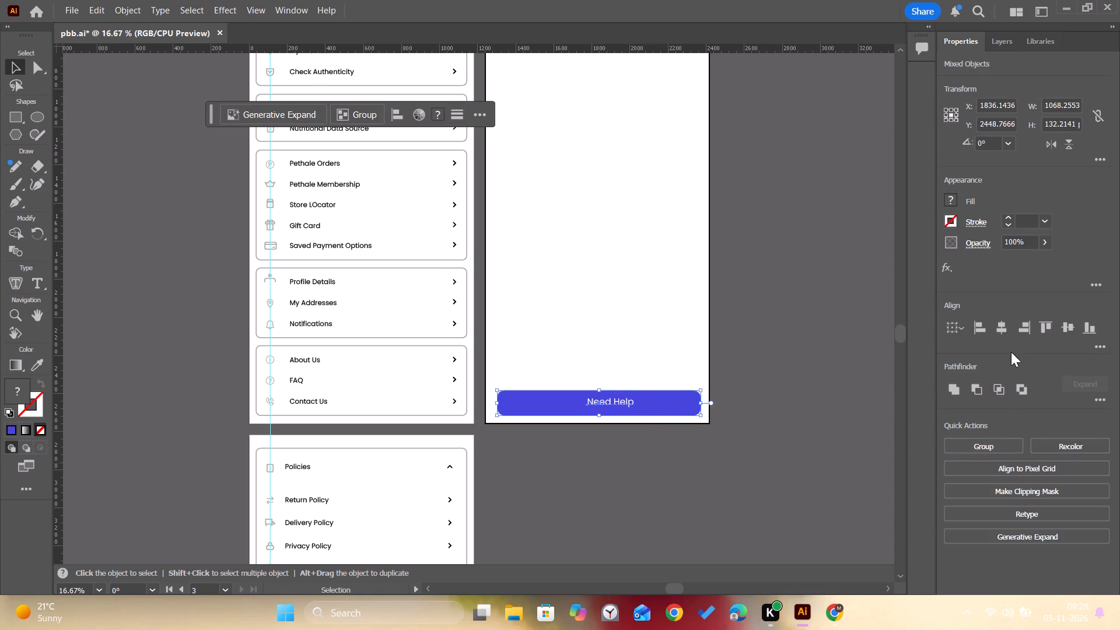
left_click(995, 327)
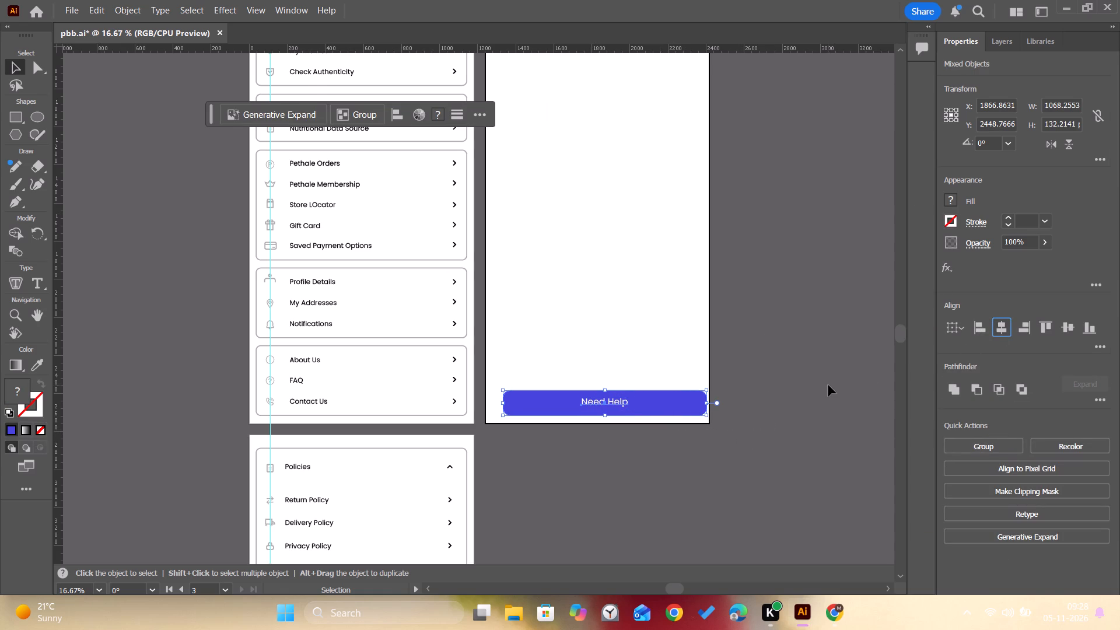
Move the blue bar slightly left so it sits horizontally centred on the new screen's artboard.
left_click(1009, 326)
left_click(782, 381)
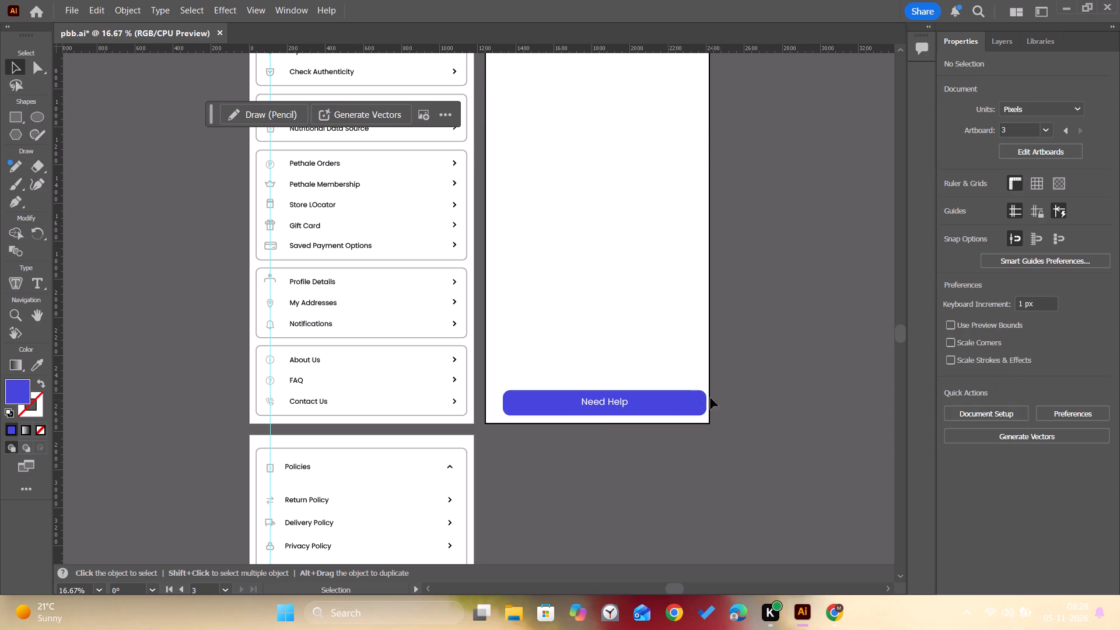
left_click_drag(688, 407, 681, 407)
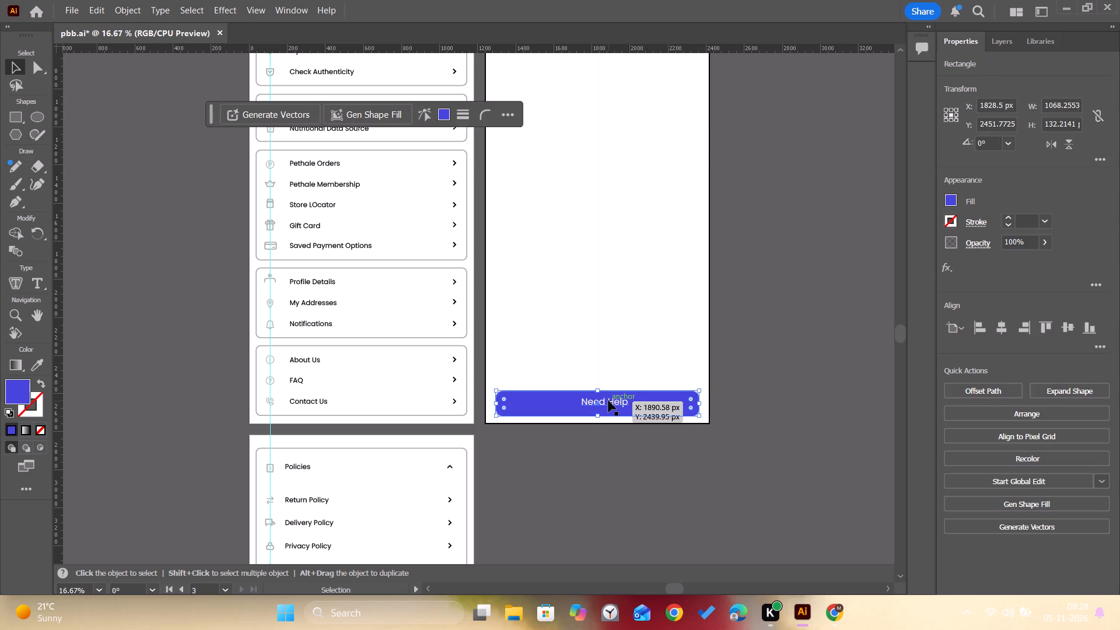
Move the white "Need Help" text so it snaps to the horizontal and vertical midpoint of the blue bar.
scroll(612, 402, "up", 4, "alt")
key("space")
key("space")
key("space")
key("space")
key("space")
key("space")
key("space")
key("space")
key("space")
key("space")
key("space")
key("space")
key("space")
left_click_drag(612, 400, 617, 398)
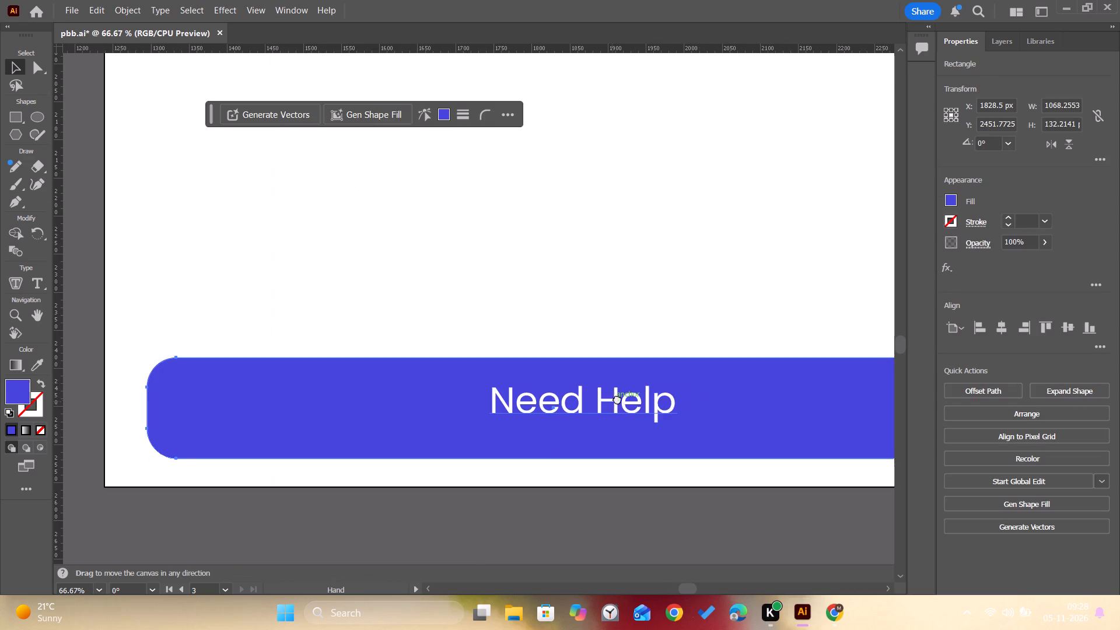
left_click_drag(617, 398, 684, 355)
left_click_drag(684, 359, 664, 372)
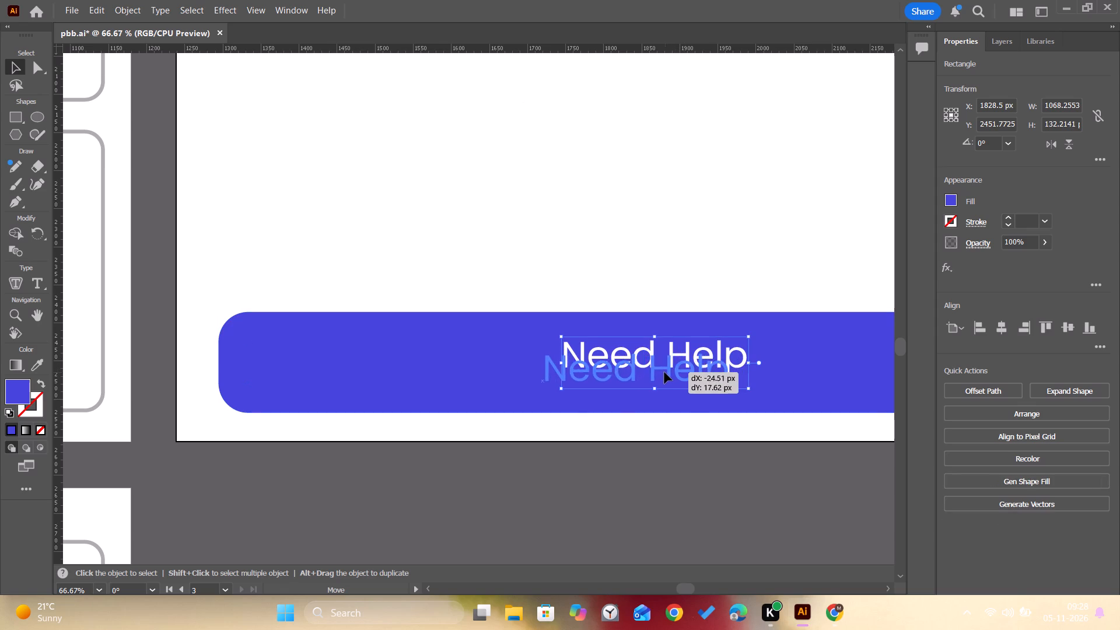
left_click_drag(664, 372, 652, 368)
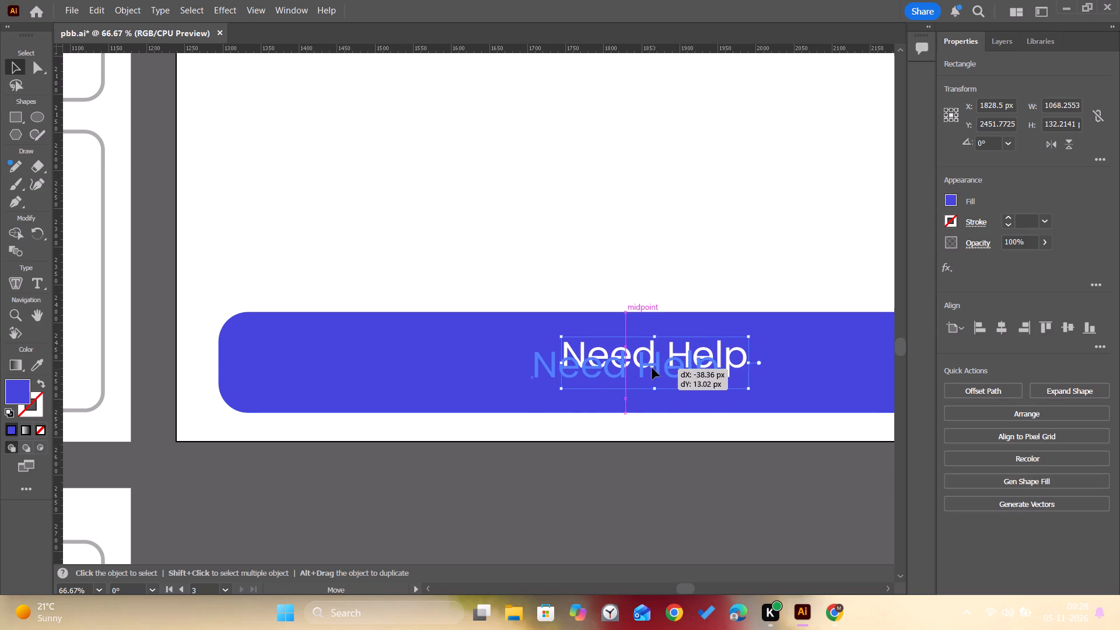
left_click_drag(652, 368, 656, 356)
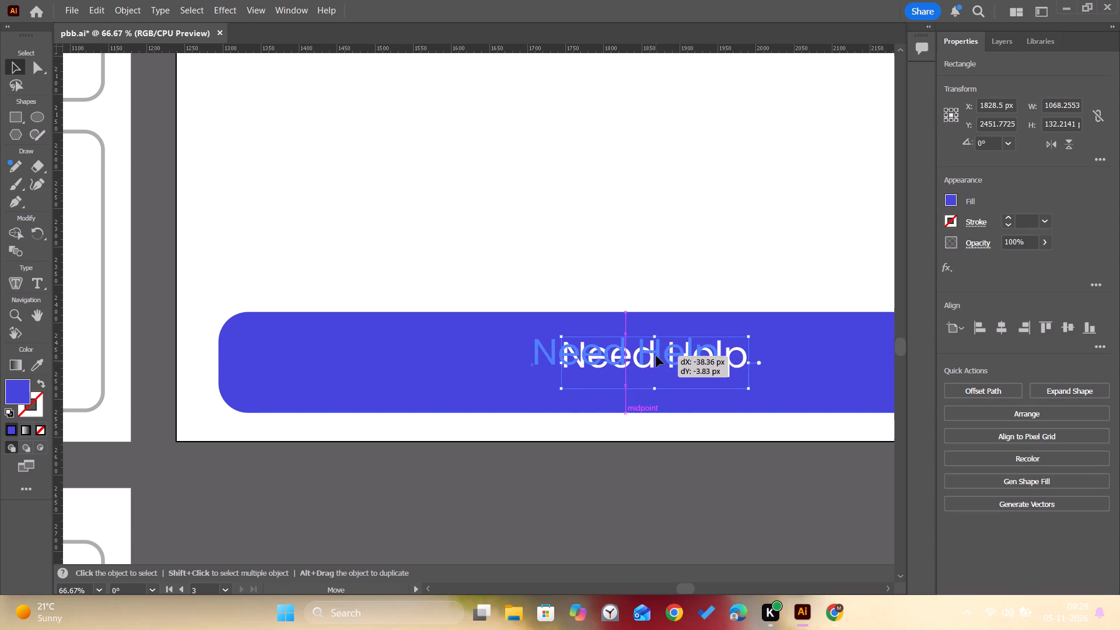
left_click_drag(656, 356, 656, 356)
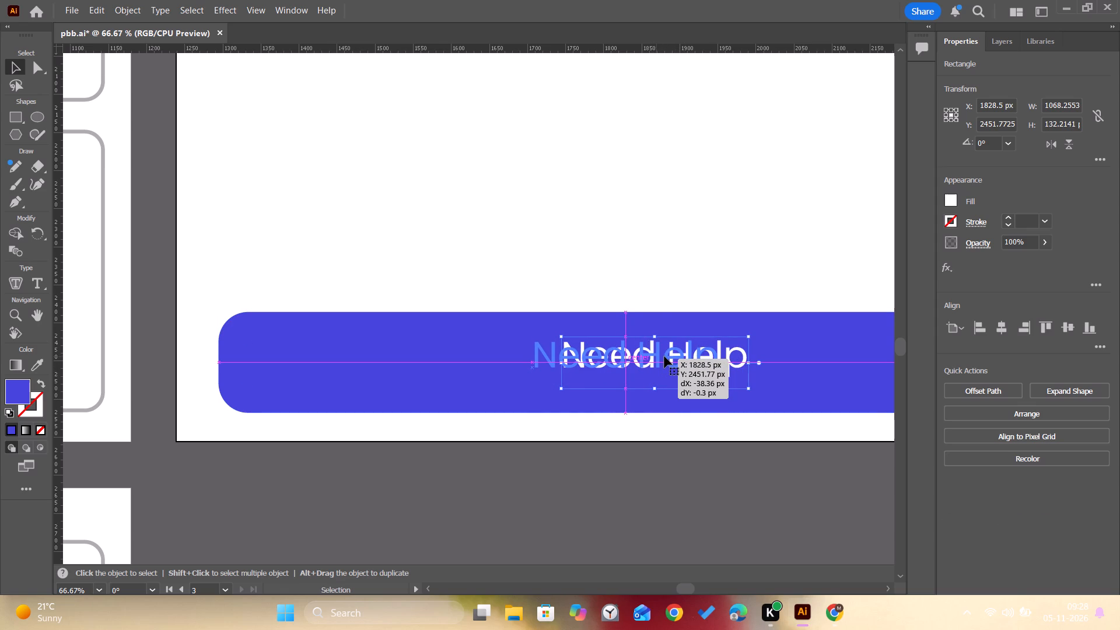
Nudge the "Need Help" text down about 12 px so its letters look vertically centred in the bar.
key("Down")
key("Down")
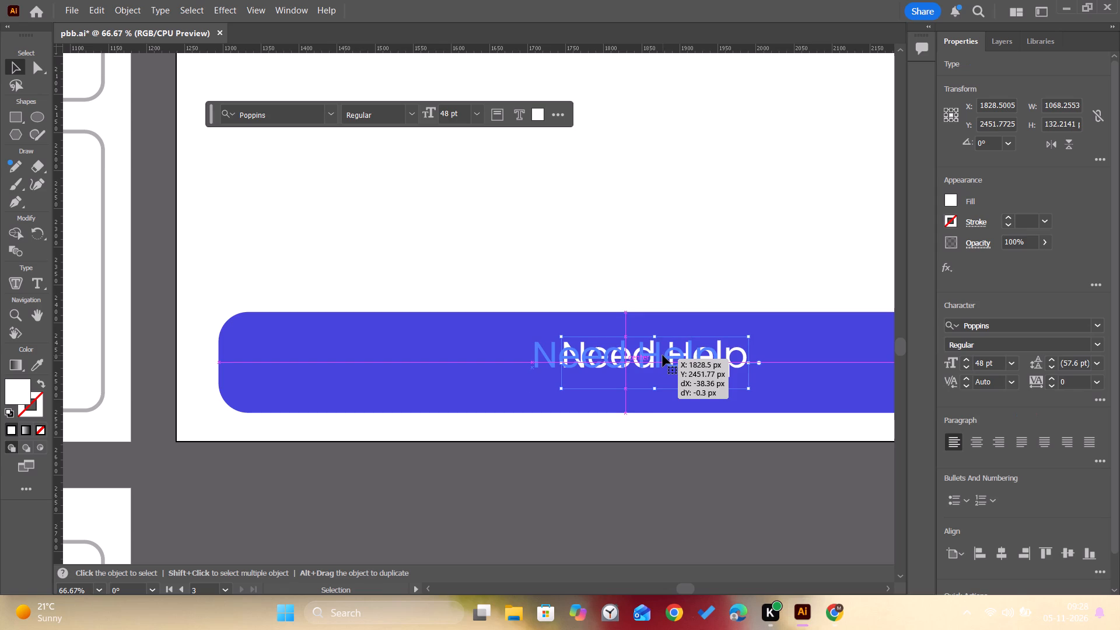
key("Down")
key("Down")
key("Down")
key("Down")
key("Down")
key("Down")
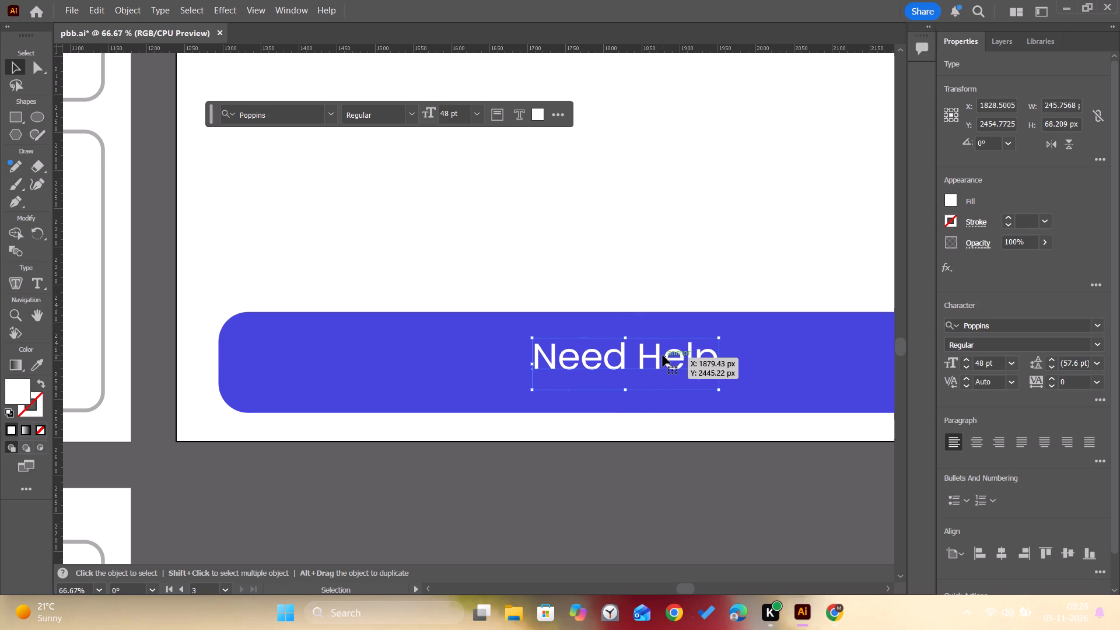
key("Down")
key("Down")
key("Down")
key("Down")
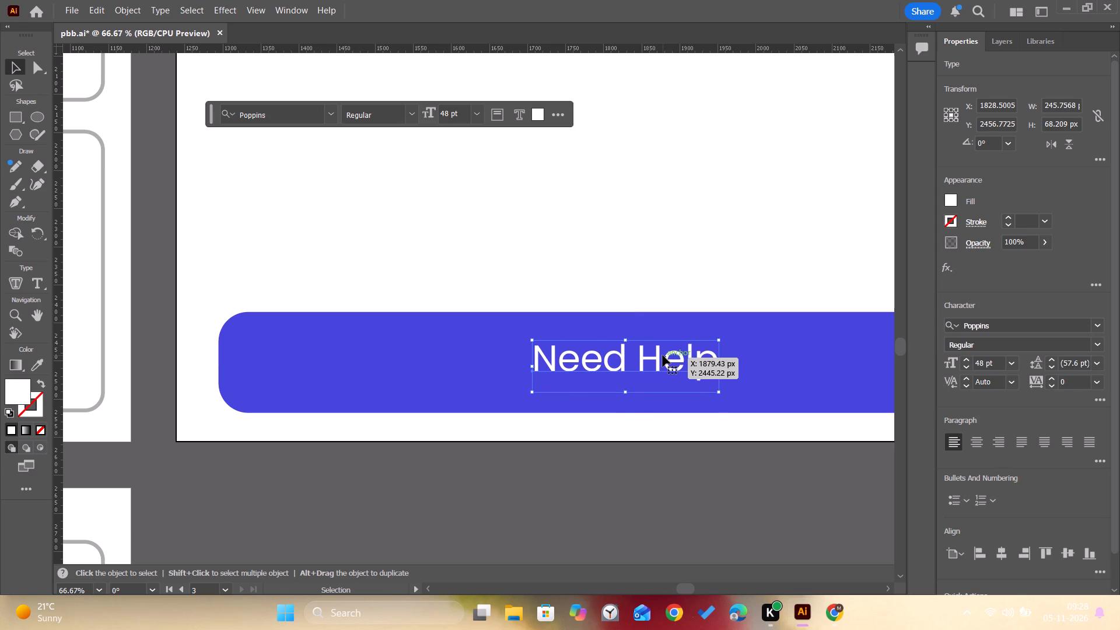
key("Down")
key("Down")
key("Down")
key("Down")
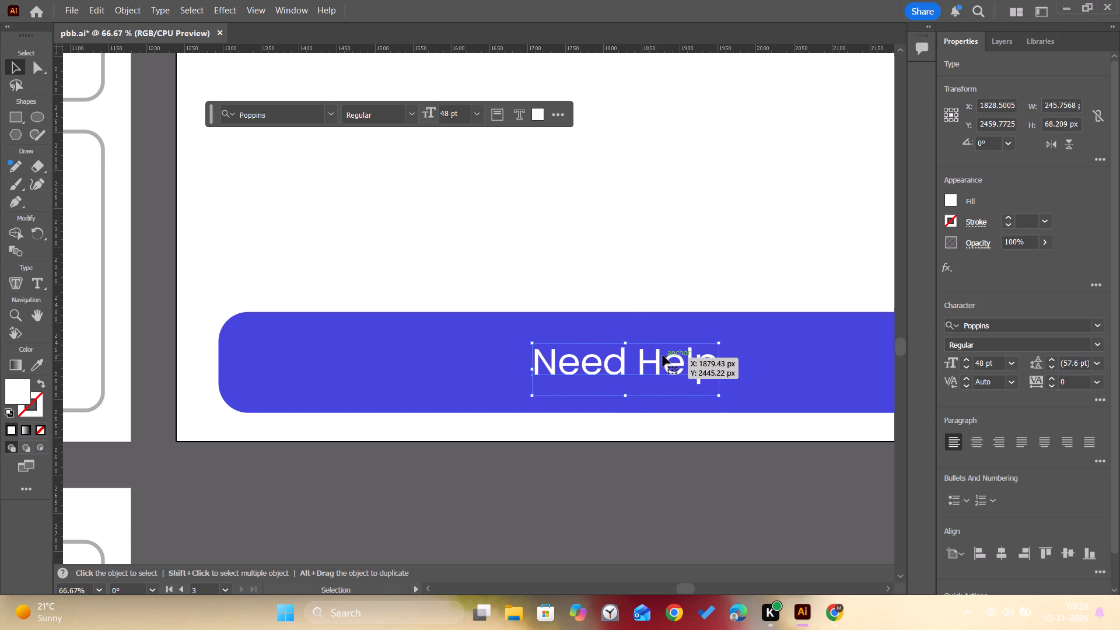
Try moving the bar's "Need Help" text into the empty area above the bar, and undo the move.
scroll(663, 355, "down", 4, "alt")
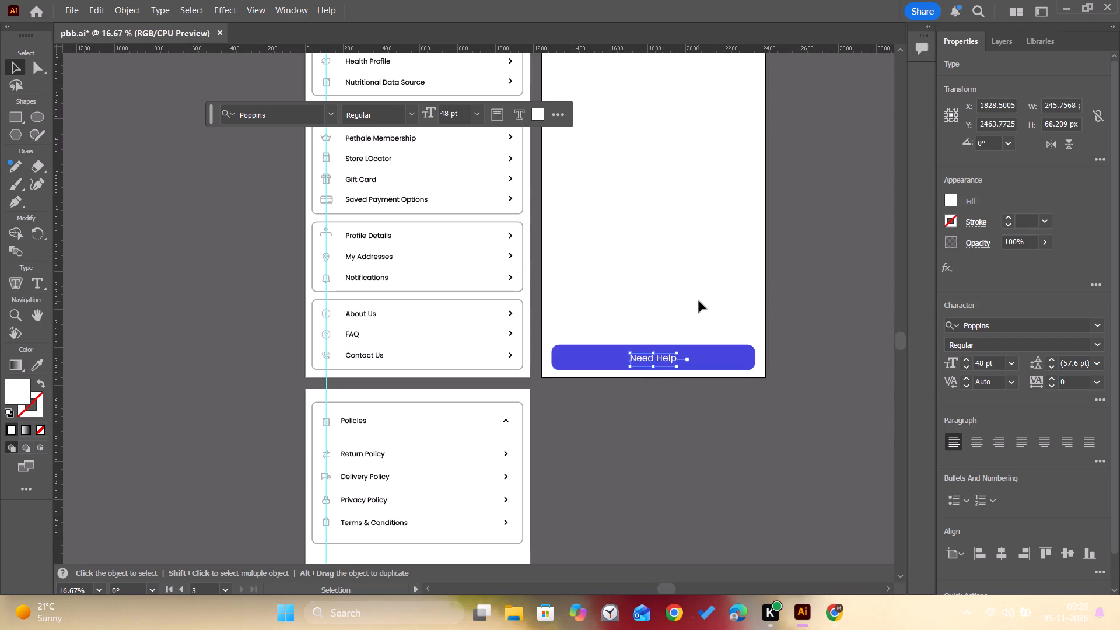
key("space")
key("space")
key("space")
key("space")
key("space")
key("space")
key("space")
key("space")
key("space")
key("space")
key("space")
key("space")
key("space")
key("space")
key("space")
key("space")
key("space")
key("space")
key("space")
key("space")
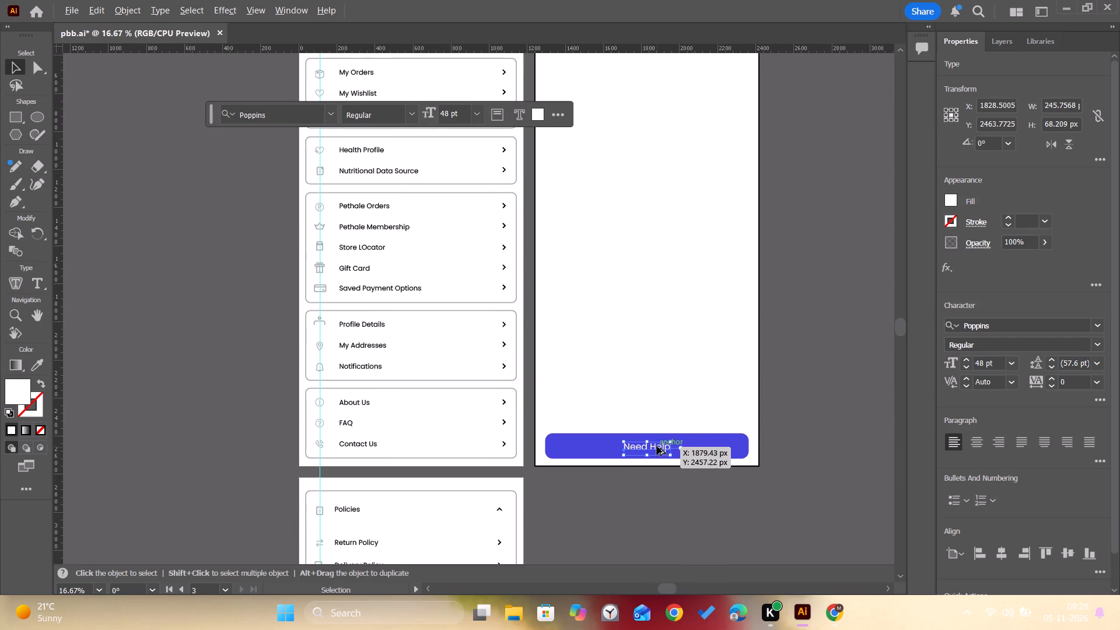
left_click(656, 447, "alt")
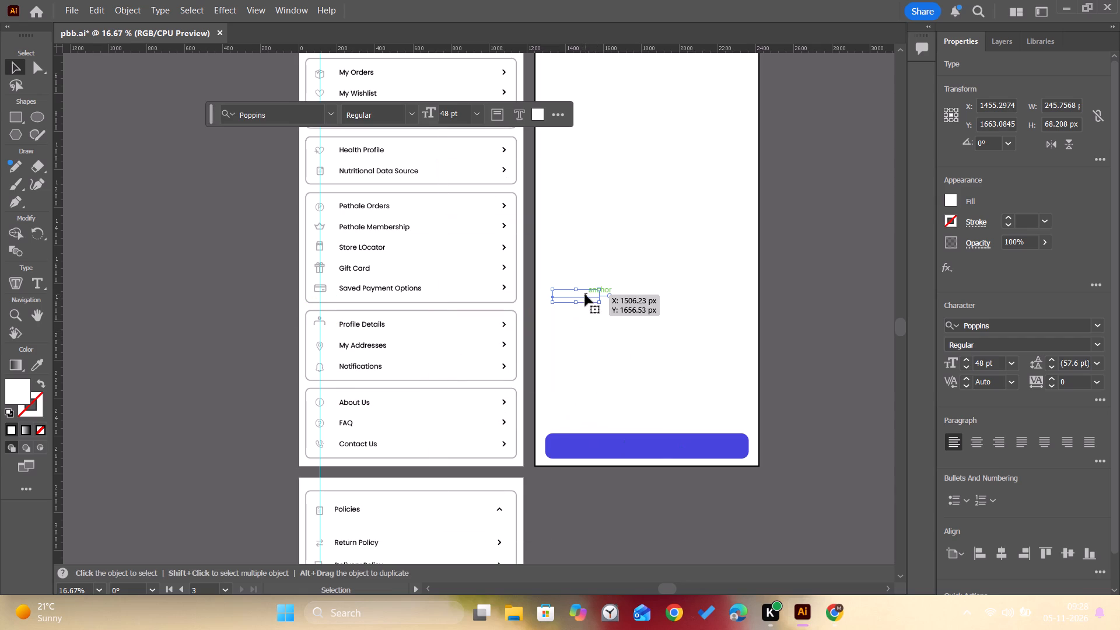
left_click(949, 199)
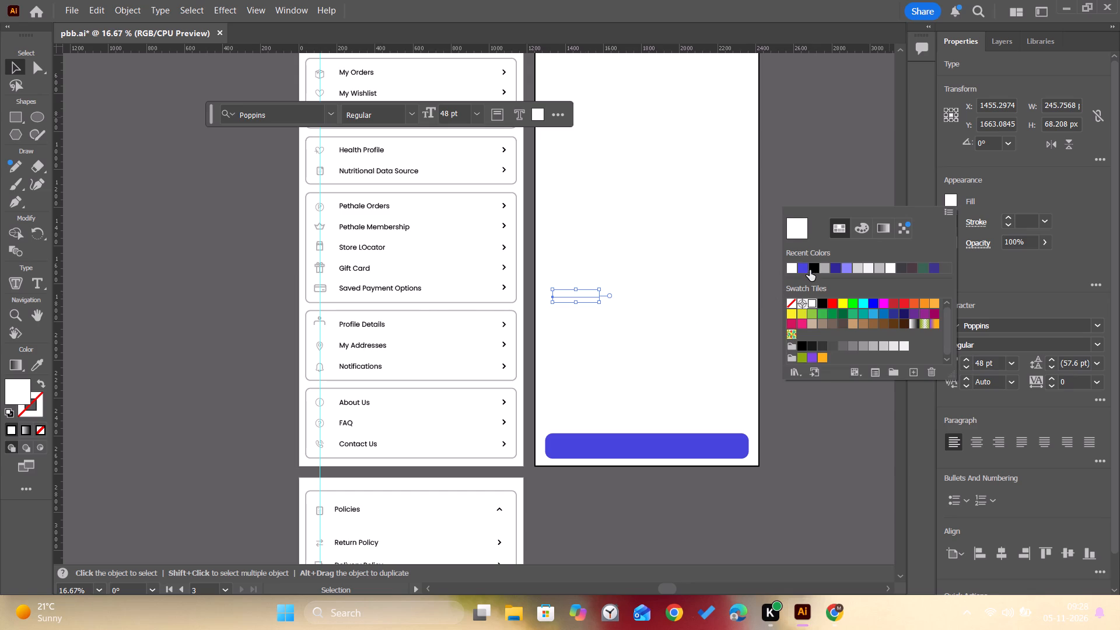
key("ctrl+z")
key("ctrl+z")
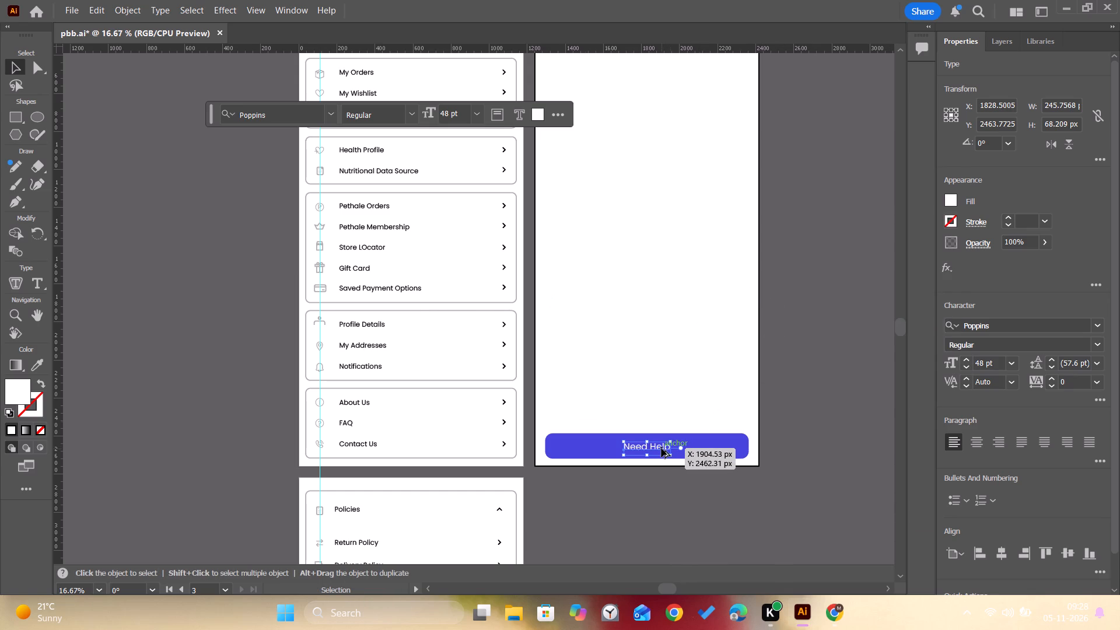
Duplicate the bar's "Need Help" text into the empty area above the bar and fill the copy black.
left_click_drag(661, 449, 593, 286, "alt")
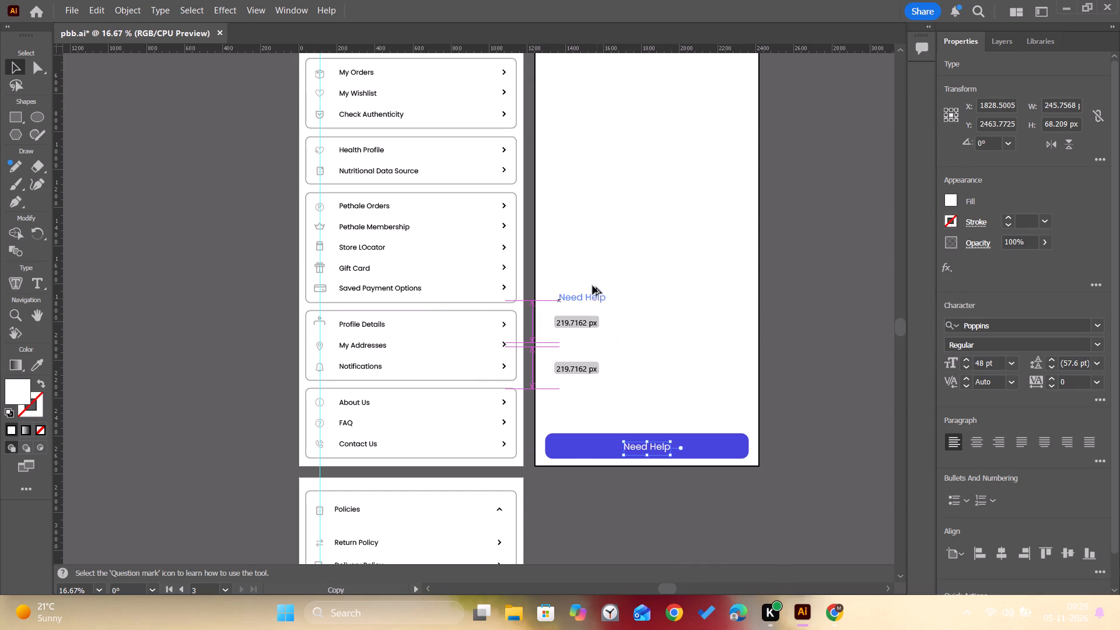
left_click_drag(593, 286, 593, 276, "alt")
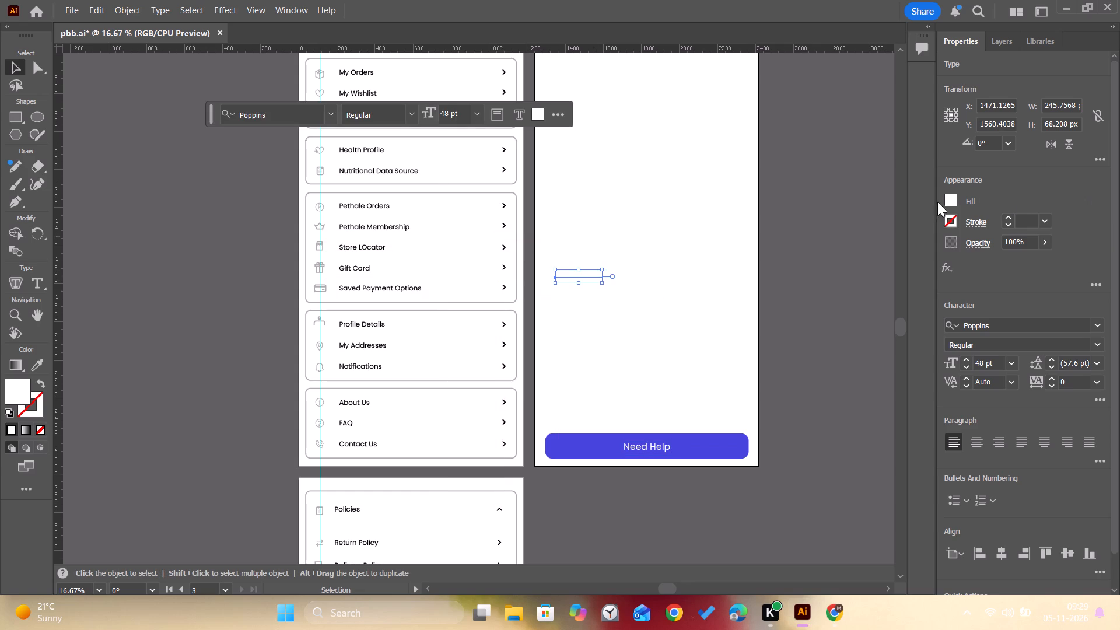
left_click(949, 199)
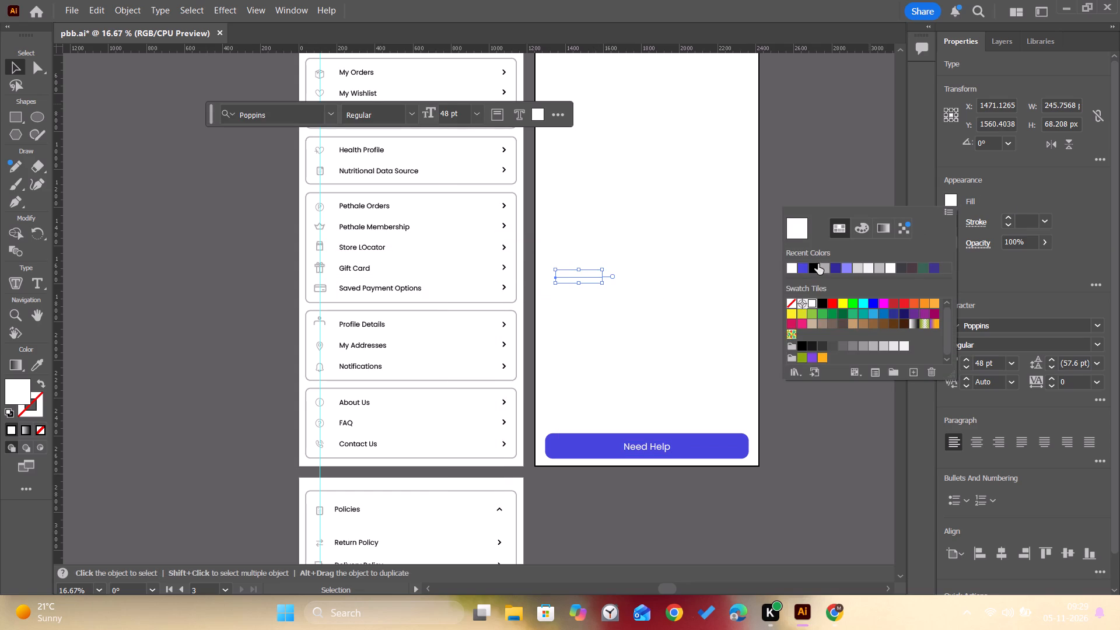
left_click(818, 264)
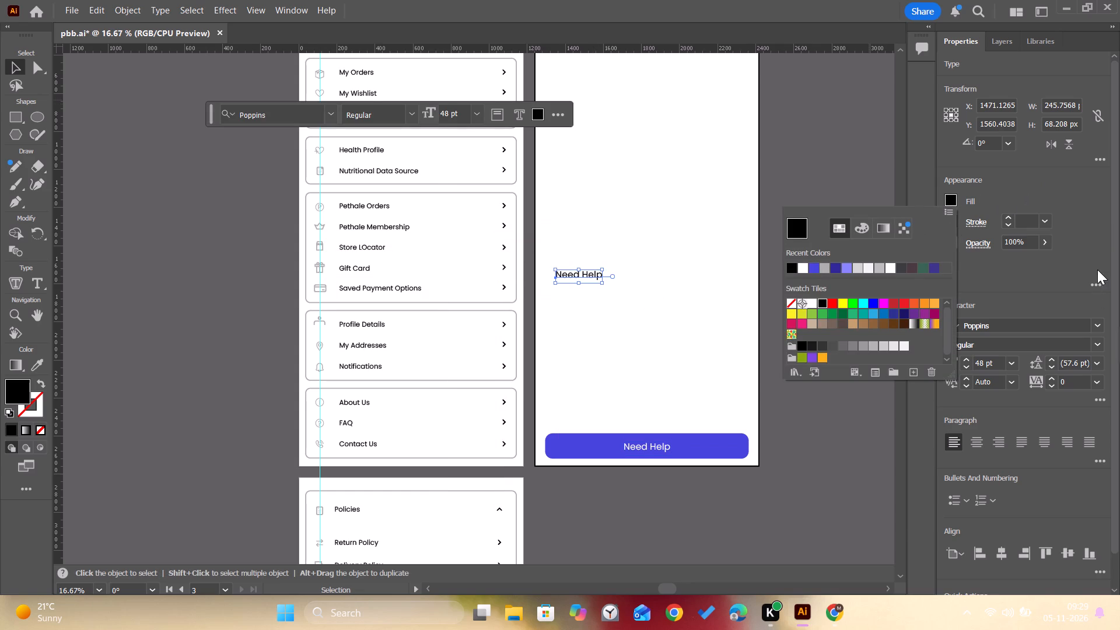
left_click(1097, 269)
Set the copied text to Poppins Medium at 60 pt.
left_click(1097, 344)
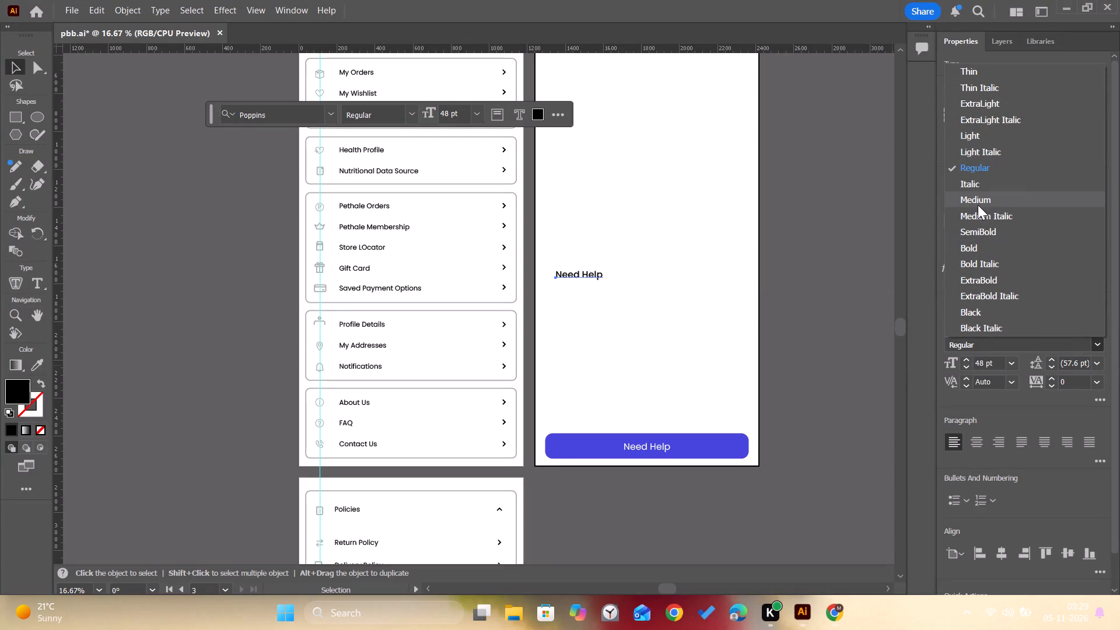
left_click(978, 205)
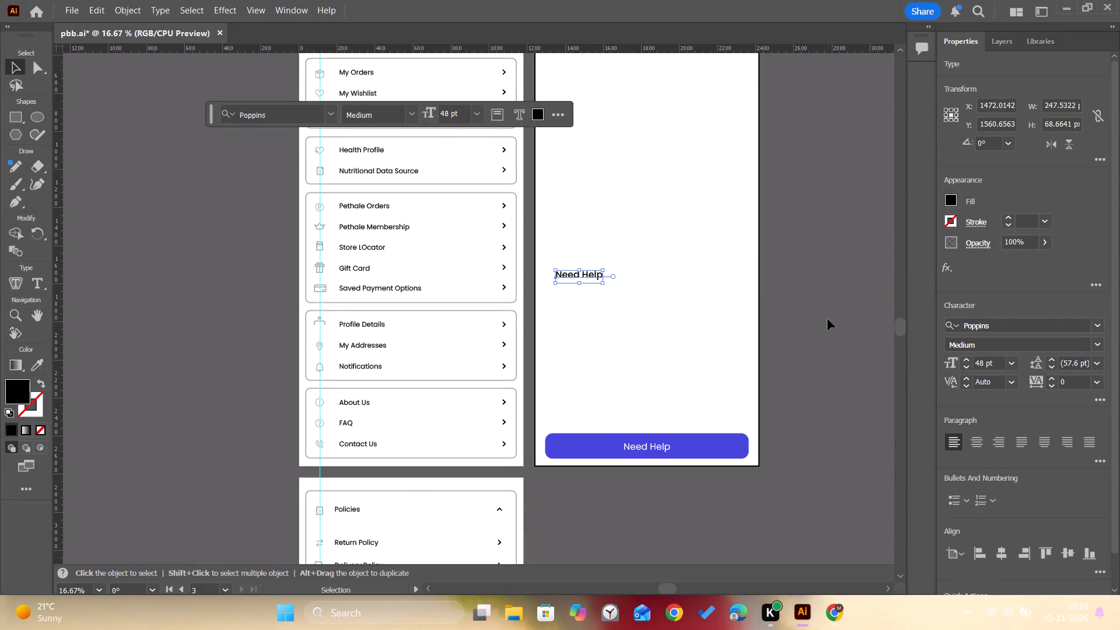
left_click(1019, 366)
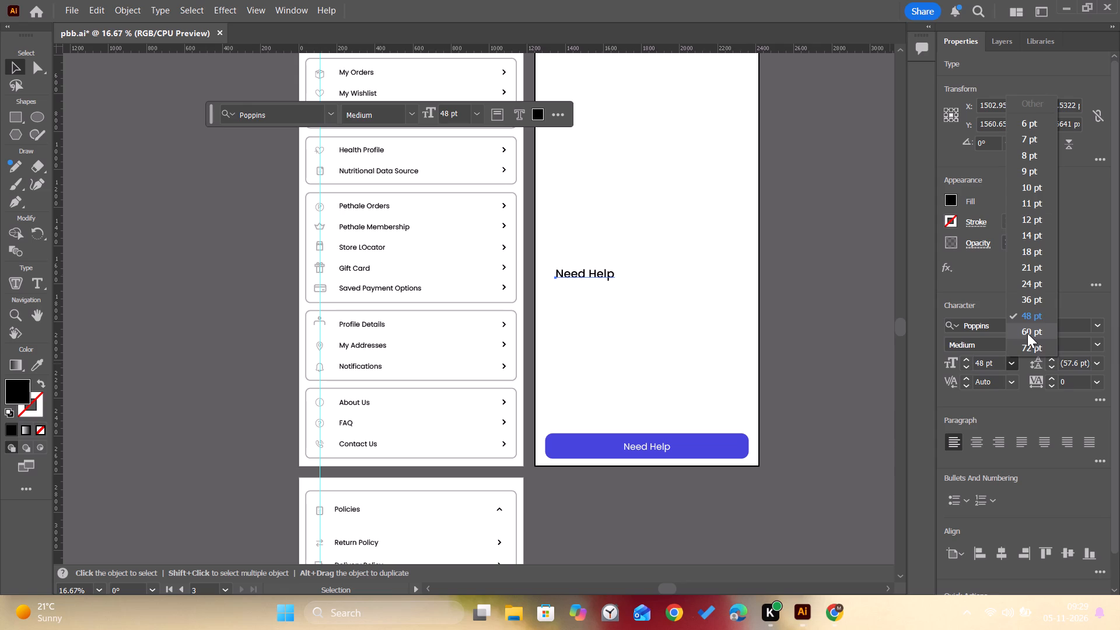
left_click(1027, 333)
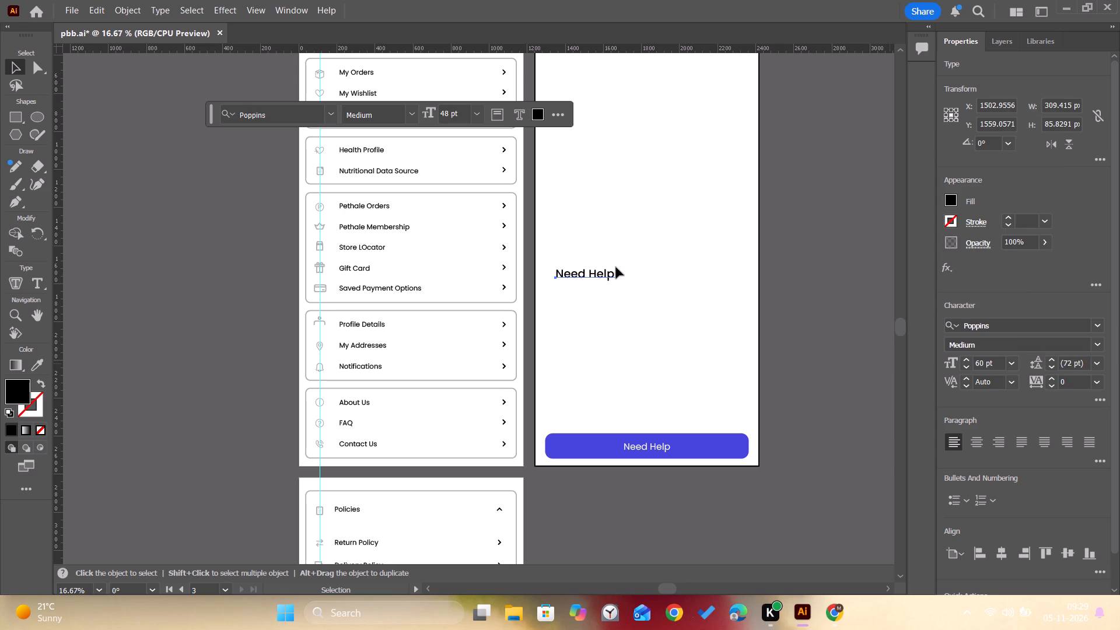
Replace the copied text's wording with "Products you can consider".
triple_click(584, 274)
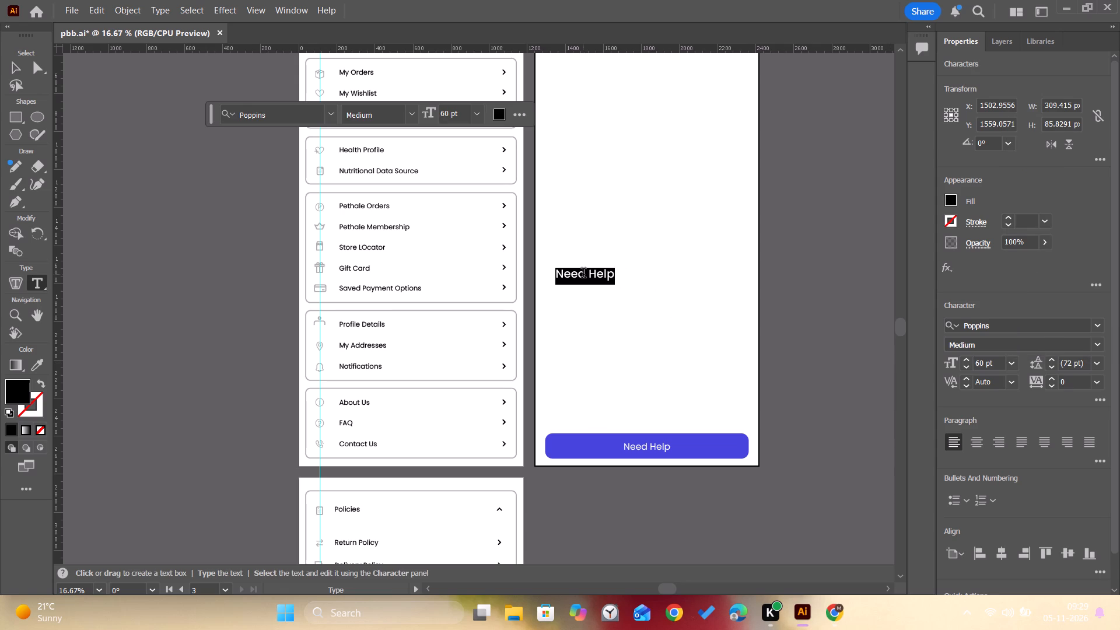
key("shift+p")
type("roduct")
type("s you can consider")
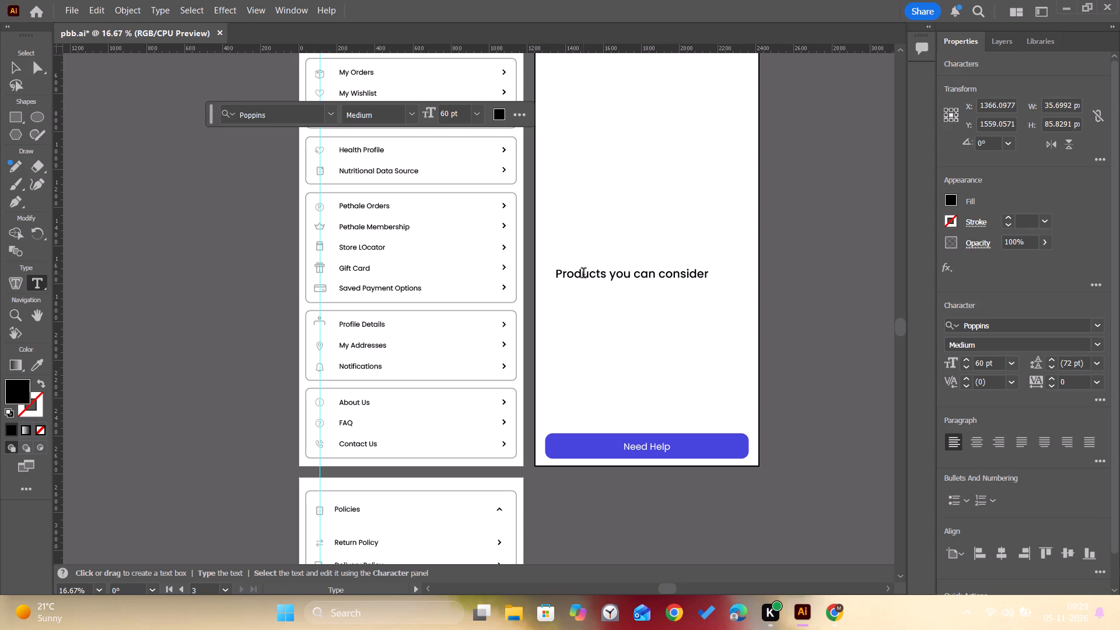
left_click(15, 70)
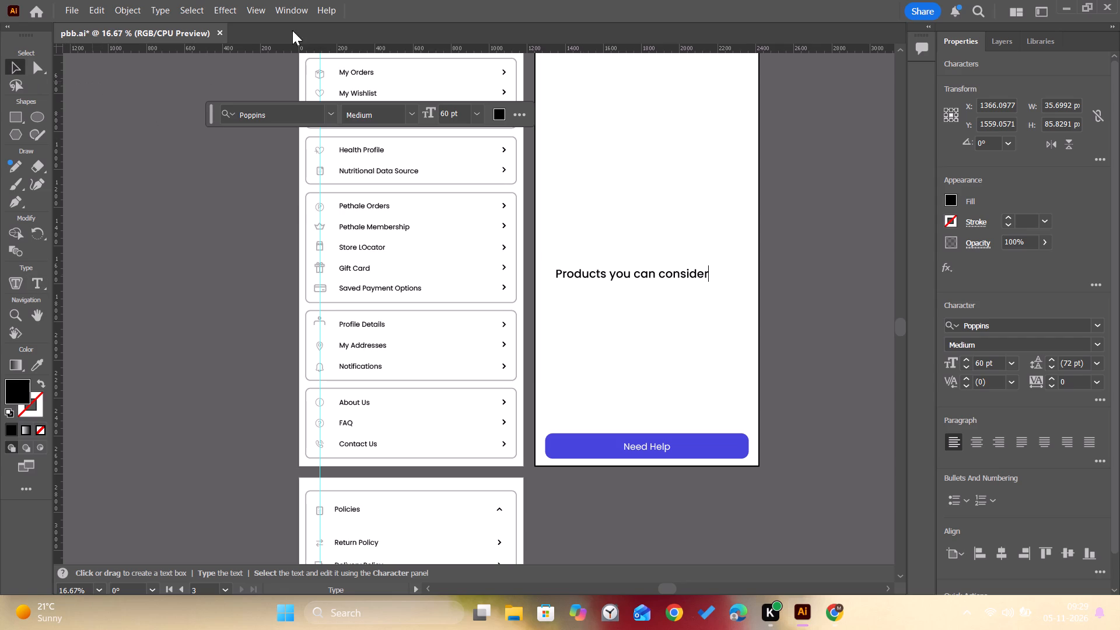
Move the "Products you can consider" heading so its left edge lines up with the blue bar's left edge.
left_click_drag(621, 272, 619, 274)
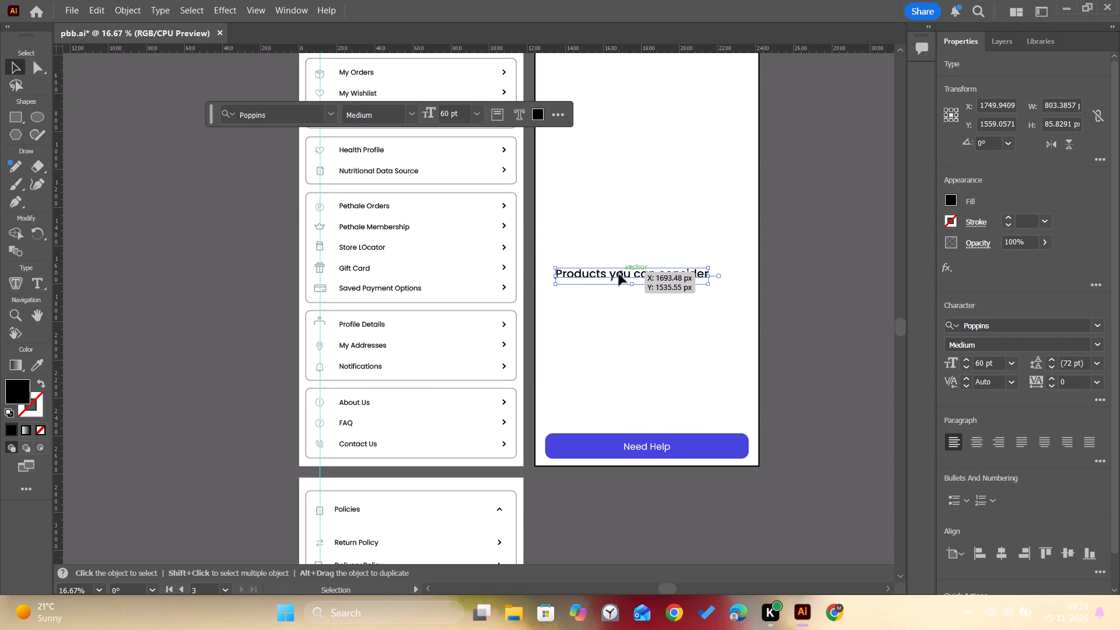
left_click_drag(619, 274, 611, 271)
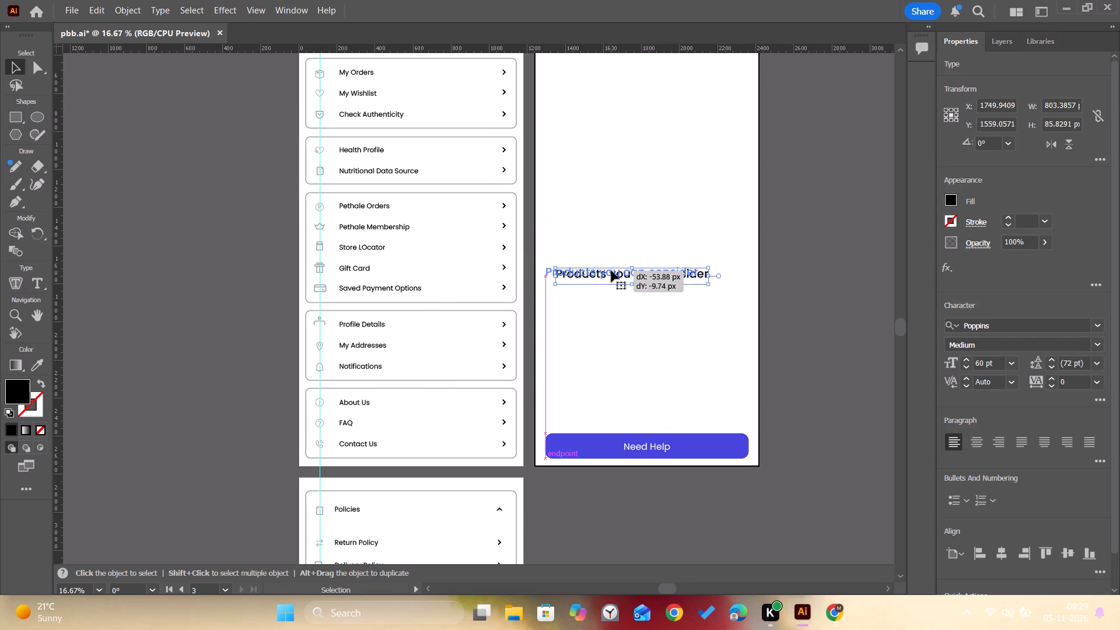
Draw a rectangle about 389 by 510 px below the "Products you can consider" heading and round its corners.
left_click(14, 122)
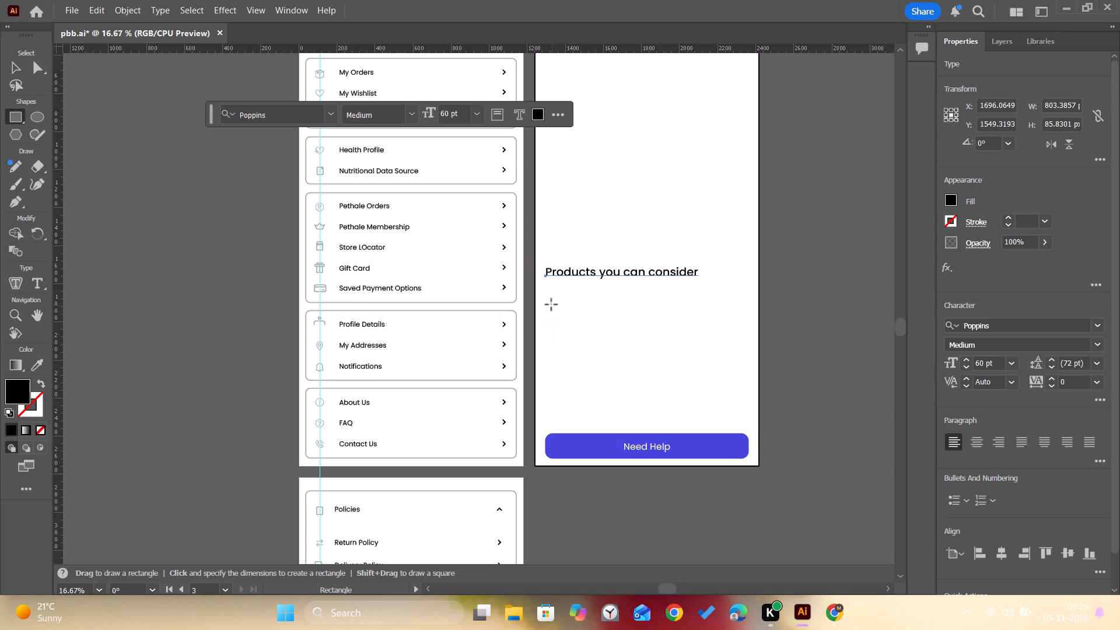
left_click_drag(550, 303, 611, 377)
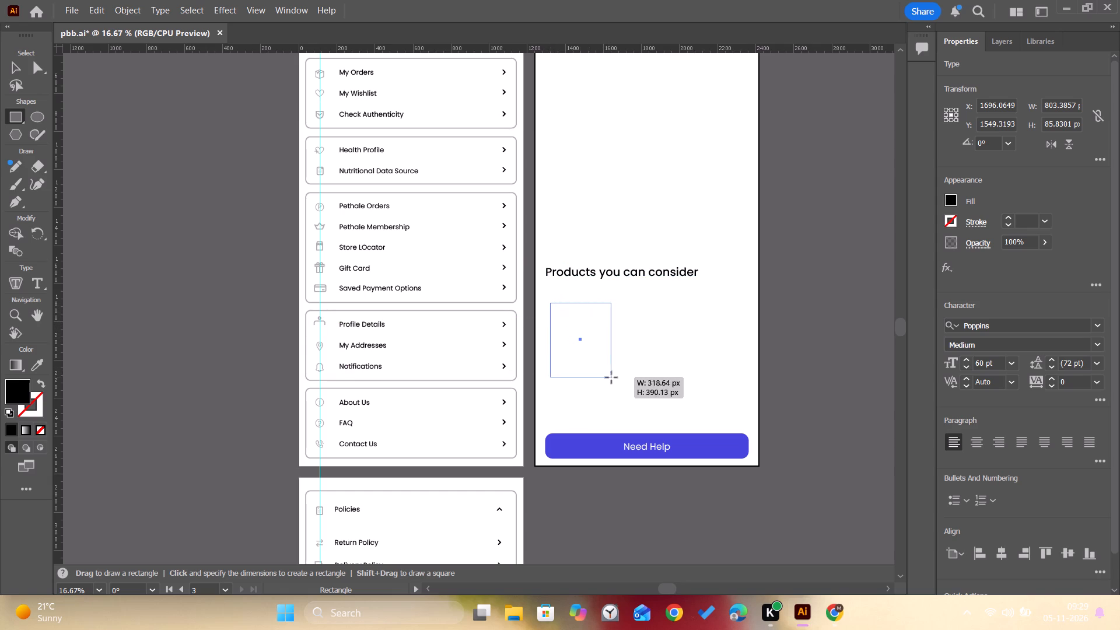
left_click_drag(611, 377, 624, 400)
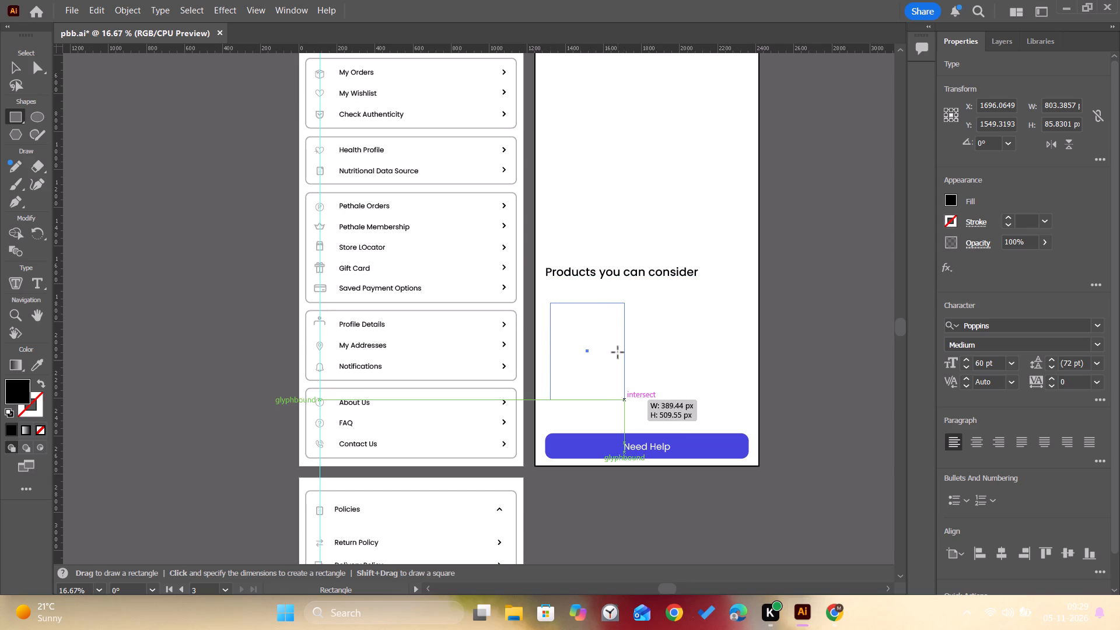
left_click(618, 314)
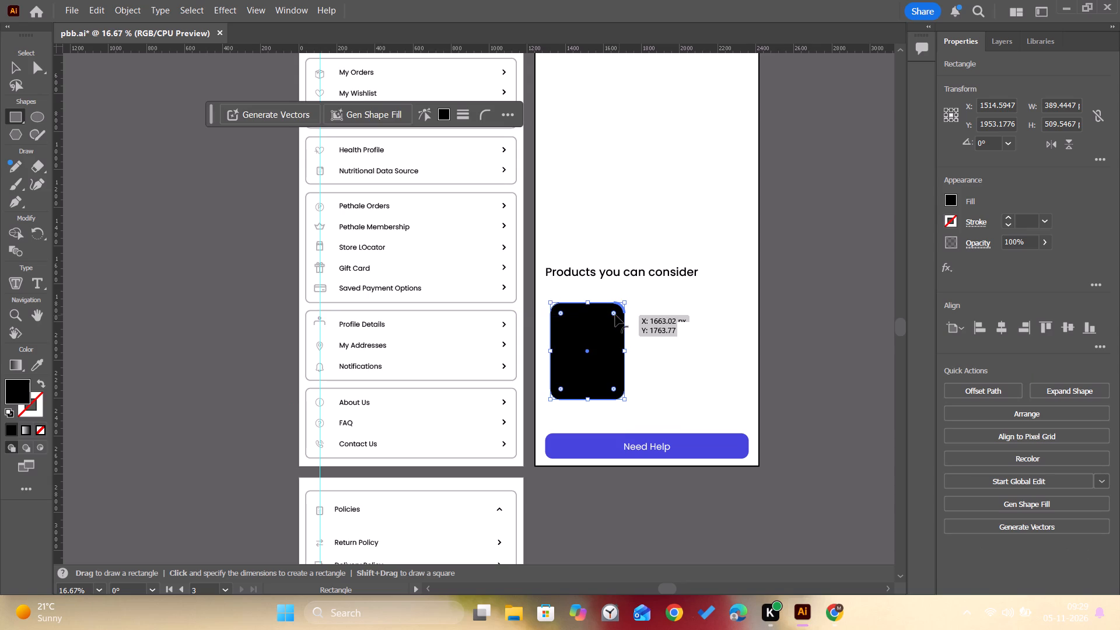
Swap the rounded rectangle's black fill to its outline and set the stroke weight to 5 pt.
key("shift+x")
key("v")
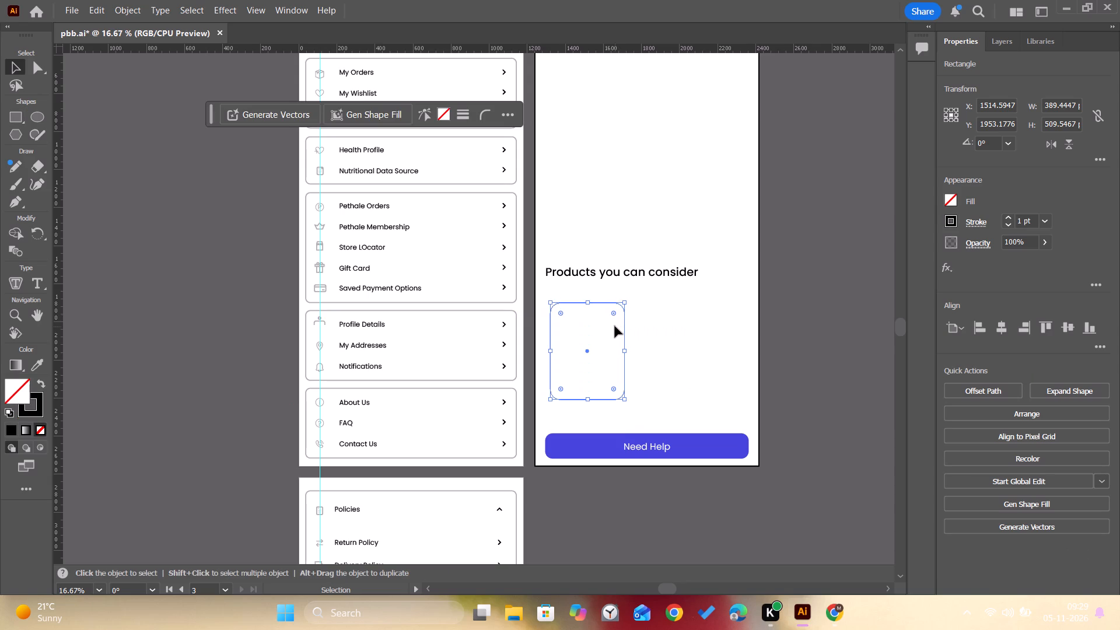
left_click(1047, 223)
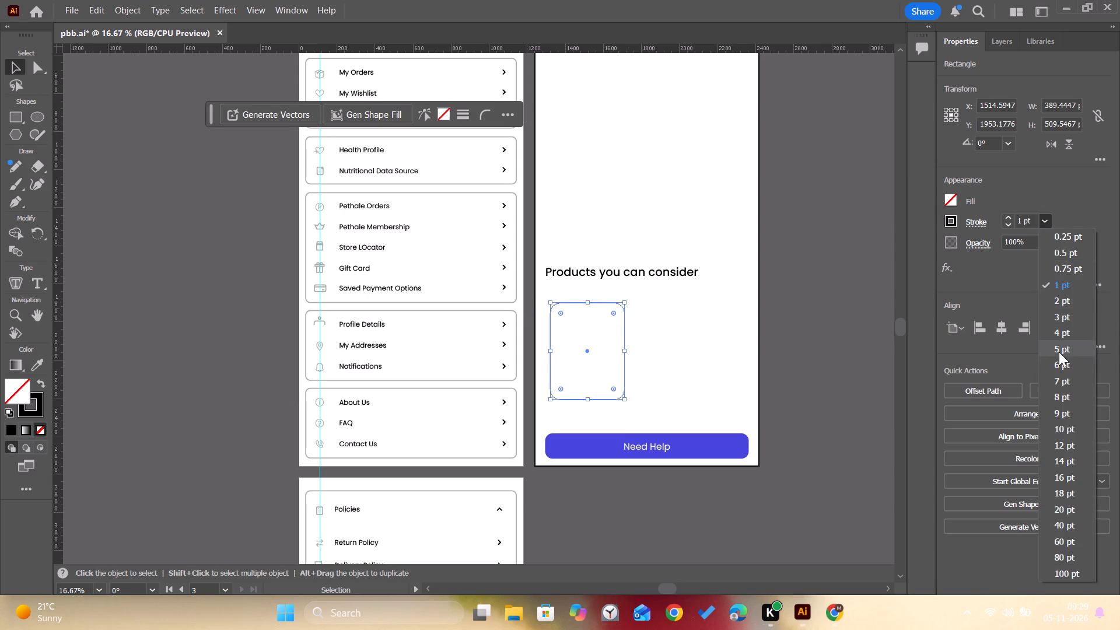
left_click(1059, 352)
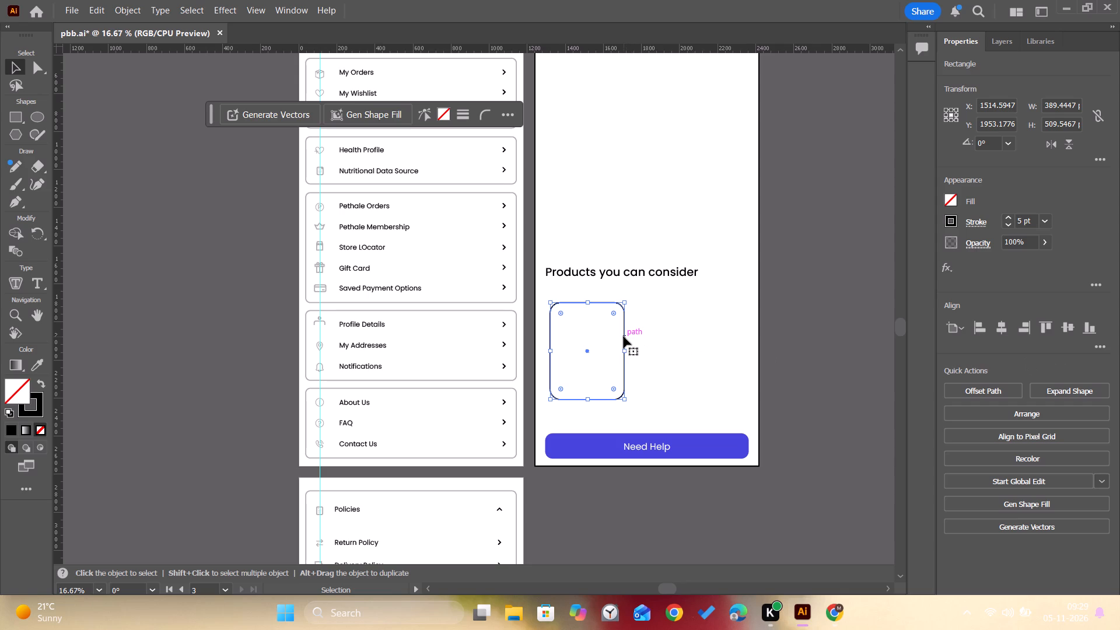
Duplicate the rounded card twice in a horizontal row, each copy offset about 435 px from the previous one.
left_click_drag(624, 337, 684, 339, "alt")
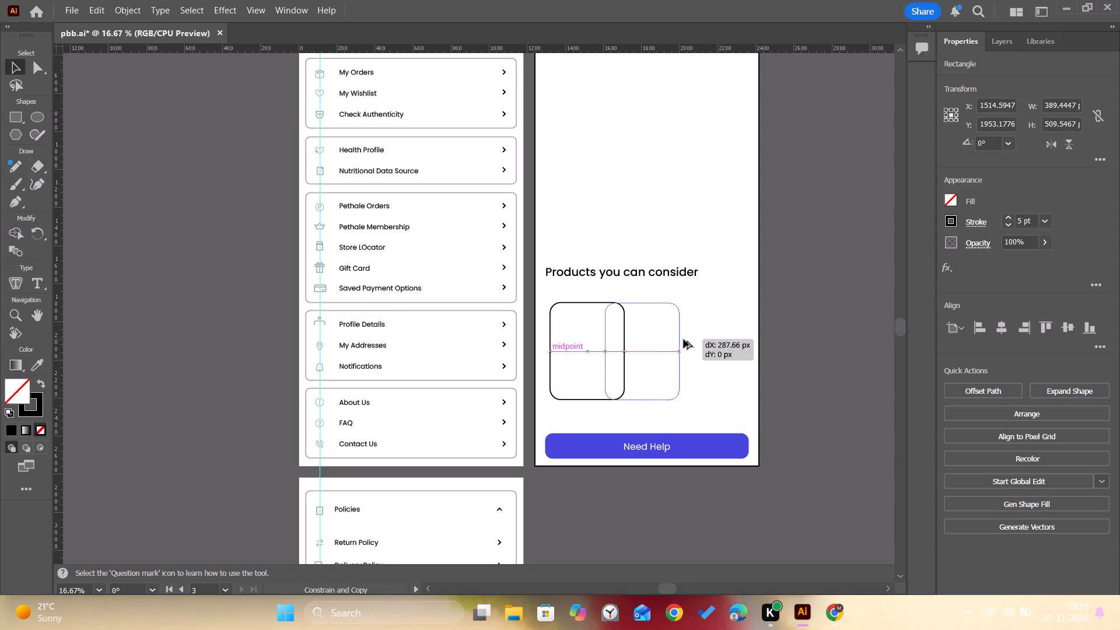
left_click_drag(684, 339, 707, 342, "alt")
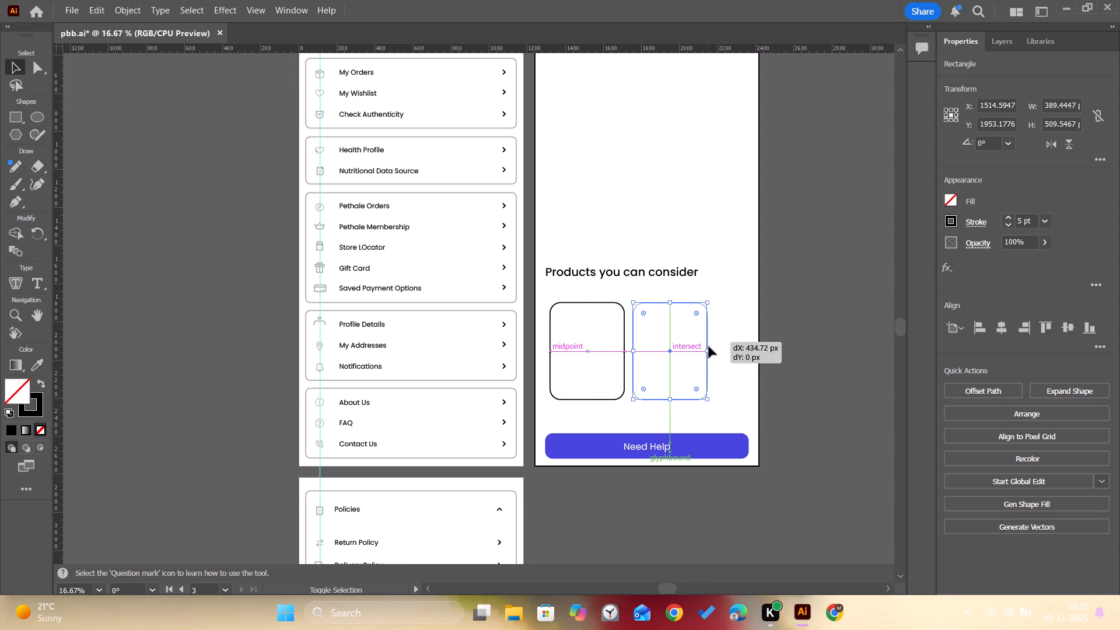
key("ctrl+d")
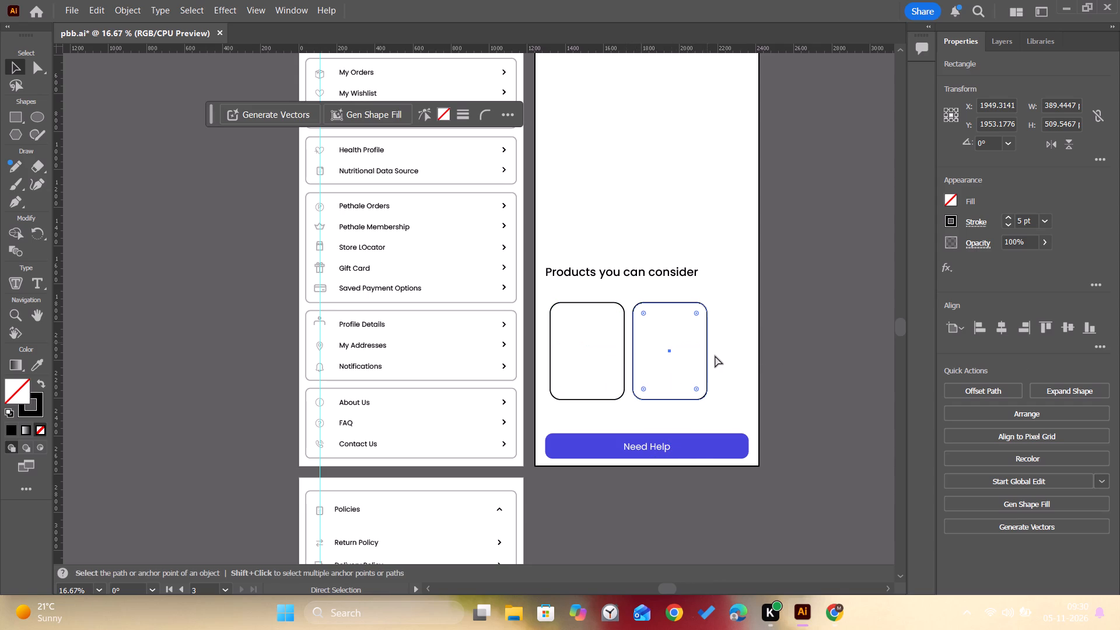
left_click(826, 461)
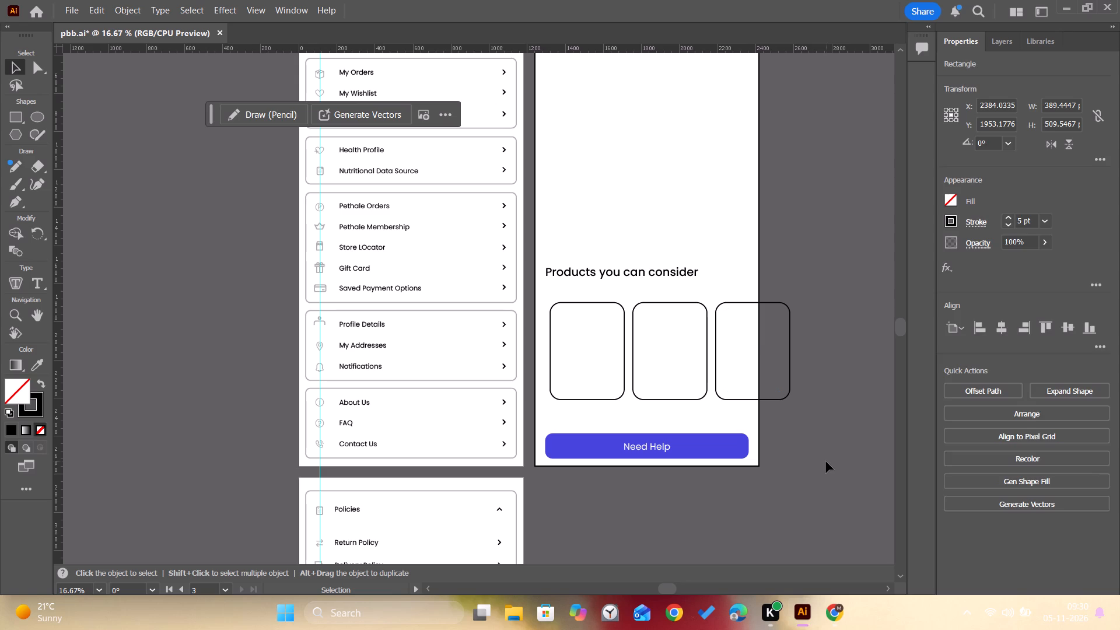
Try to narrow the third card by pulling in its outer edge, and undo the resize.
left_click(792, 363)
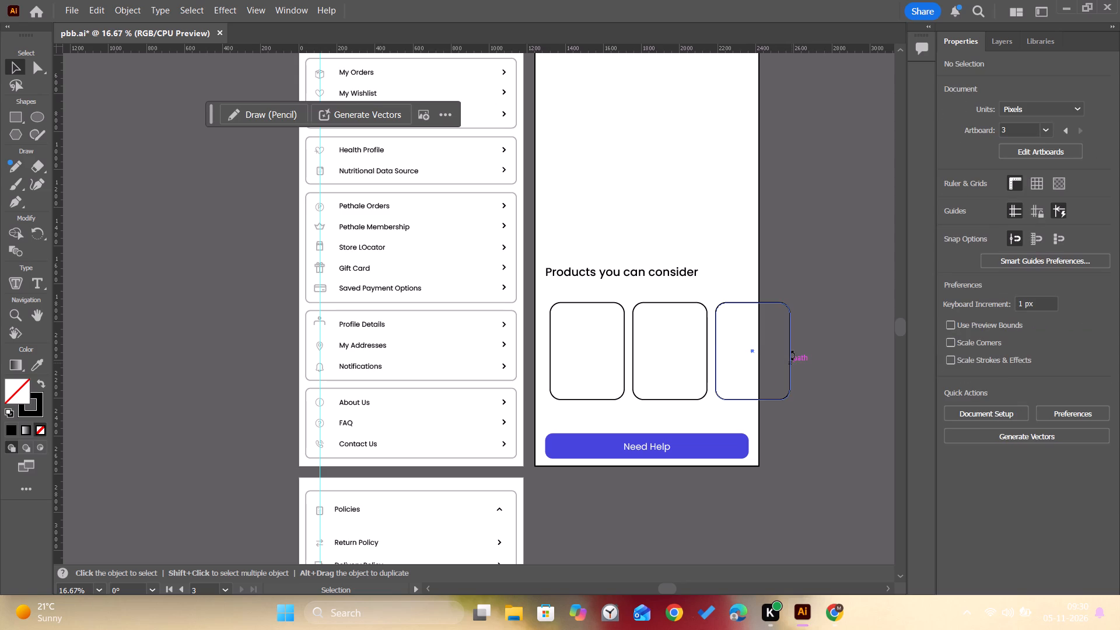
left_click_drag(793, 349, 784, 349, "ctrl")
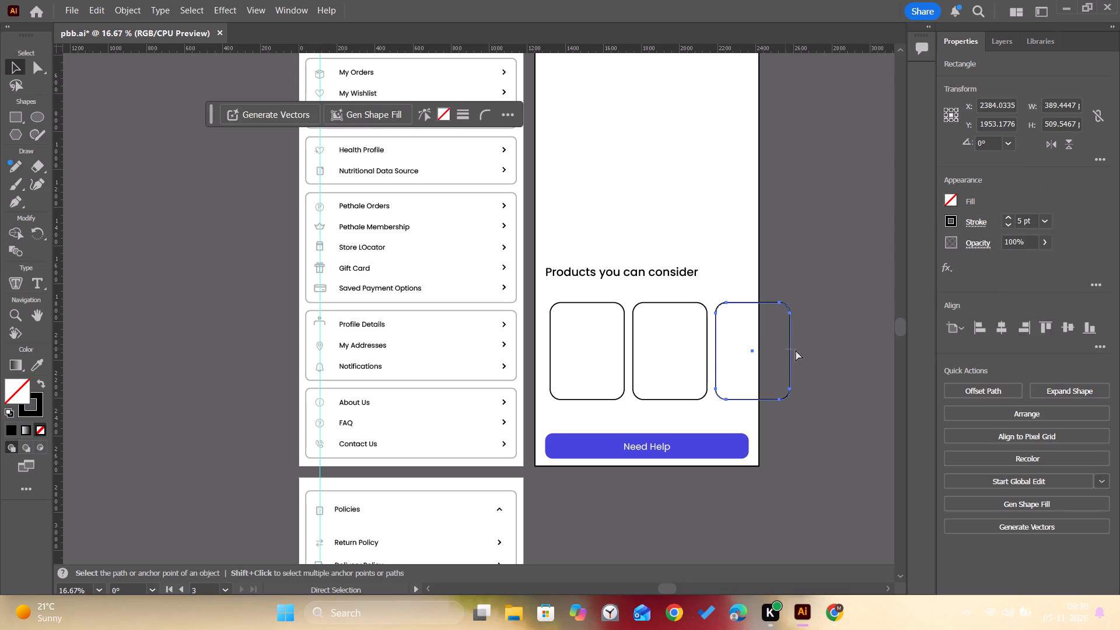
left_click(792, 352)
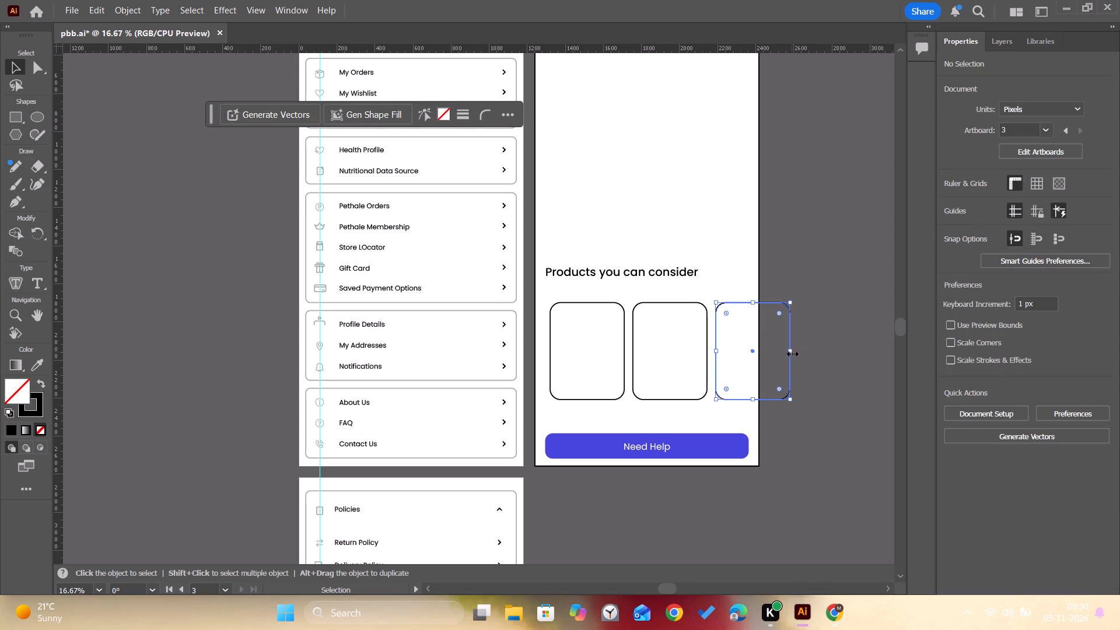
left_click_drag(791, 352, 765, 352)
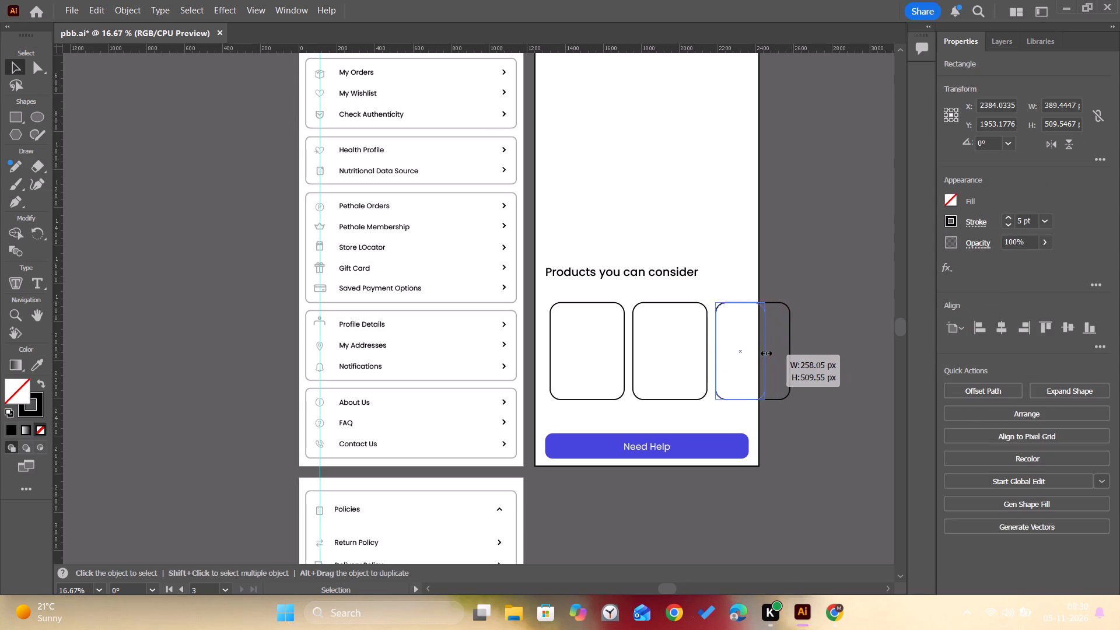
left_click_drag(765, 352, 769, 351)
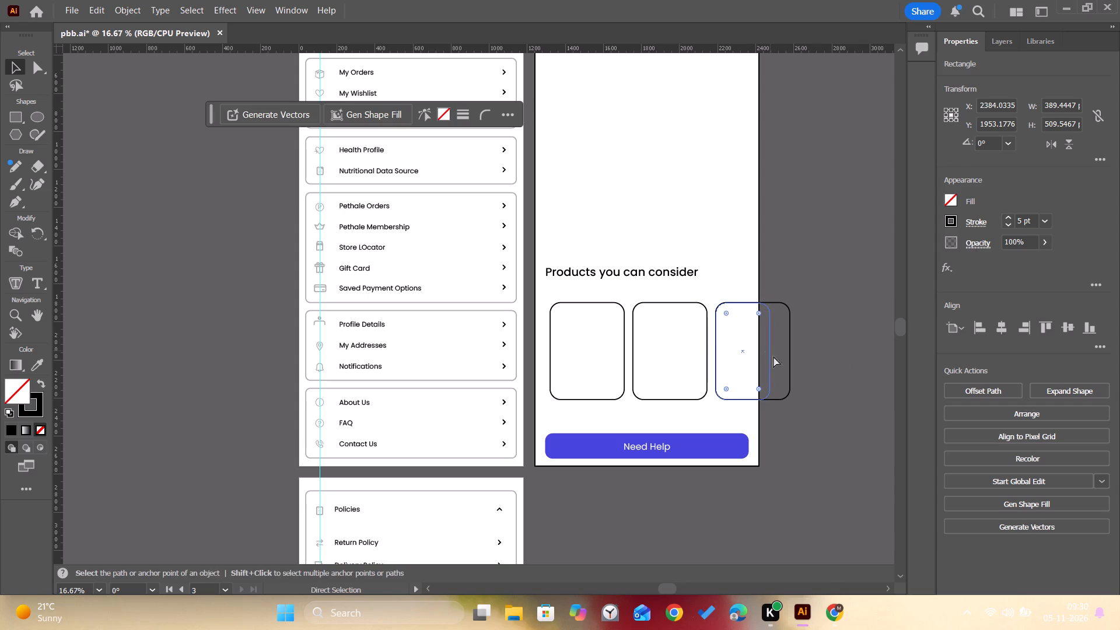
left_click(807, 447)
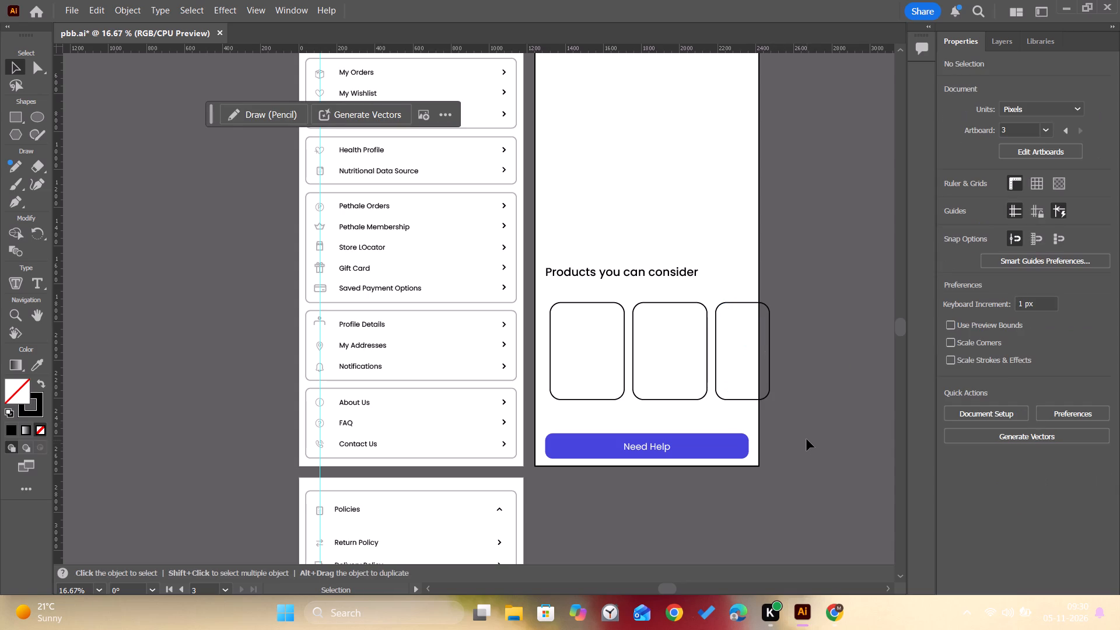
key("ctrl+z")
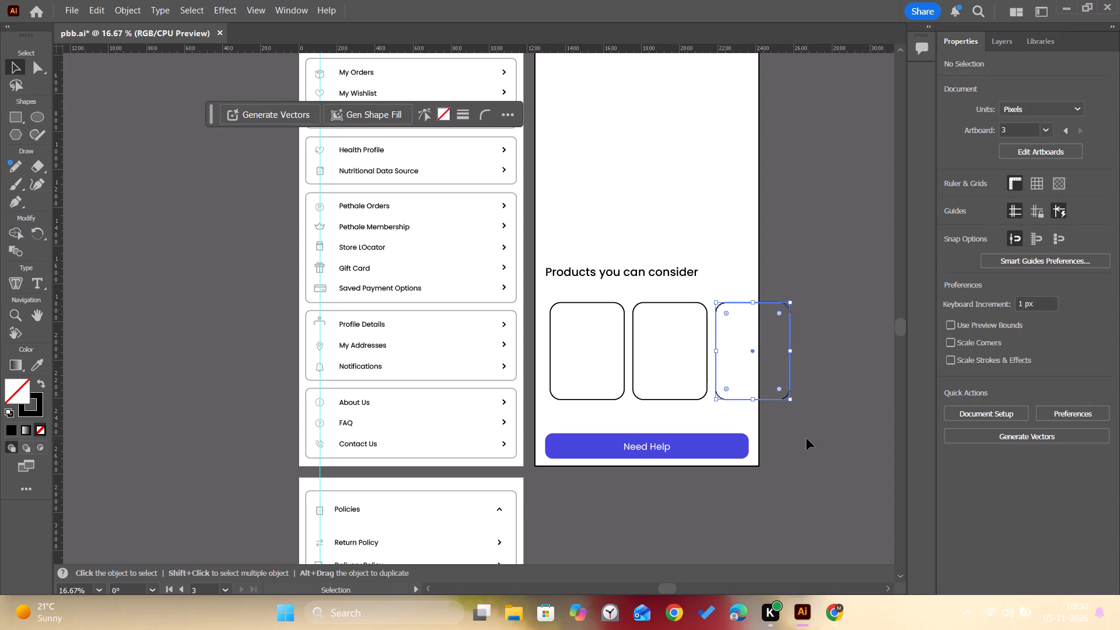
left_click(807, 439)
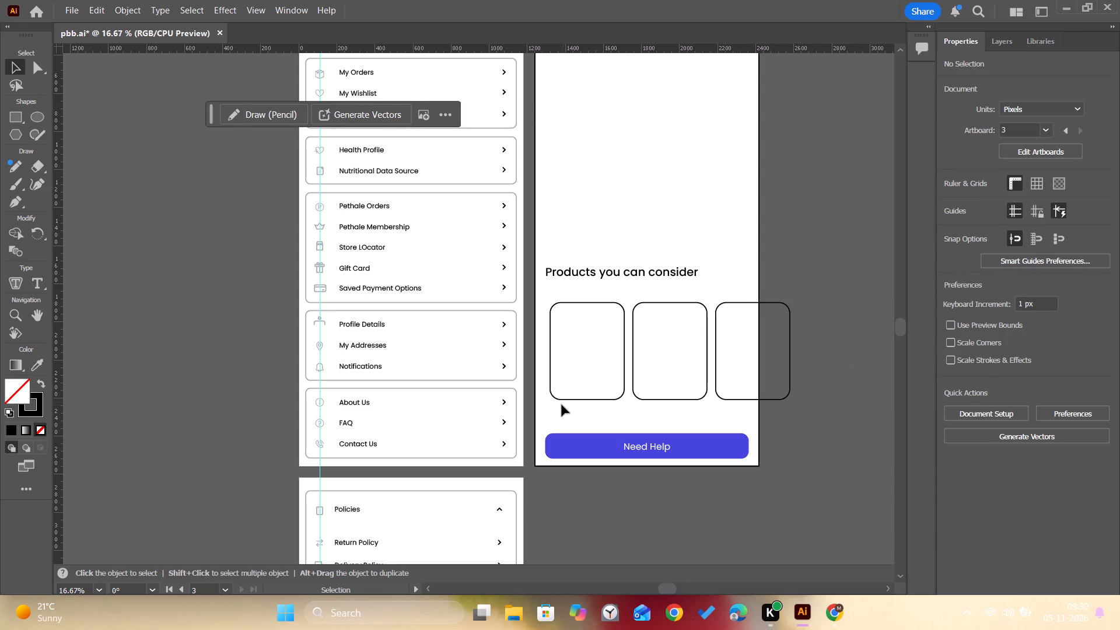
Add the placeholder text "sdbzxcvghs" just beneath the first product card.
key("t")
left_click(559, 407)
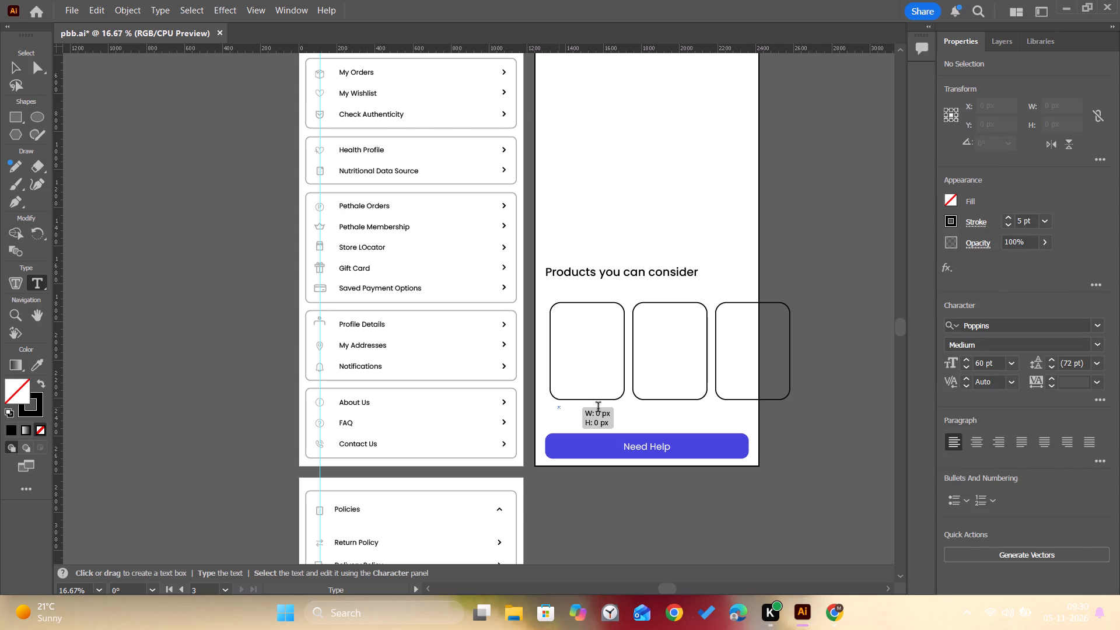
type("sd")
key("b")
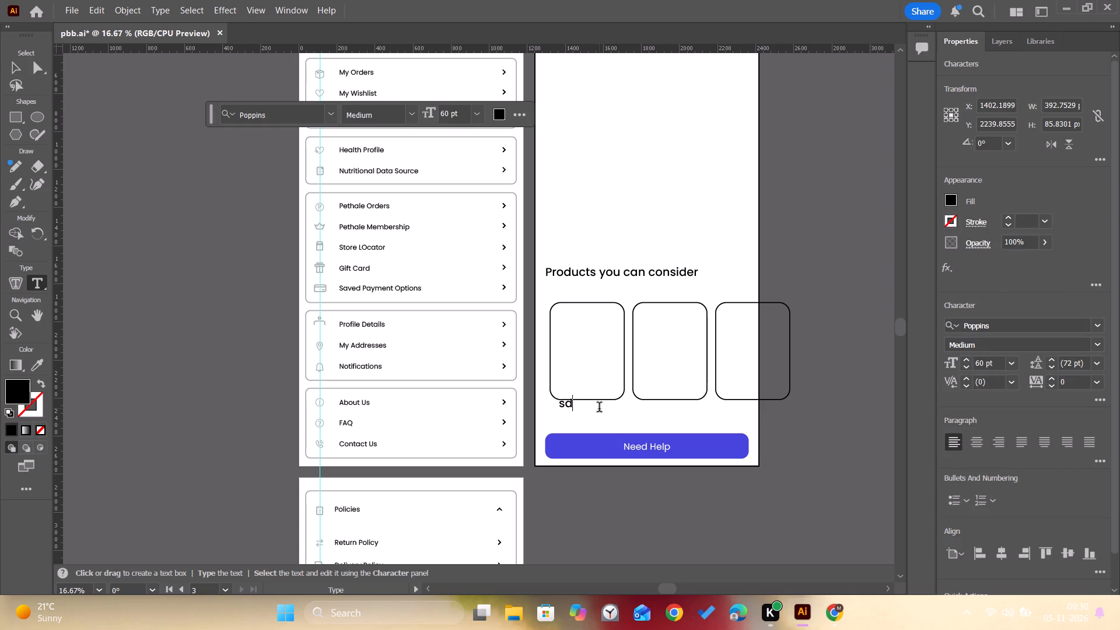
type("zxc")
key("v")
key("g")
key("h")
key("s")
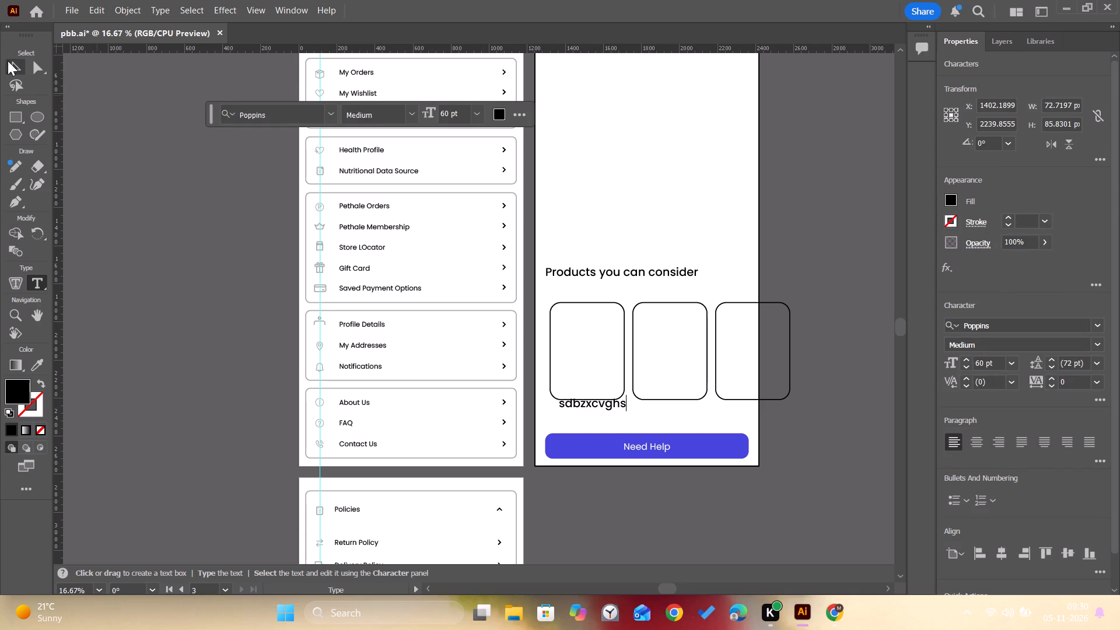
Set the placeholder label to Poppins Light at 48 pt.
left_click(10, 62)
left_click(1095, 339)
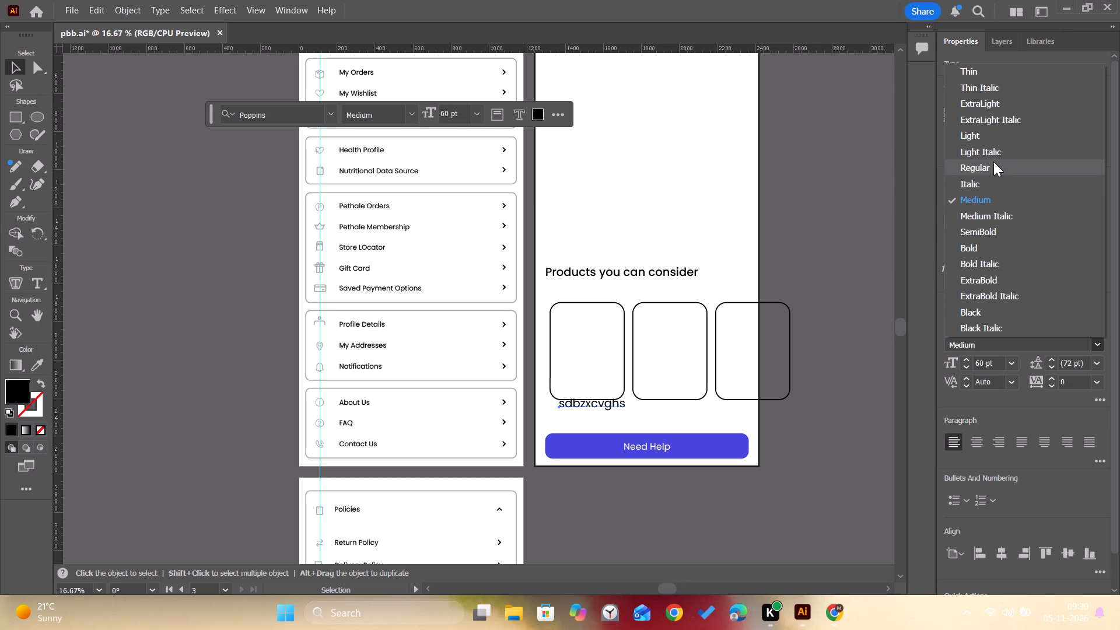
left_click(986, 128)
left_click(1014, 360)
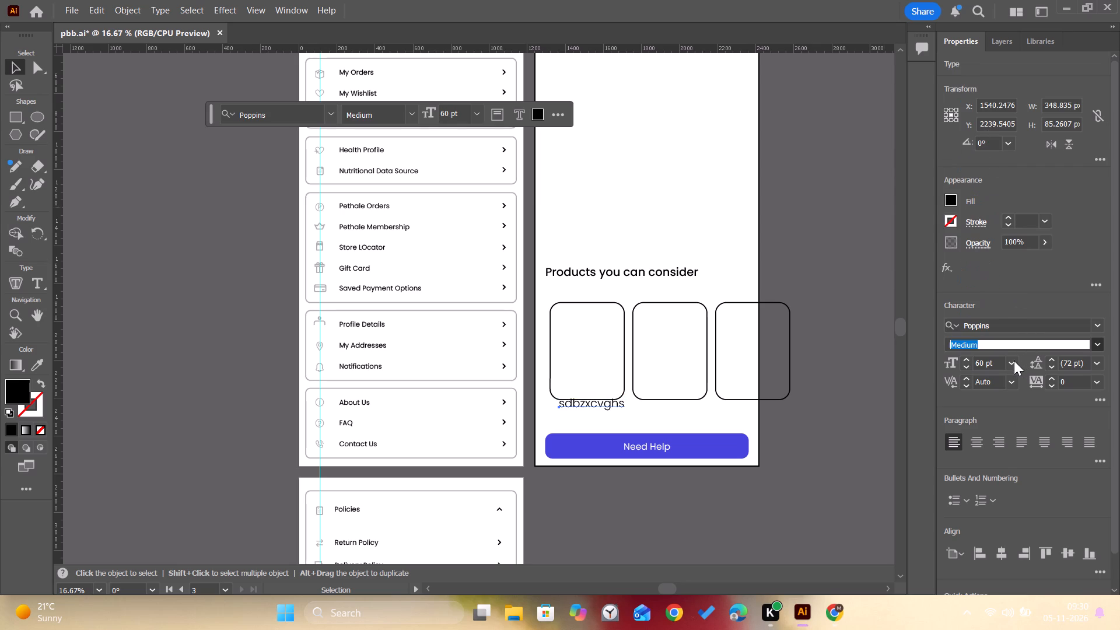
left_click(1034, 304)
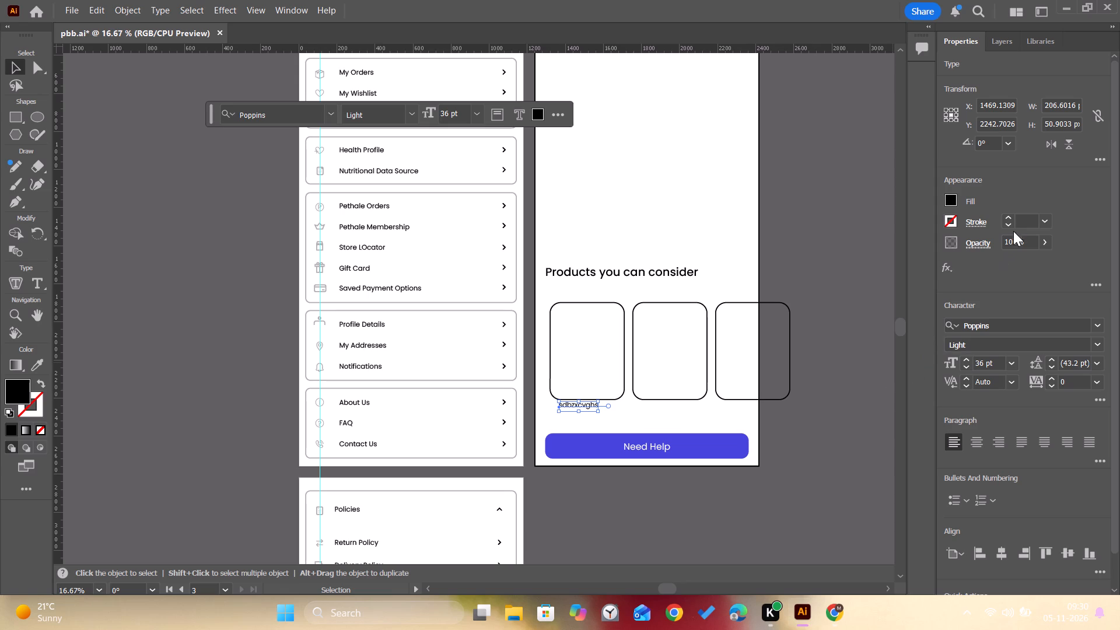
left_click(1013, 366)
left_click(1033, 313)
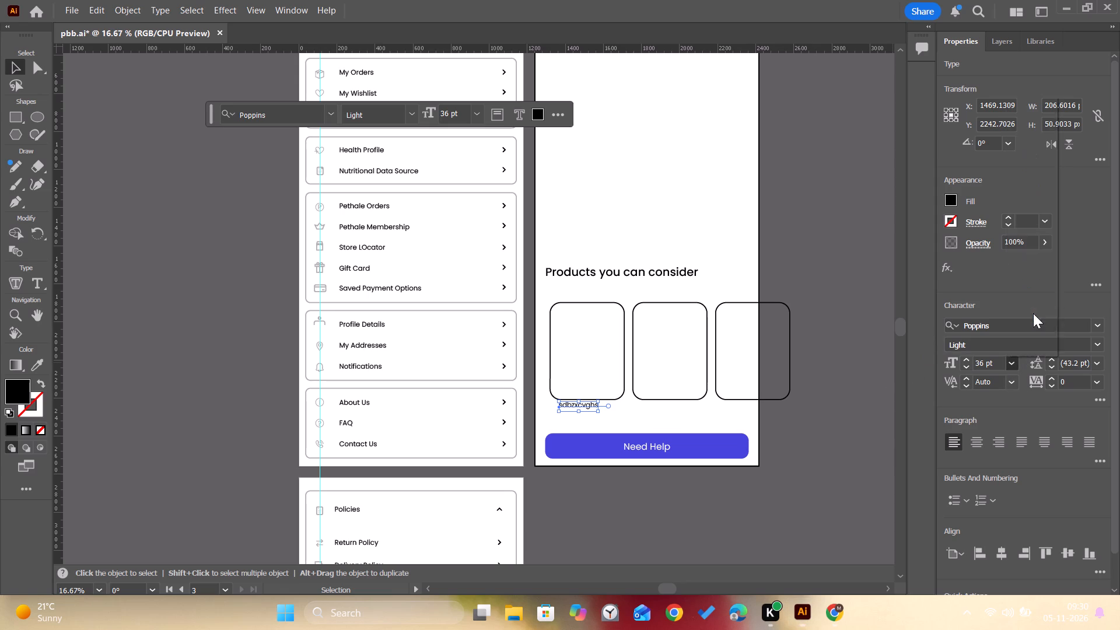
Move the placeholder label slightly below the first card, lining up its left edge with the card's left edge.
scroll(606, 411, "up", 2, "alt")
key("space")
key("space")
key("space")
key("space")
key("space")
key("space")
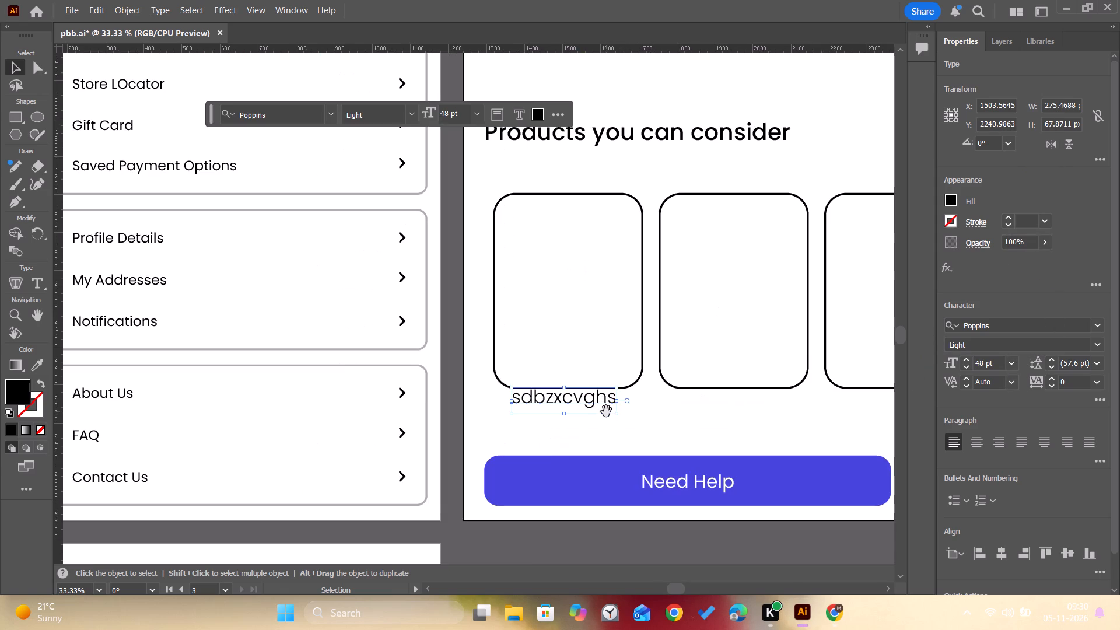
left_click_drag(605, 411, 656, 432)
left_click_drag(623, 419, 615, 425)
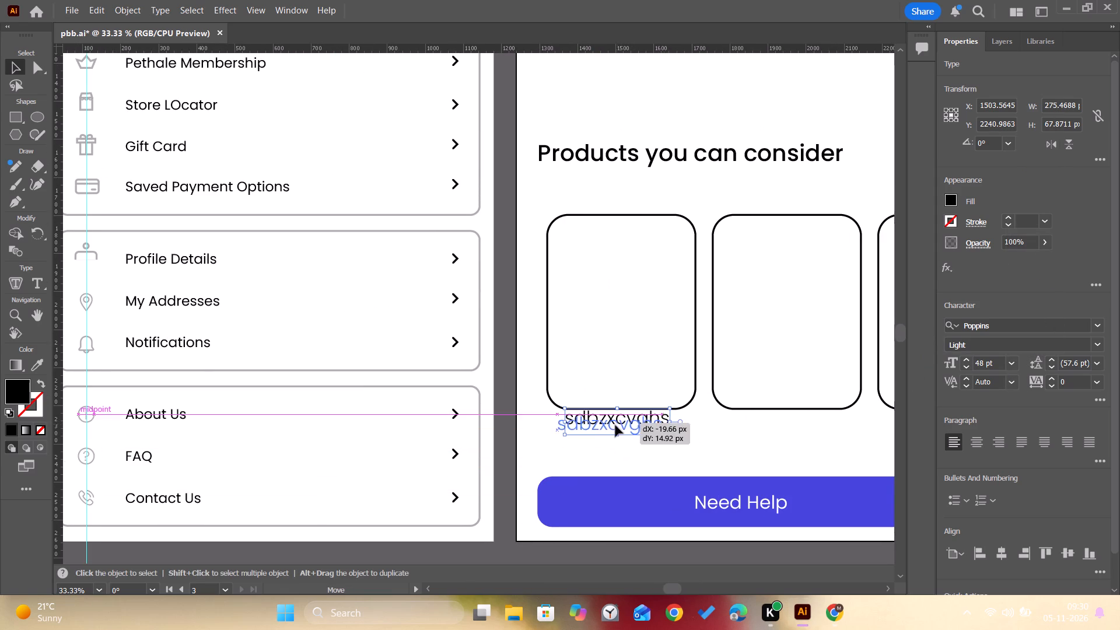
left_click_drag(615, 425, 608, 433)
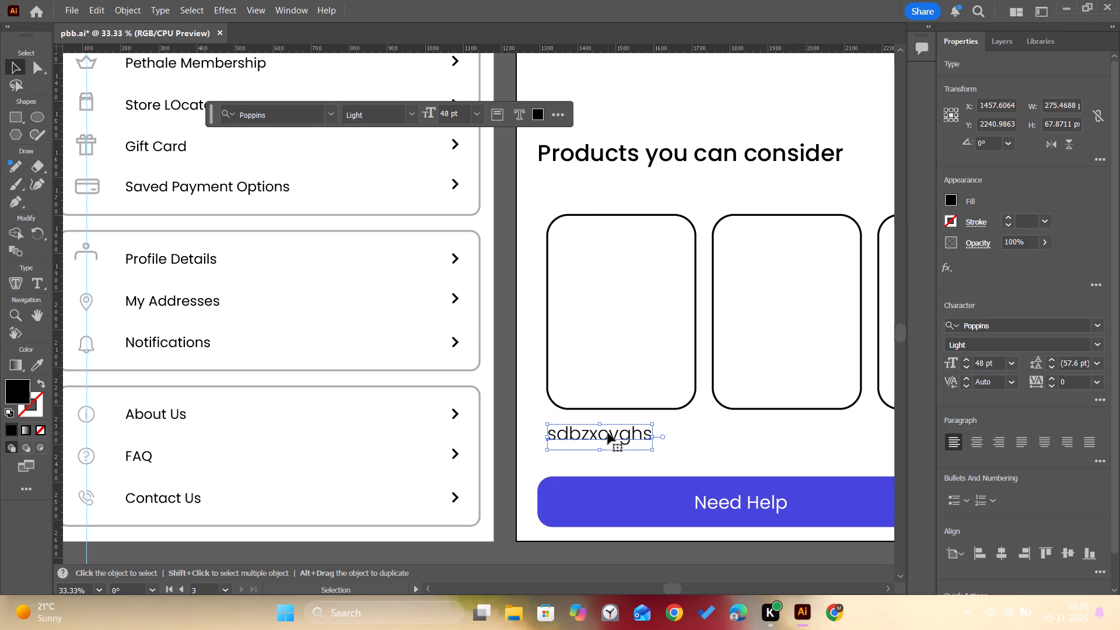
Duplicate the placeholder label under the second and third cards, level with the first and spaced about 435 px apart.
left_click_drag(608, 433, 767, 435, "alt")
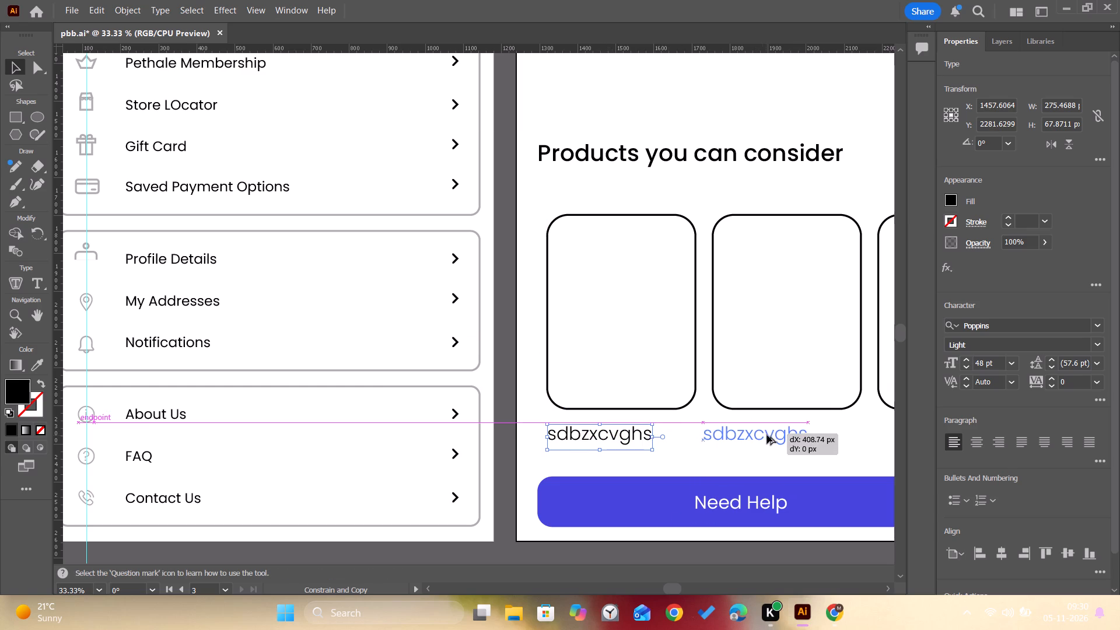
left_click_drag(767, 435, 772, 436, "alt")
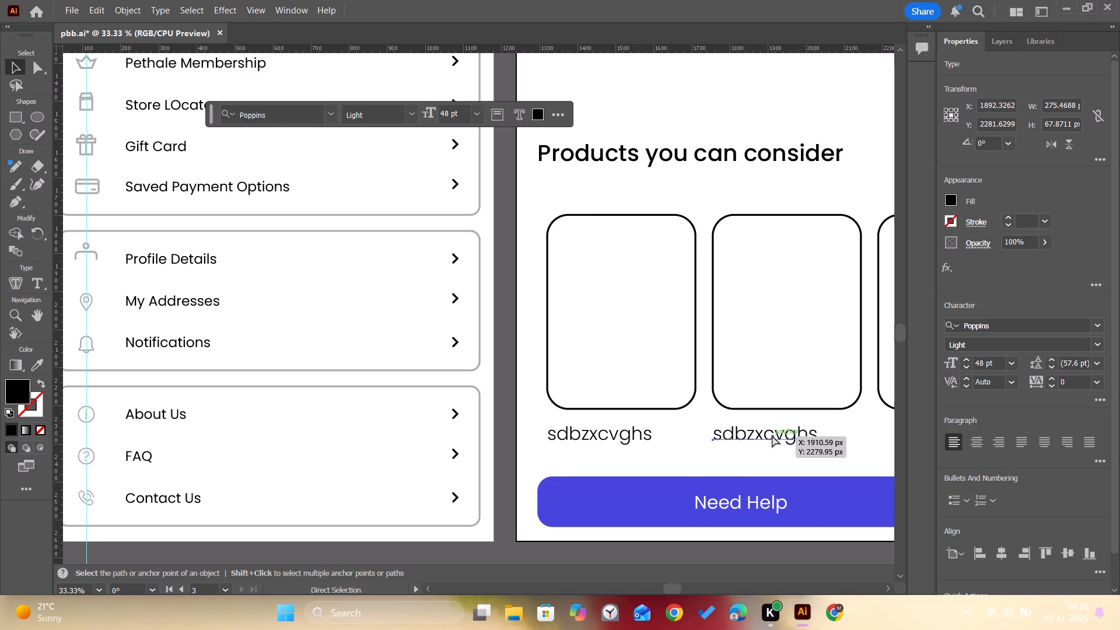
key("ctrl+d")
key("space")
key("space")
key("space")
key("space")
key("space")
key("space")
key("space")
key("space")
key("space")
key("space")
key("space")
key("space")
key("space")
key("space")
key("space")
key("space")
key("space")
key("space")
key("space")
key("space")
left_click_drag(818, 436, 771, 437)
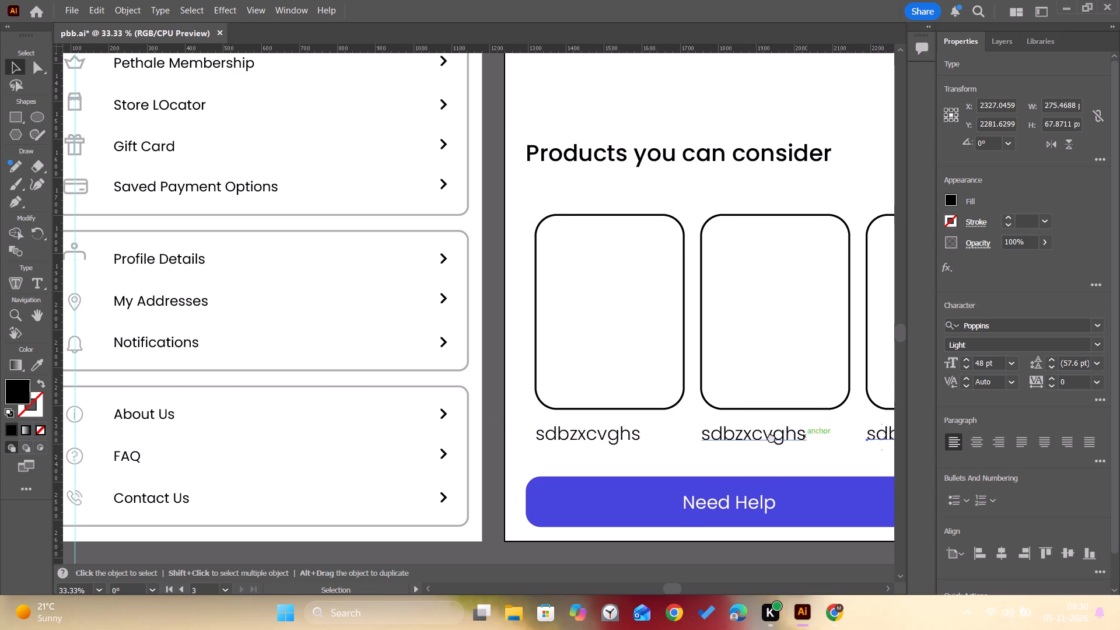
left_click_drag(771, 437, 587, 447)
scroll(764, 443, "down", 1, "alt")
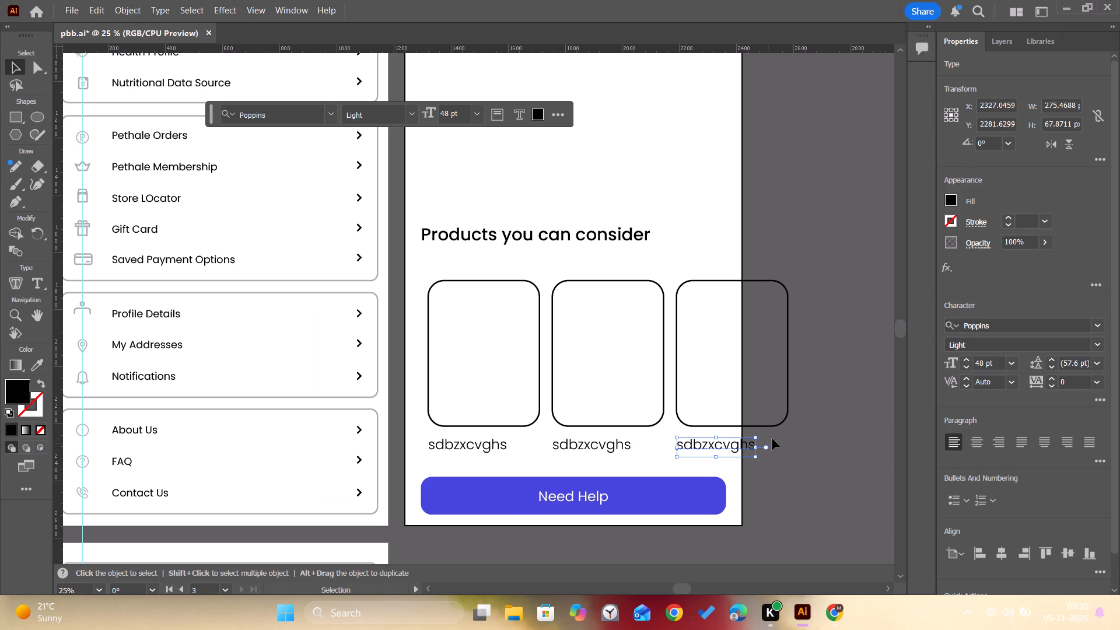
left_click(849, 450)
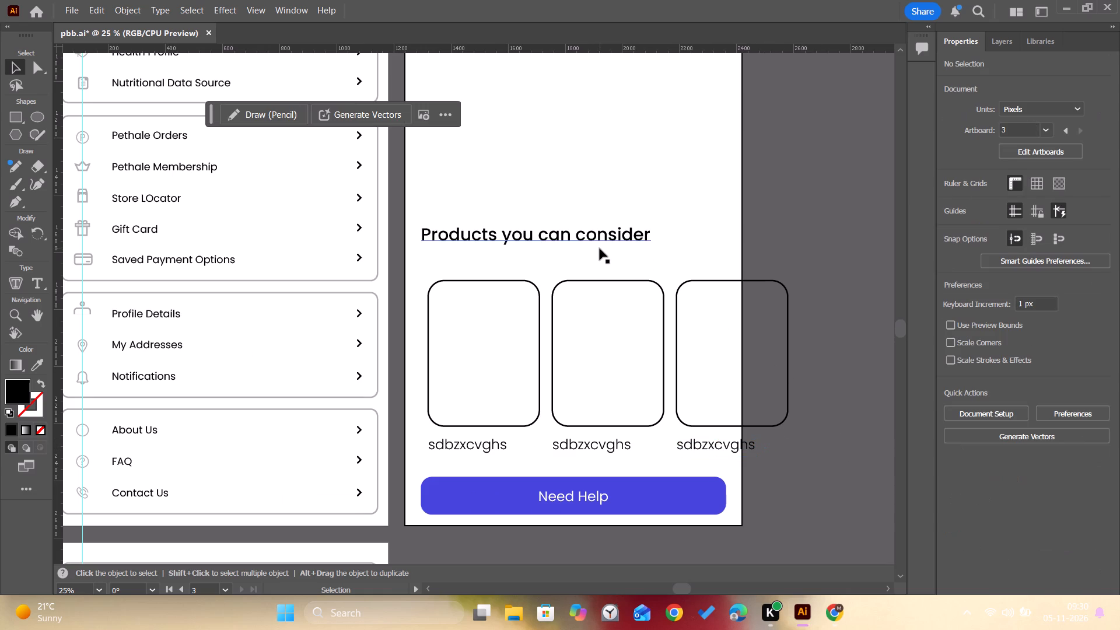
Move the "Products you can consider" heading straight down, closer to the product cards.
left_click_drag(597, 242, 597, 253)
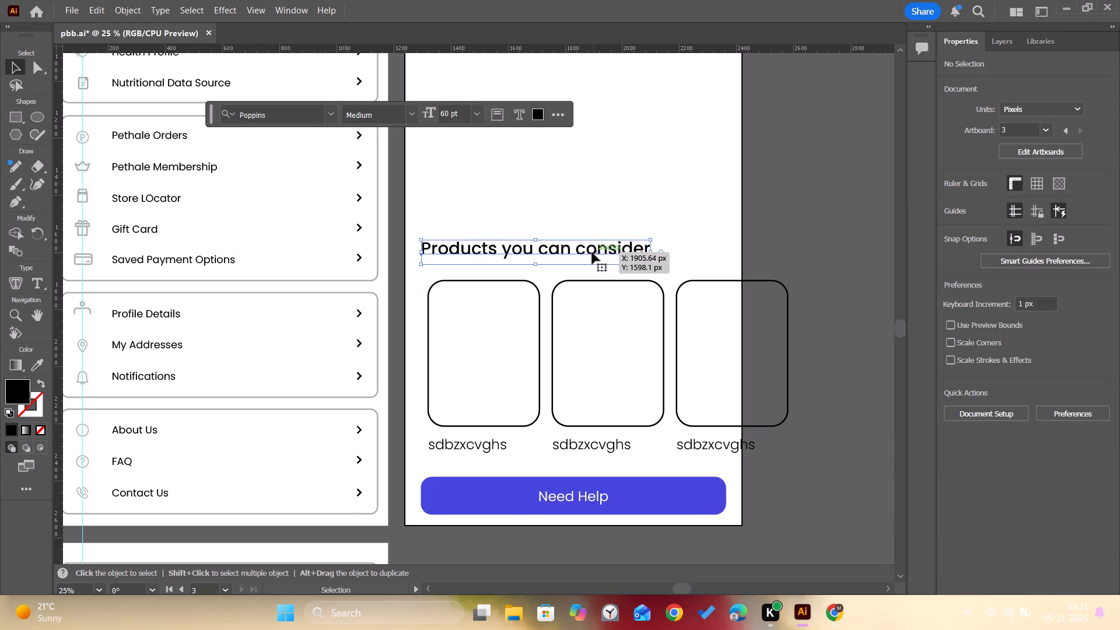
Place a copy of the "Products you can consider" heading above the original and centre it horizontally on the artboard.
left_click_drag(593, 249, 629, 202, "alt")
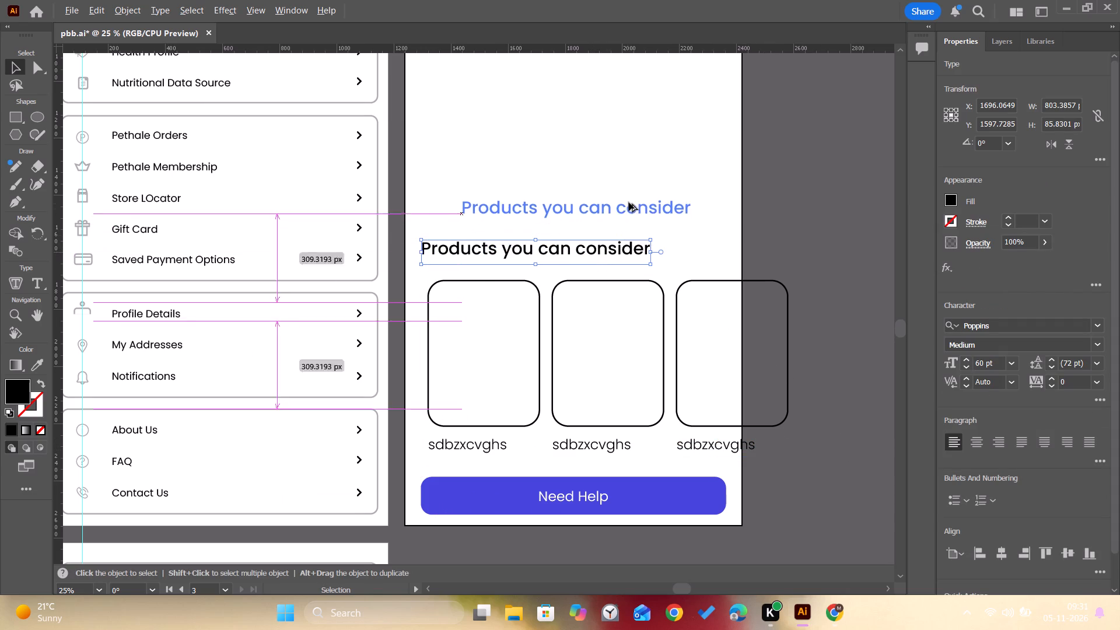
left_click_drag(629, 202, 626, 187, "alt")
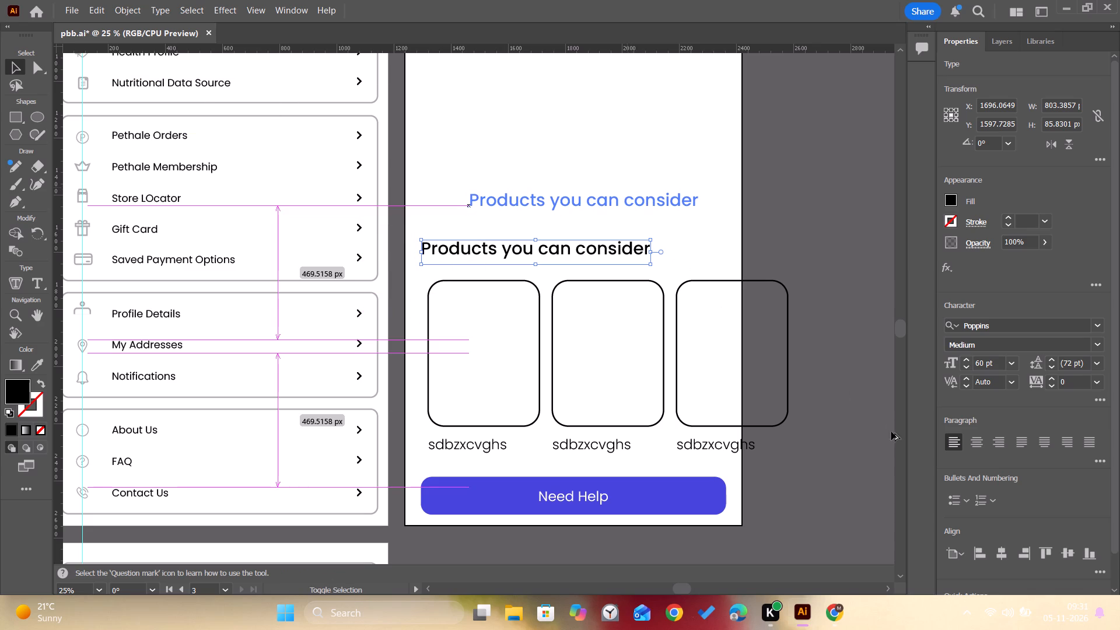
left_click(1002, 557)
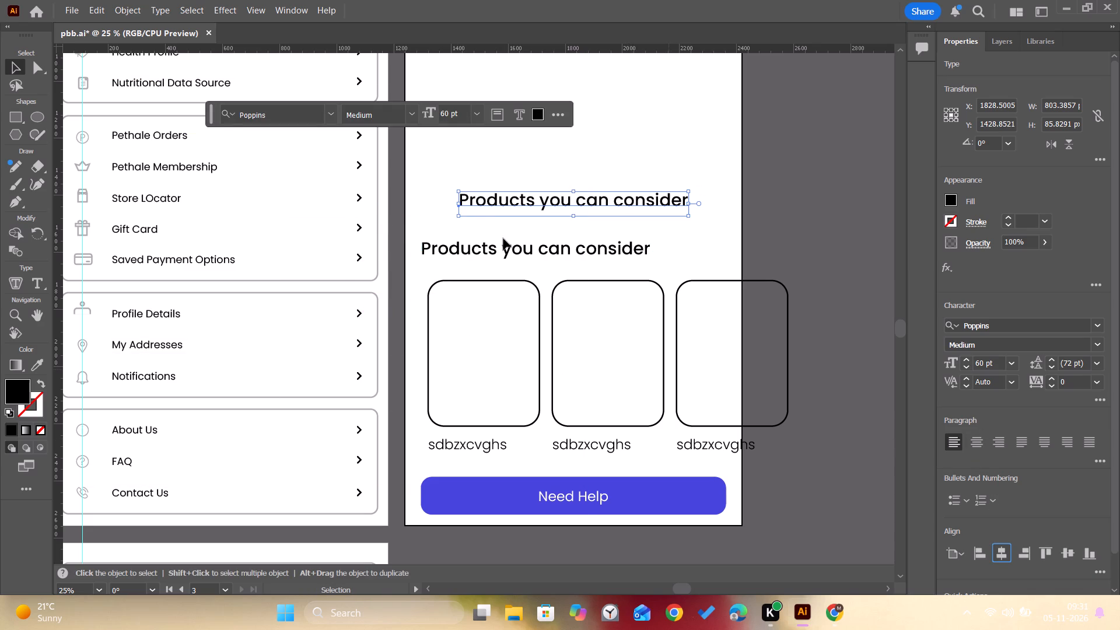
Replace the text of the upper "Products you can consider" copy with "You don't have any orders yet.".
triple_click(572, 202)
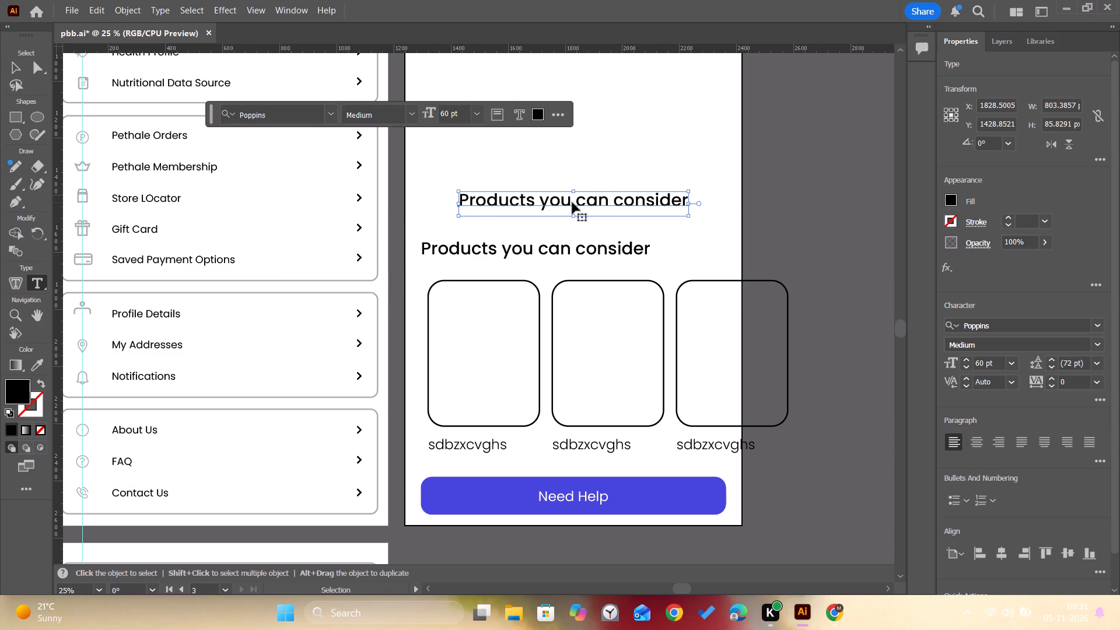
key("y")
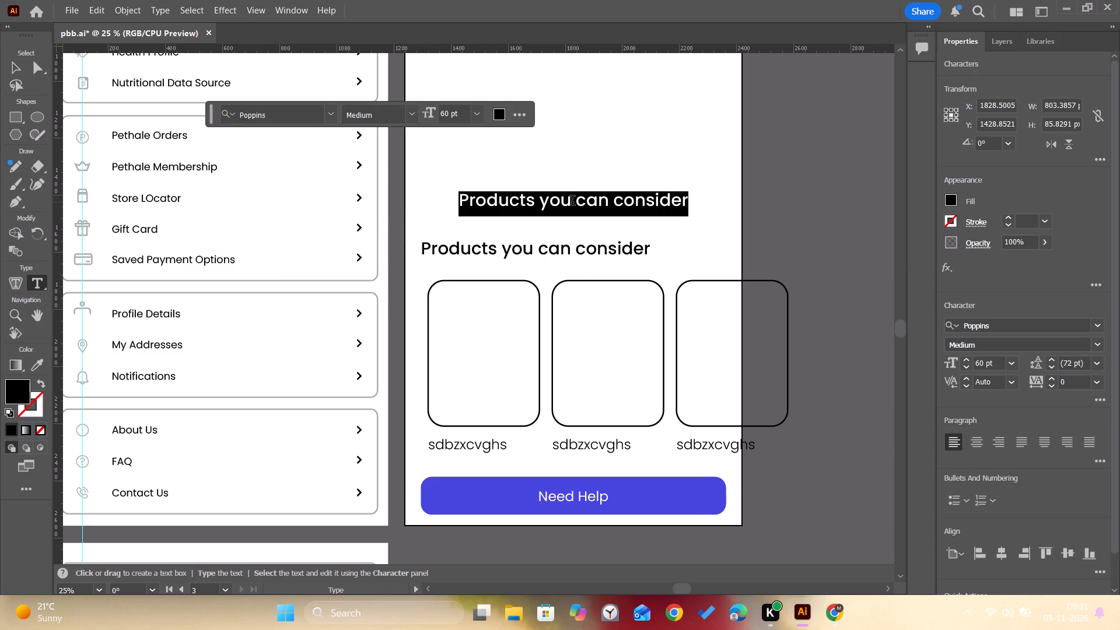
key("BackSpace")
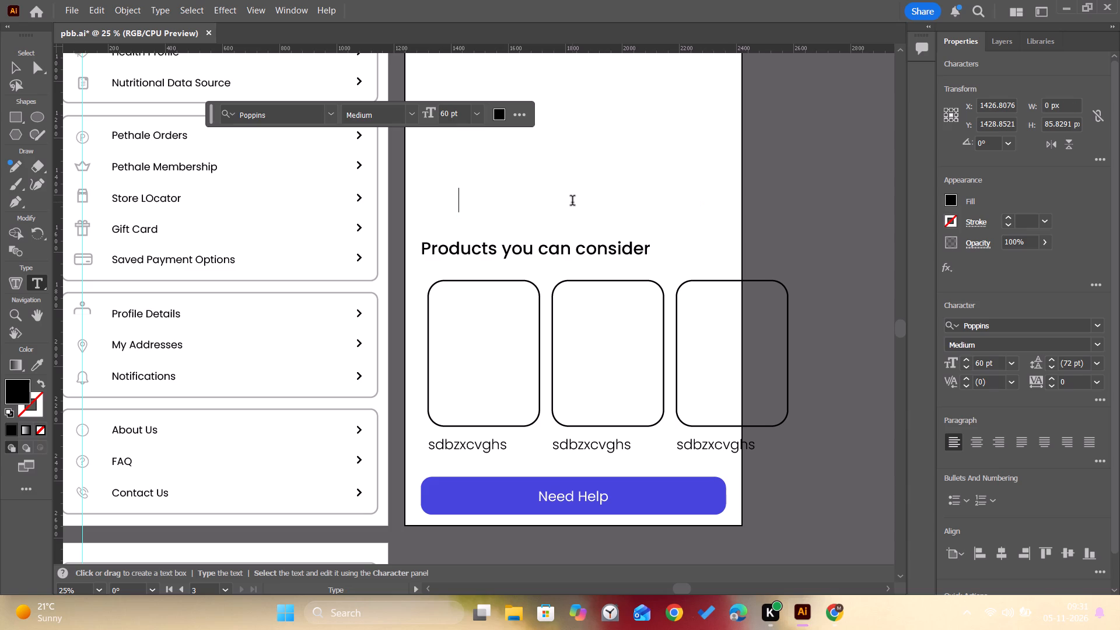
type("You")
key("space")
type("don")
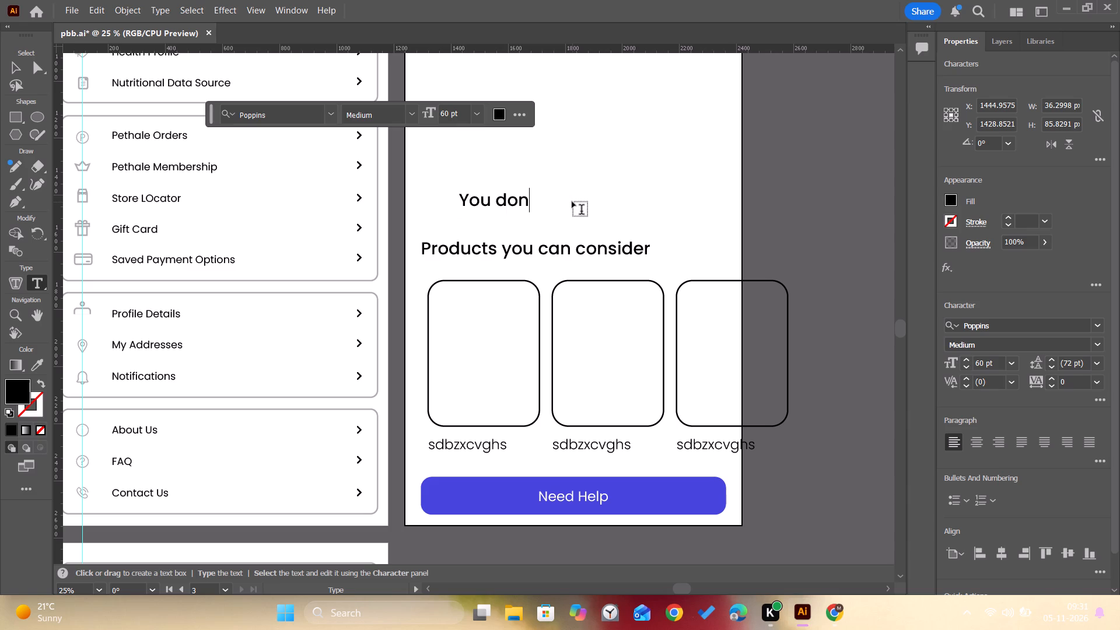
type("'t")
key("space")
type("have any")
key("space")
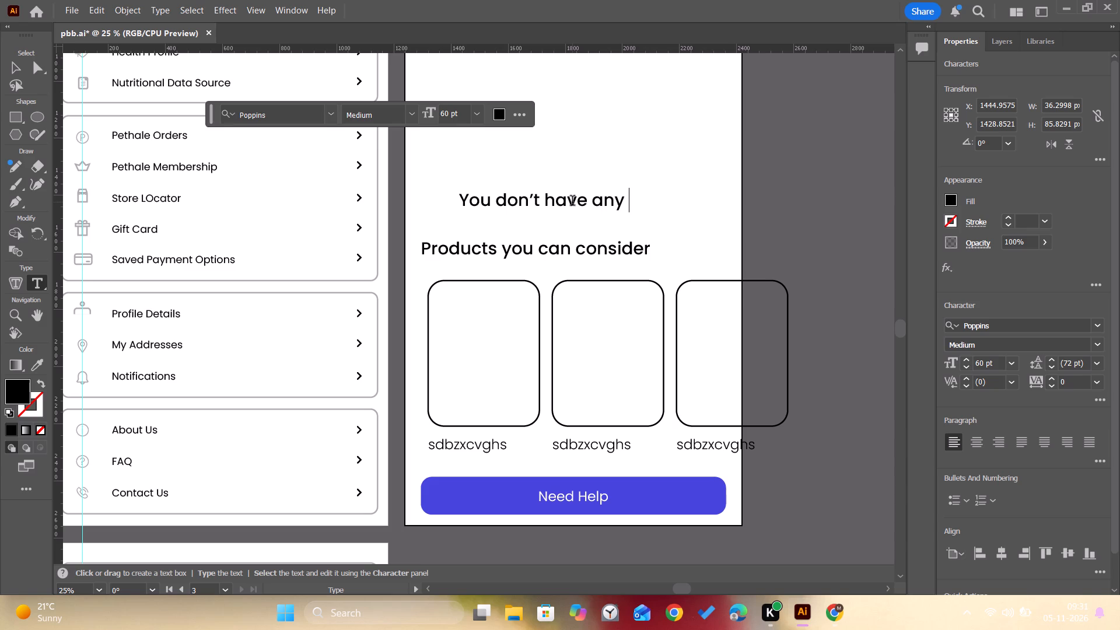
type("order")
type("s yet")
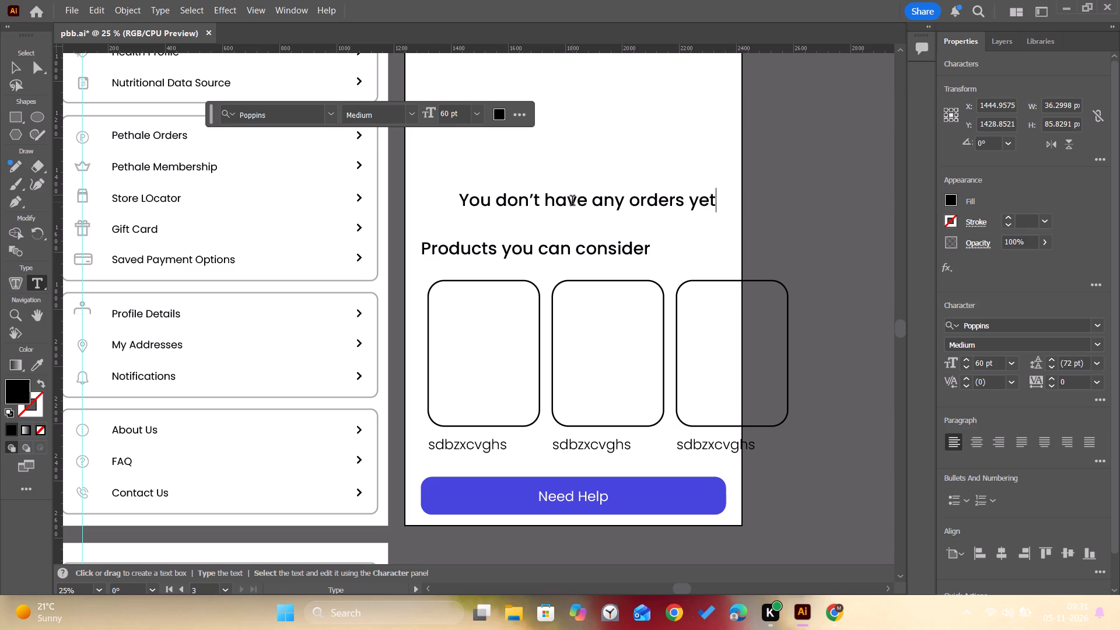
key("period")
left_click(23, 71)
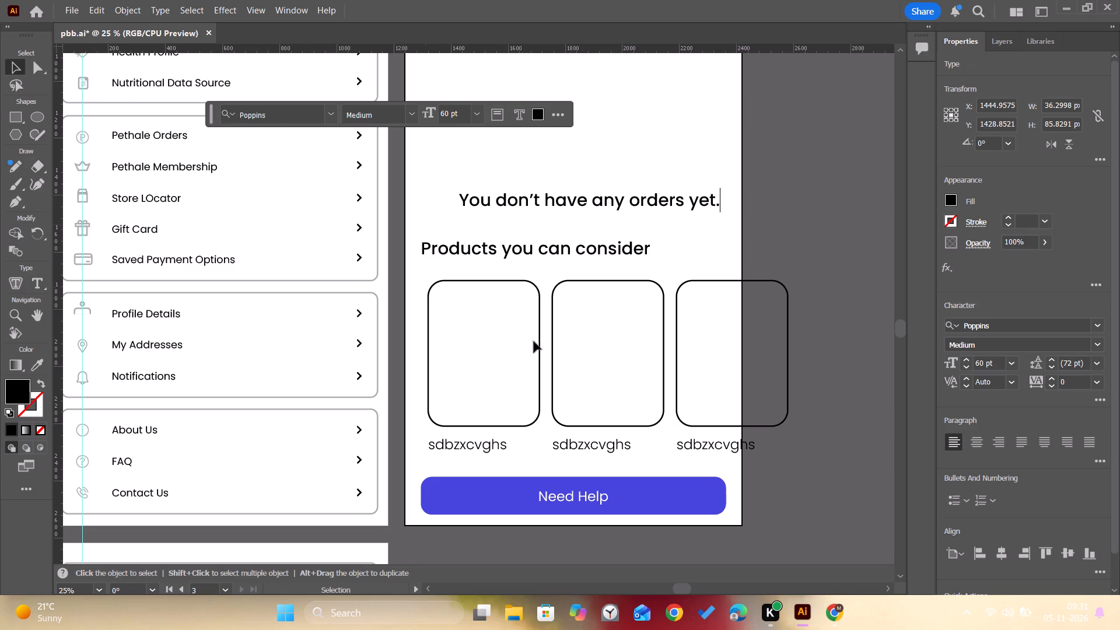
Centre the "You don't have any orders yet." message horizontally on the artboard and move it up to about Y 1371 px.
left_click(995, 553)
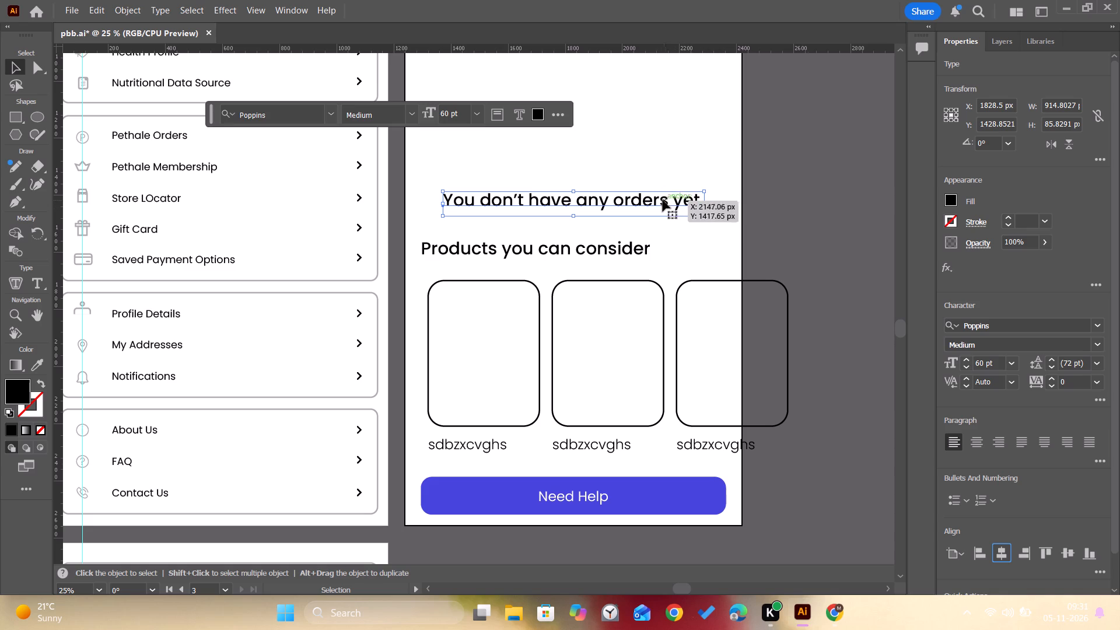
left_click_drag(660, 200, 657, 175)
left_click_drag(653, 176, 653, 180)
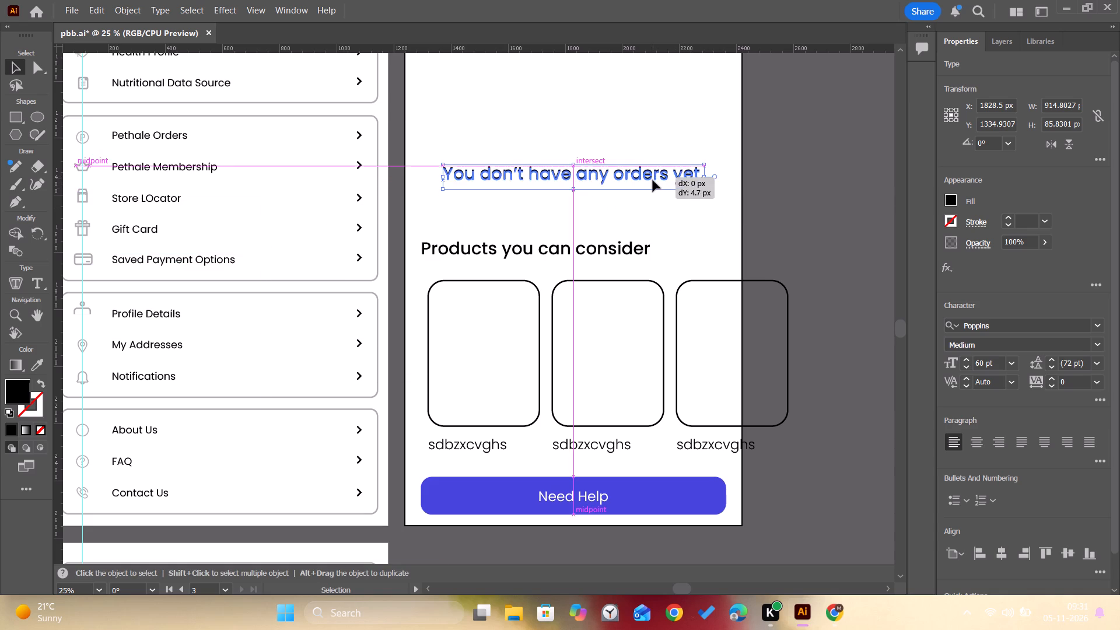
left_click_drag(653, 180, 653, 187)
key("space")
key("space")
key("space")
key("space")
key("space")
key("space")
key("space")
key("space")
key("space")
key("space")
key("space")
key("space")
key("space")
key("space")
key("space")
key("space")
key("space")
key("space")
key("space")
key("space")
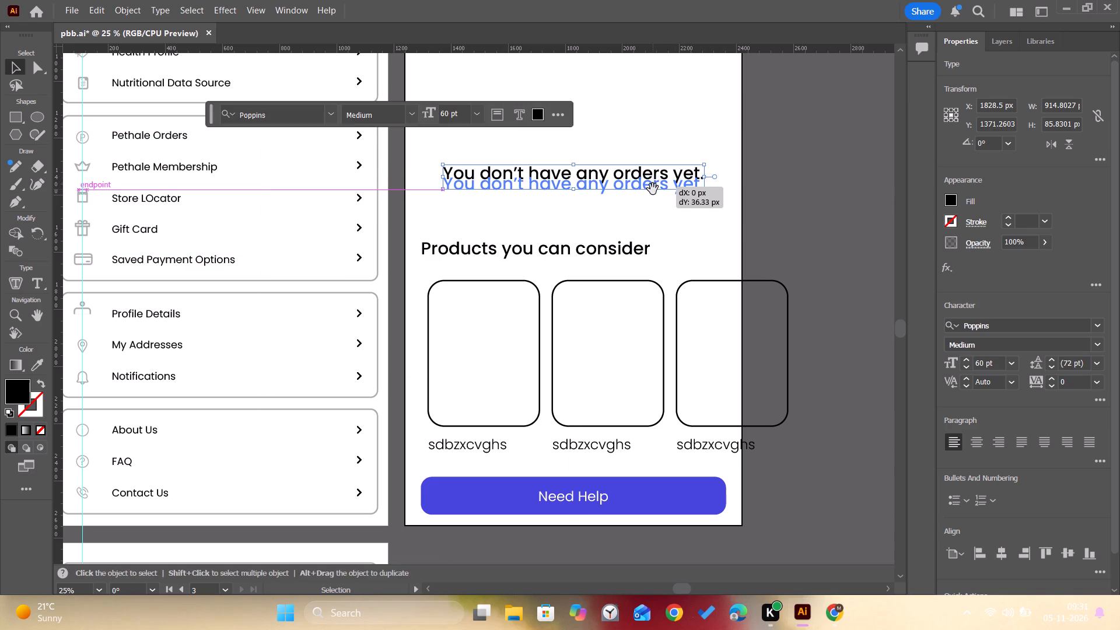
left_click_drag(653, 189, 694, 431)
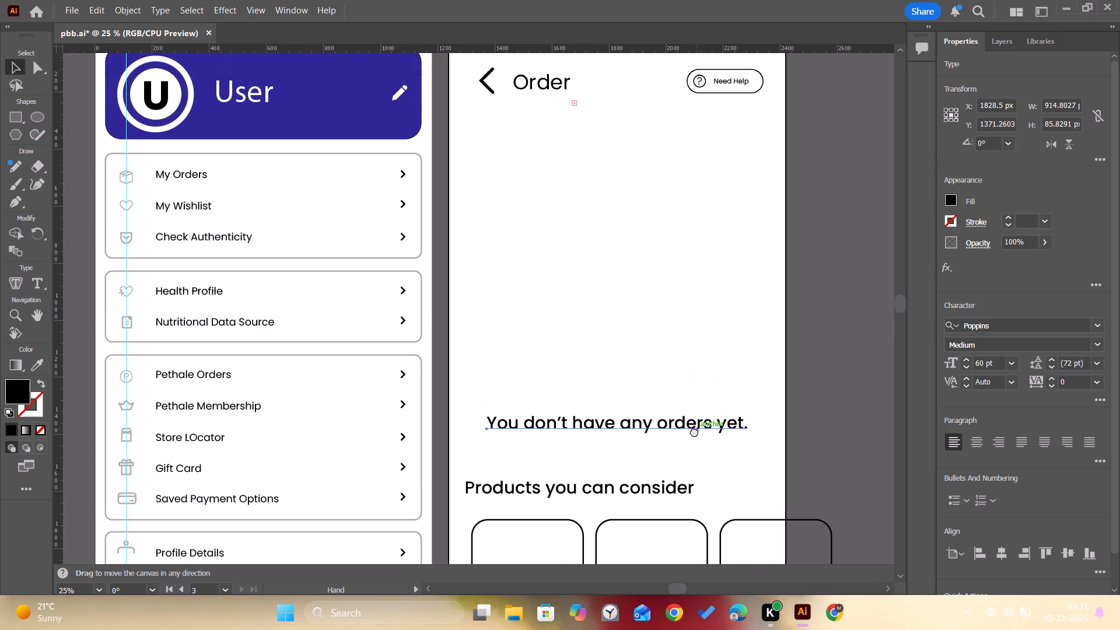
left_click_drag(694, 431, 691, 438)
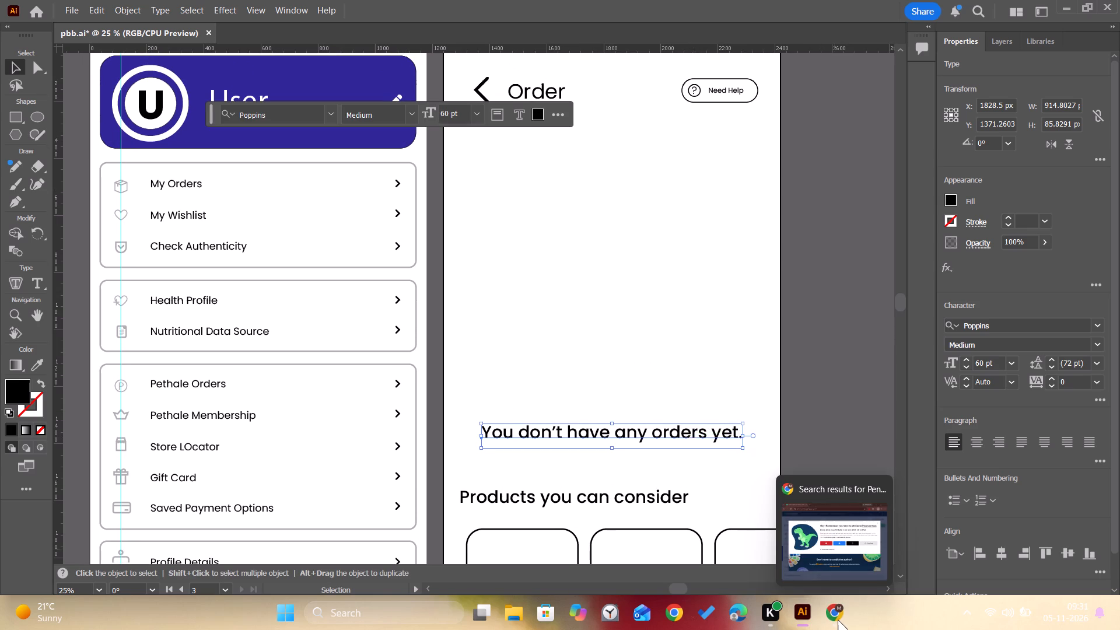
key("space")
left_click(835, 615)
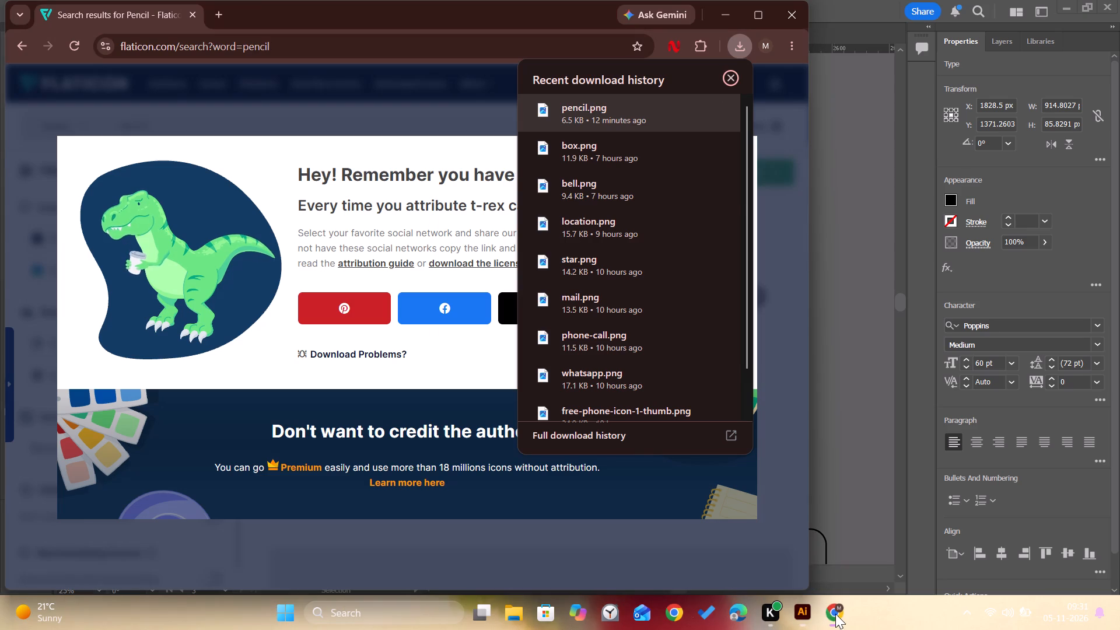
left_click(218, 15)
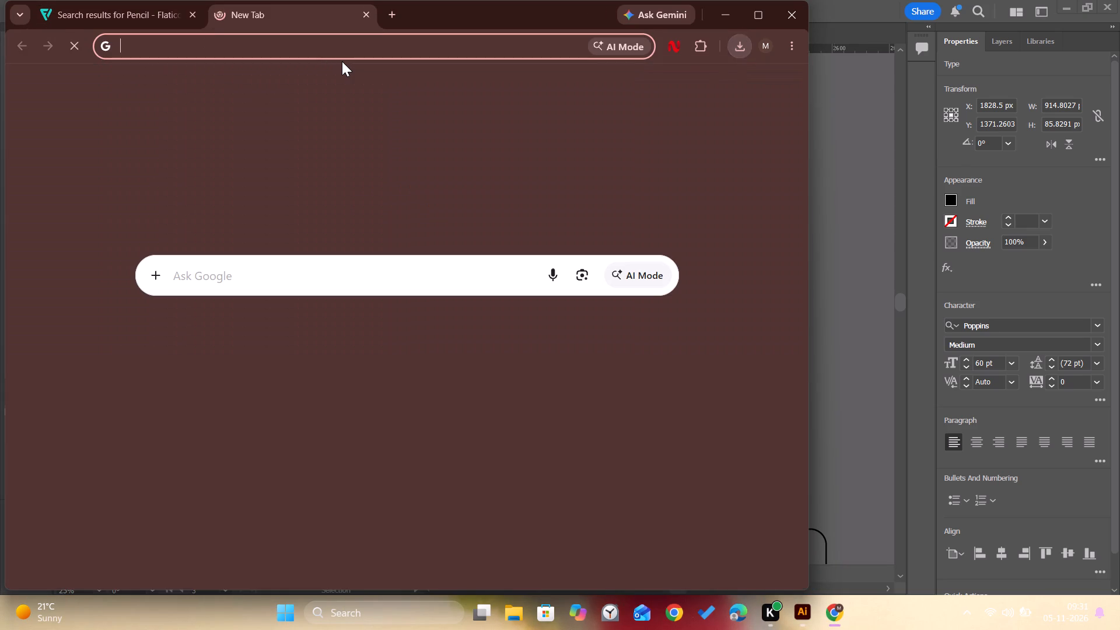
type("no order illustration")
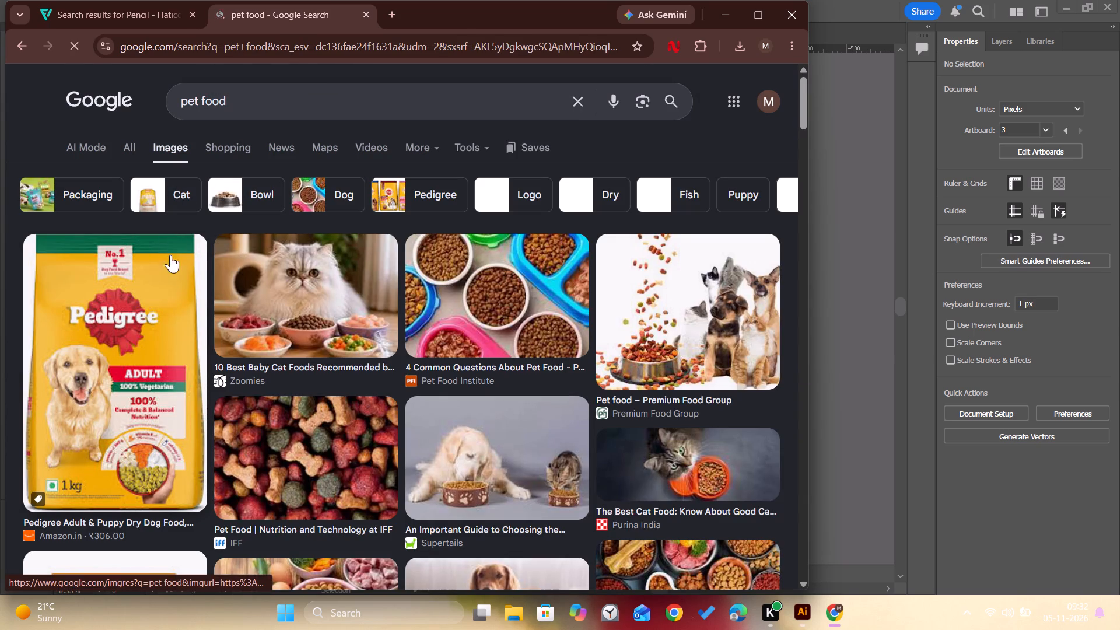
Copy the yellow Pedigree Adult dog food bag image from the search results and paste it into the Illustrator document.
left_click(160, 346)
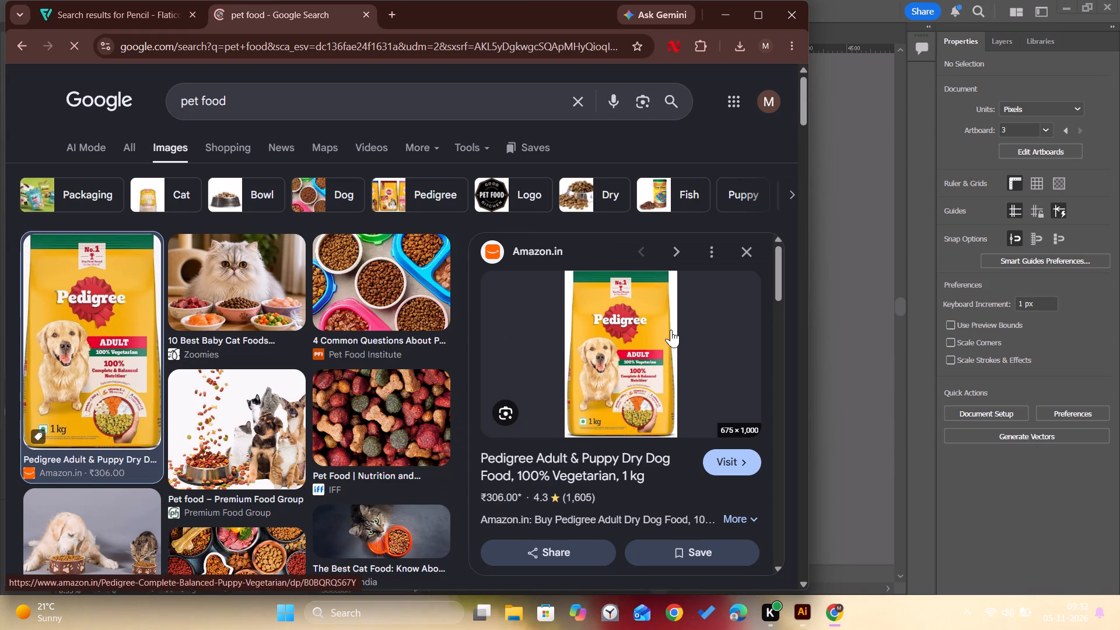
right_click(607, 351)
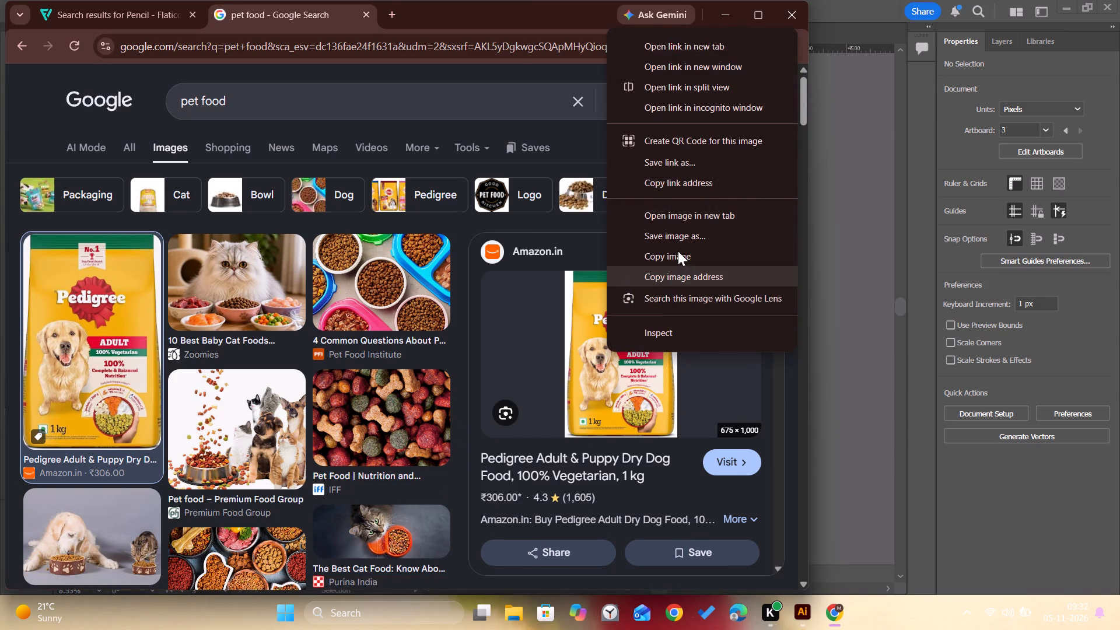
left_click(678, 251)
left_click(805, 615)
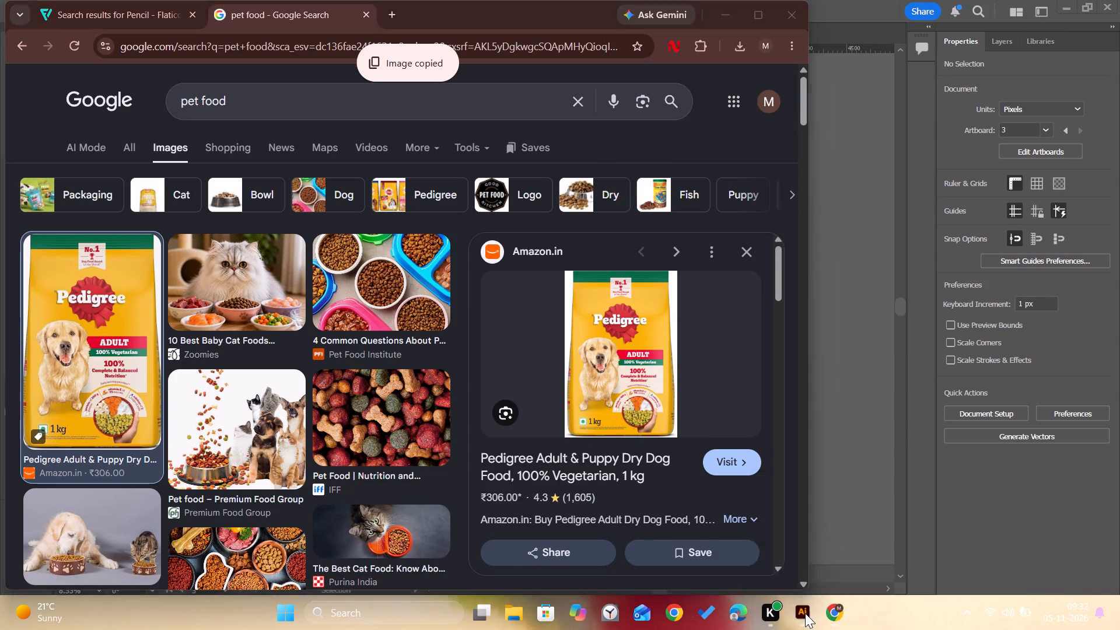
key("ctrl+v")
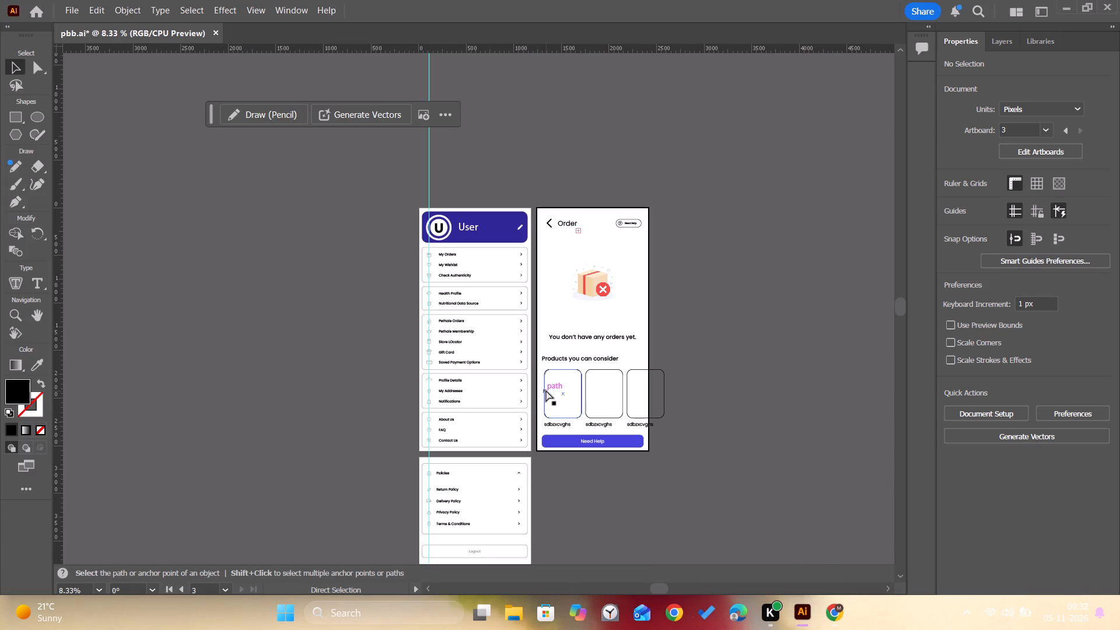
Scale the Pedigree image to about 314 × 466 px and centre it inside the first product card.
left_click_drag(498, 323, 496, 321)
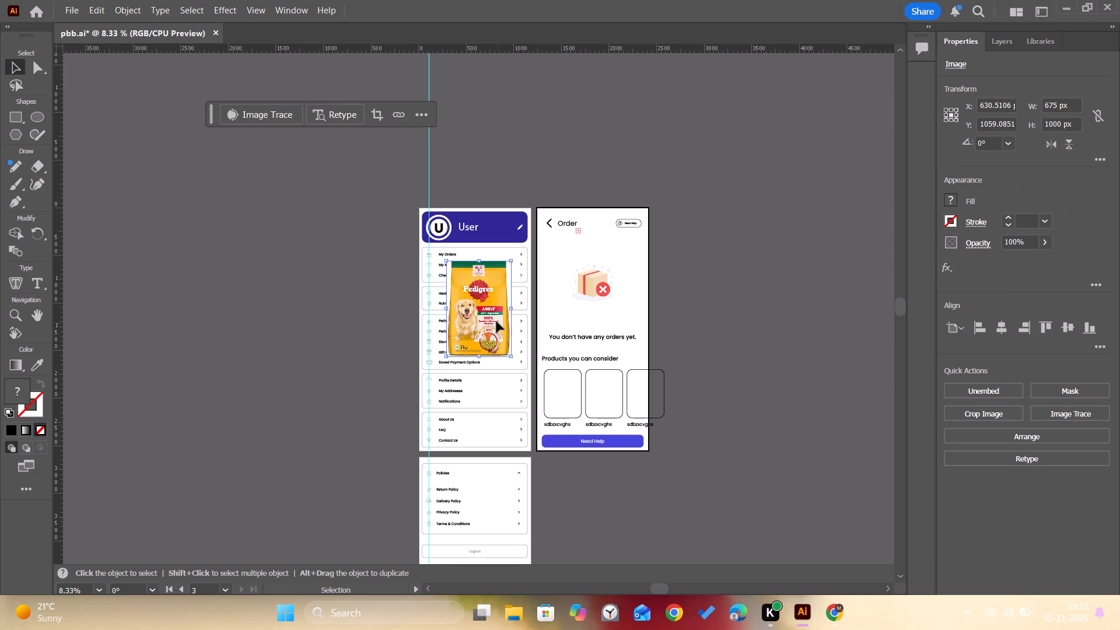
left_click_drag(496, 321, 589, 439)
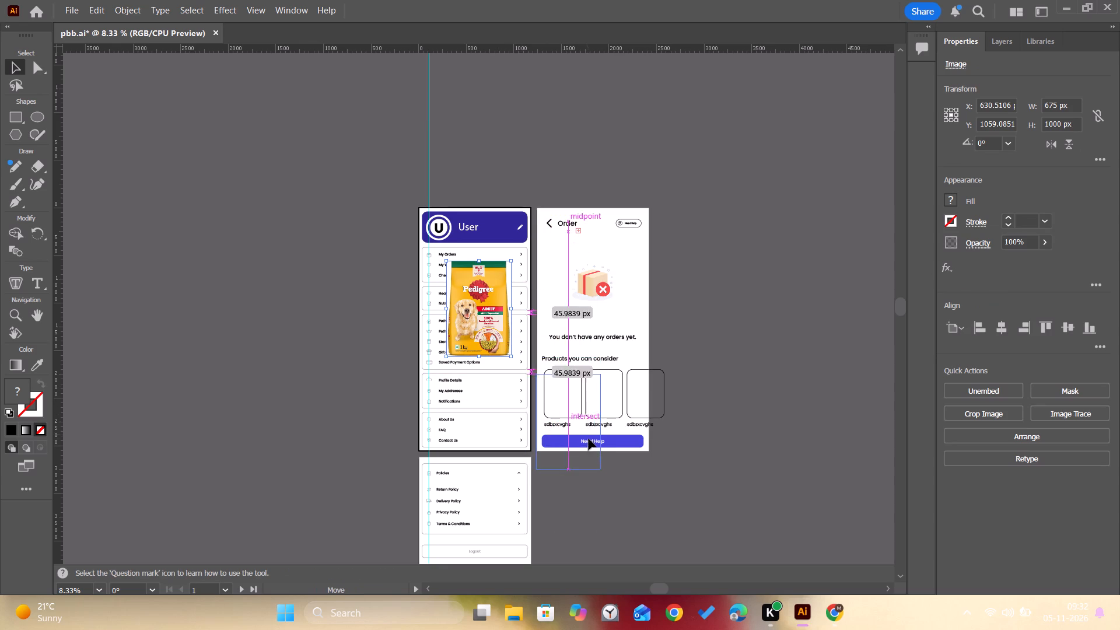
left_click_drag(589, 439, 594, 432)
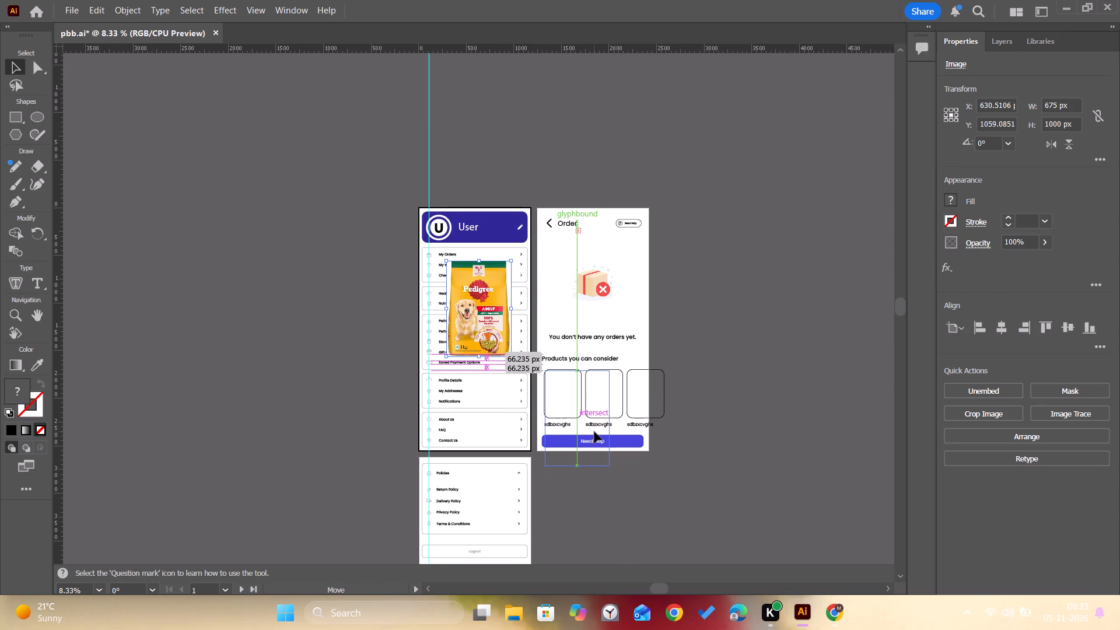
left_click_drag(609, 466, 600, 459)
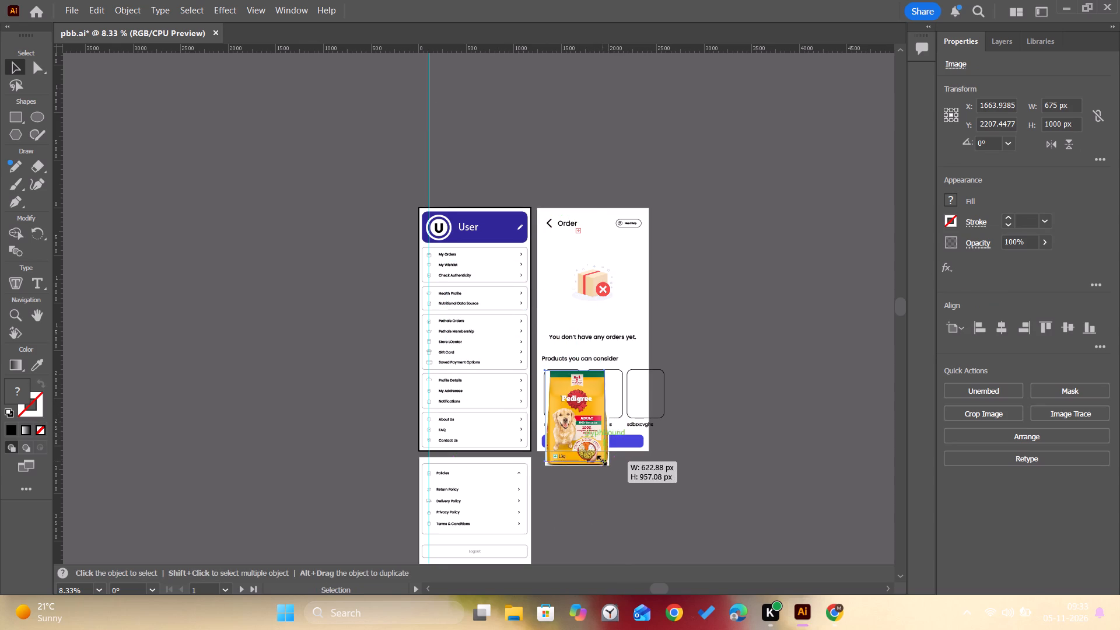
left_click_drag(600, 459, 584, 438)
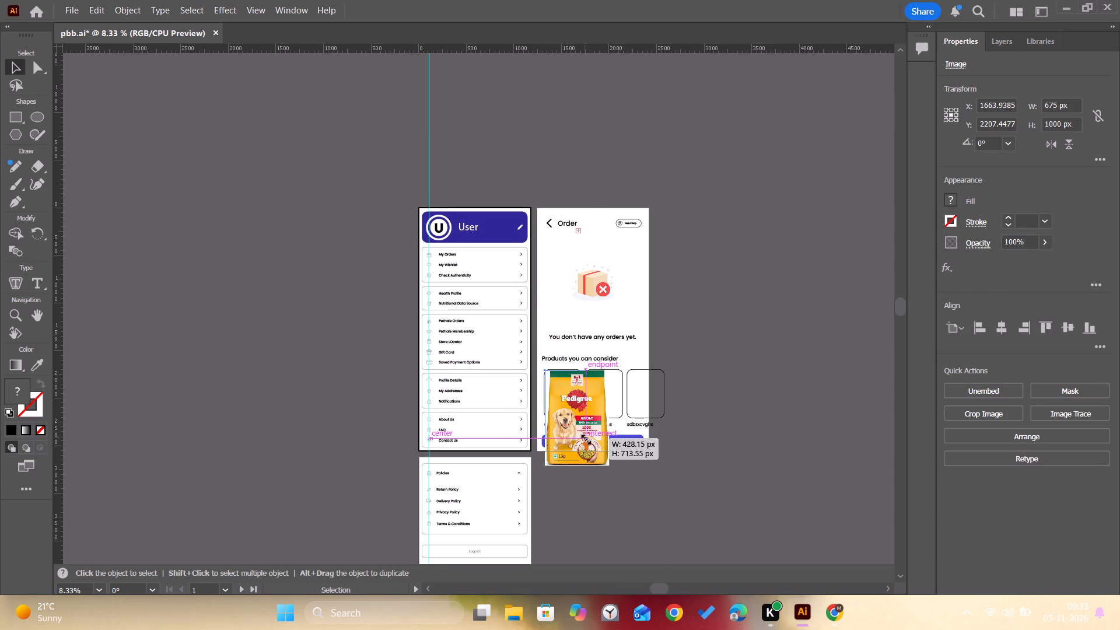
left_click_drag(584, 438, 574, 417)
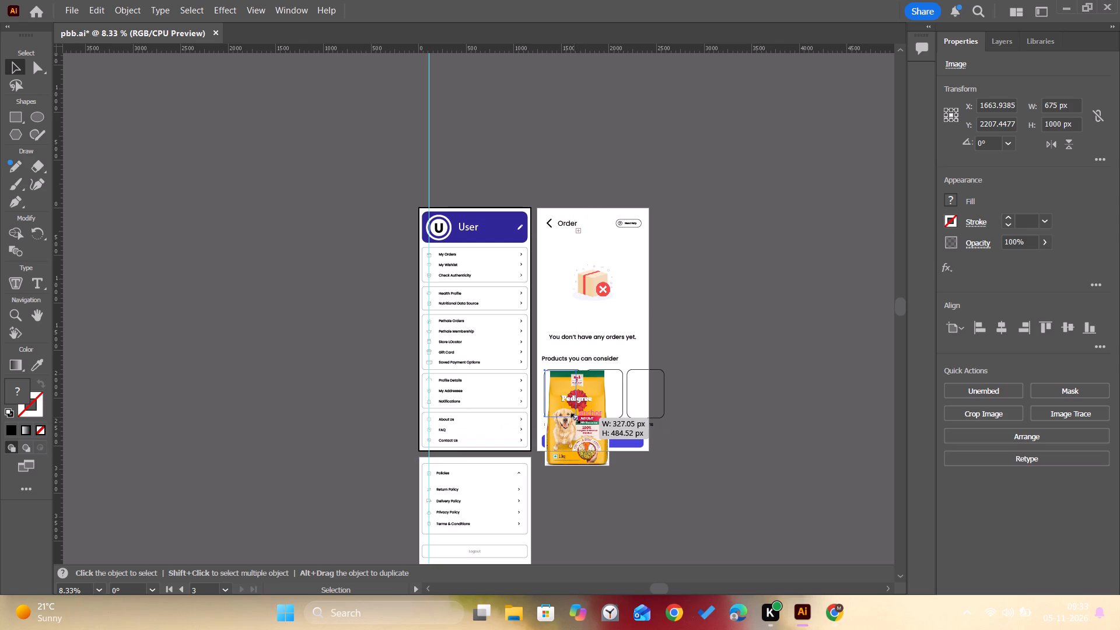
scroll(574, 417, "up", 5, "alt")
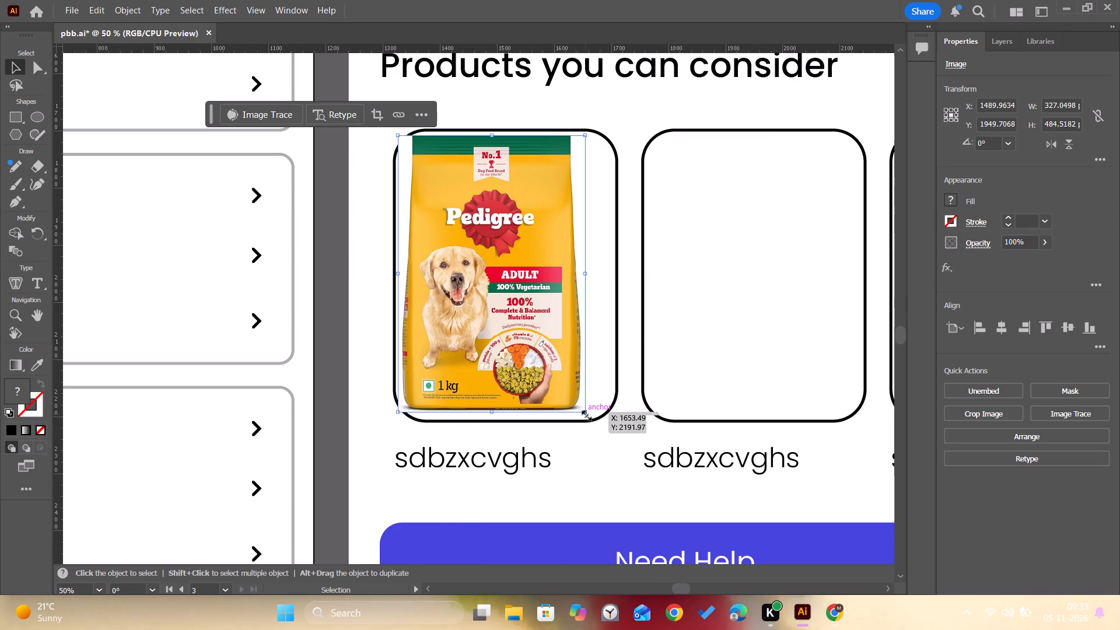
left_click_drag(585, 413, 577, 401, "shift")
left_click_drag(489, 313, 500, 321)
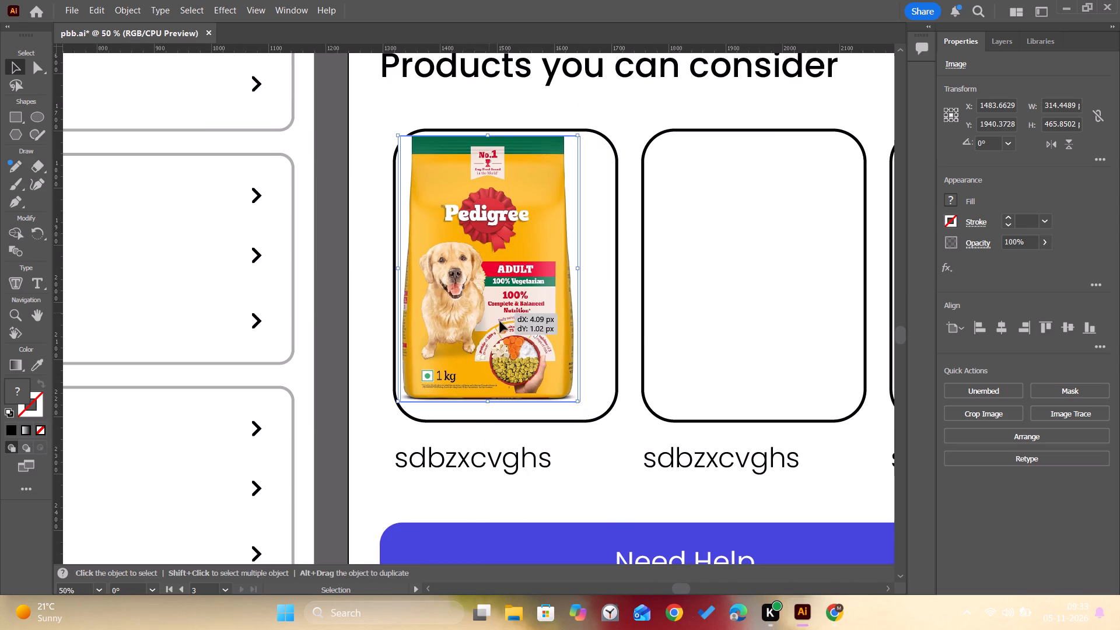
left_click_drag(500, 321, 504, 321)
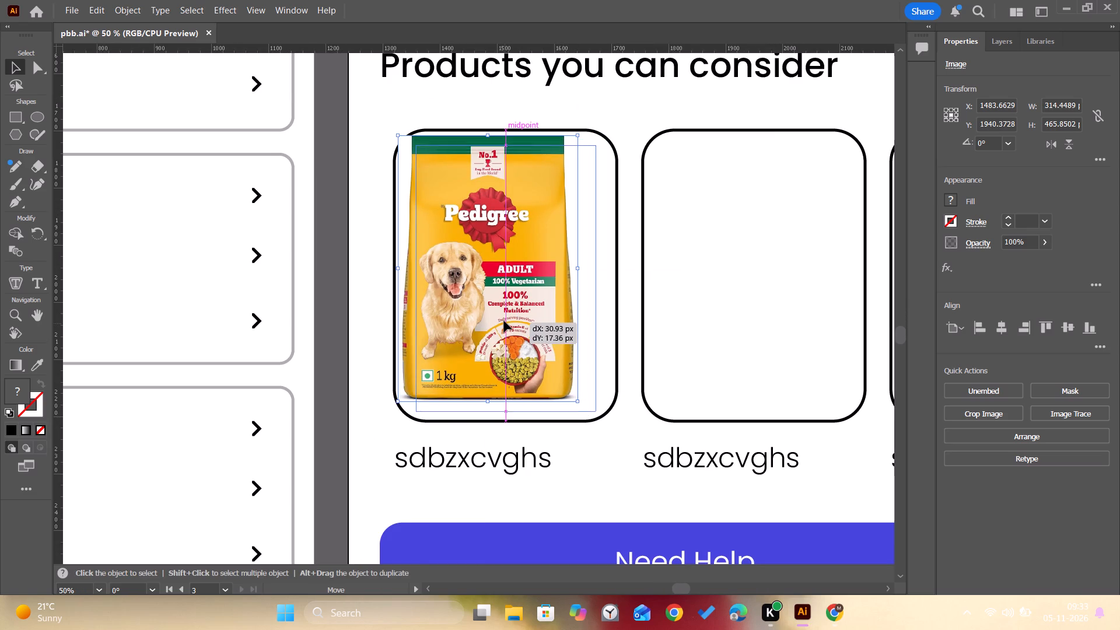
left_click_drag(504, 321, 504, 319)
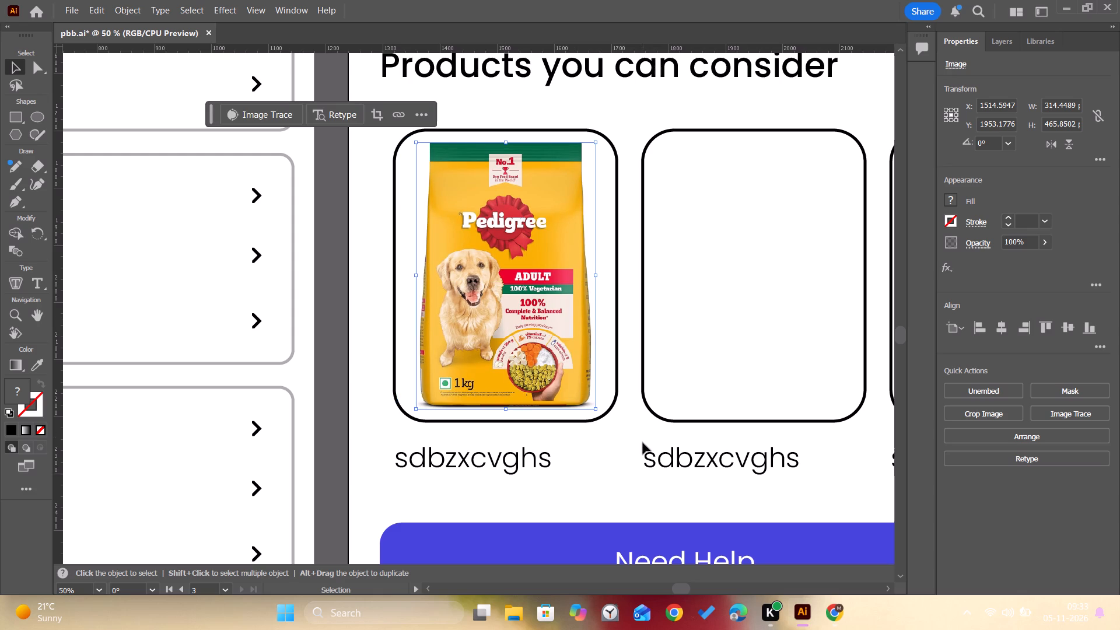
Switch to Chrome, open the Pedigree product page and copy the title "Pedigree Adult Dry Dog Food, 100% Vegetarian, 1 kg".
left_click(821, 607)
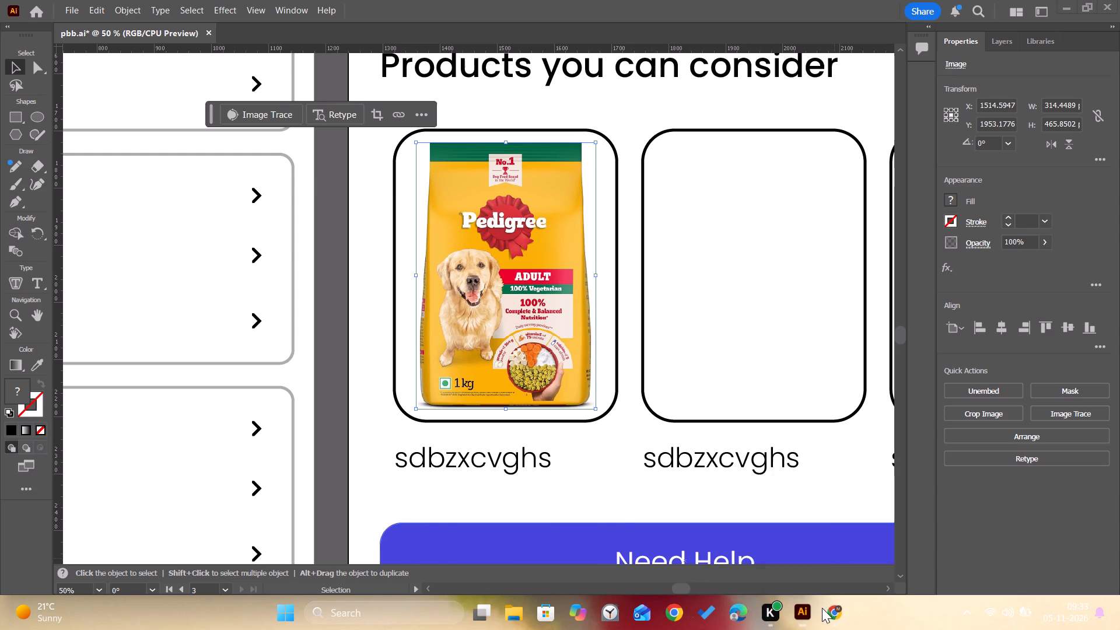
left_click(489, 456)
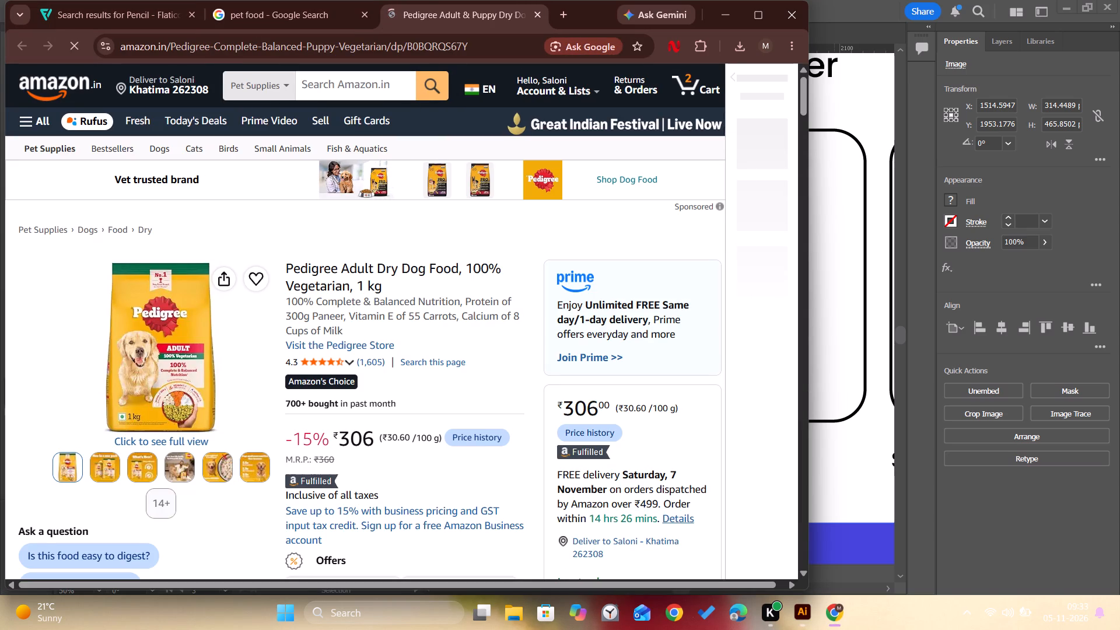
left_click_drag(285, 261, 386, 289)
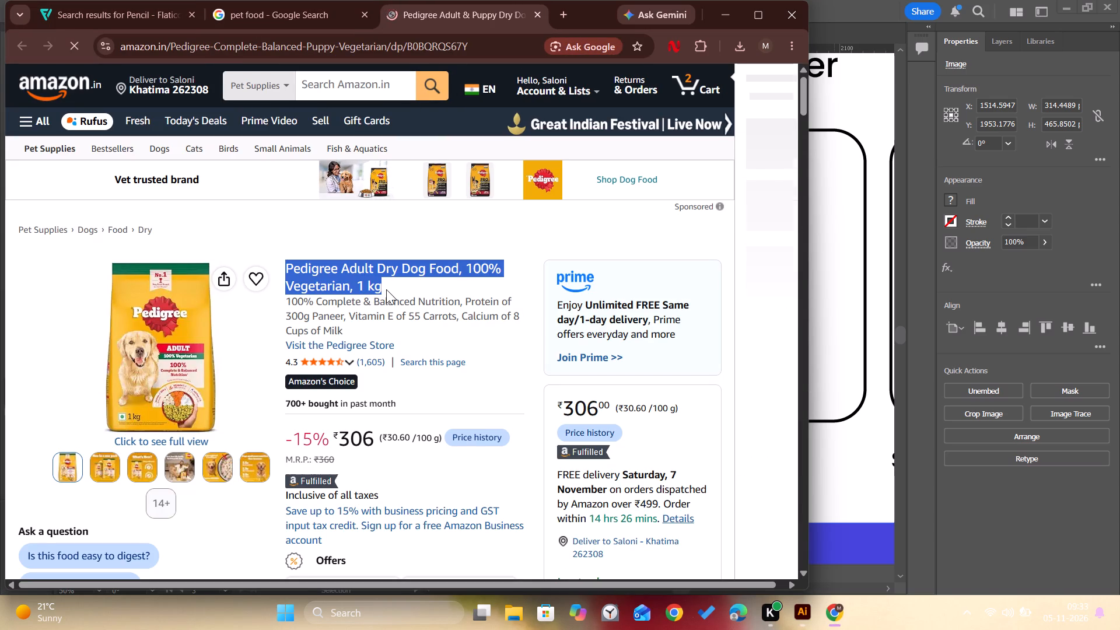
key("ctrl+c")
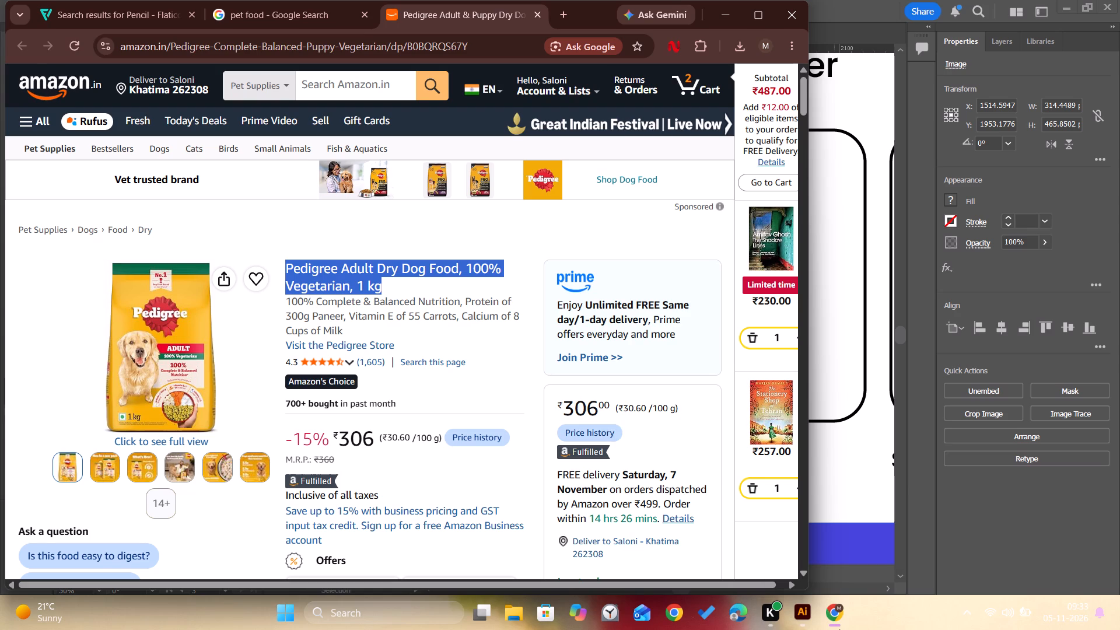
left_click(810, 618)
In Illustrator, move the first card's label up about 18 px and replace its placeholder text with the copied product title.
left_click_drag(412, 456, 411, 446)
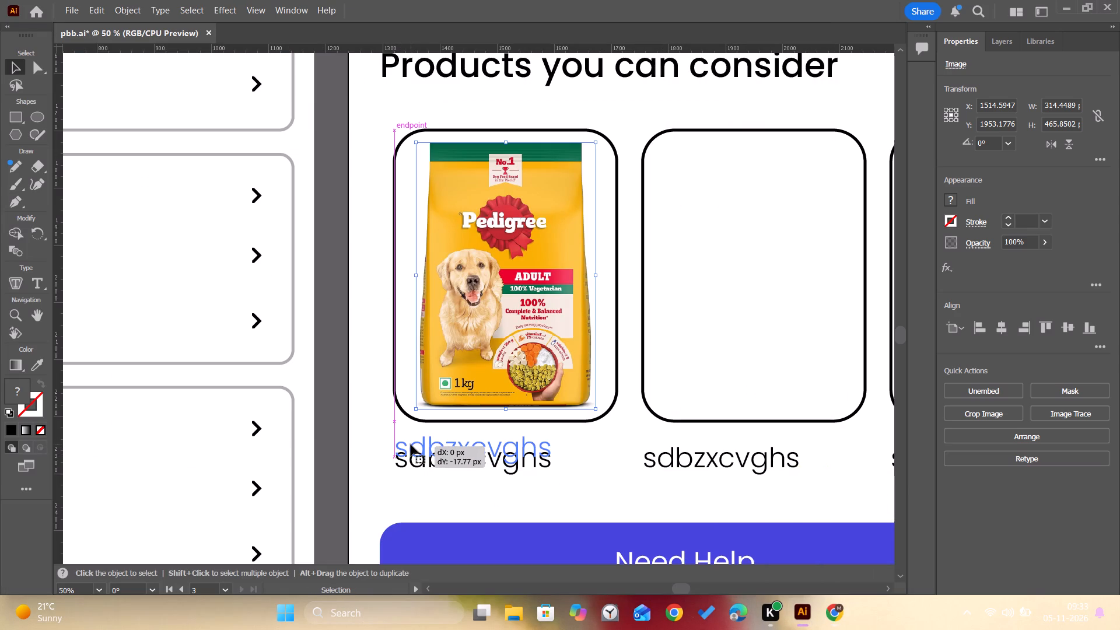
triple_click(411, 444)
left_click(411, 444)
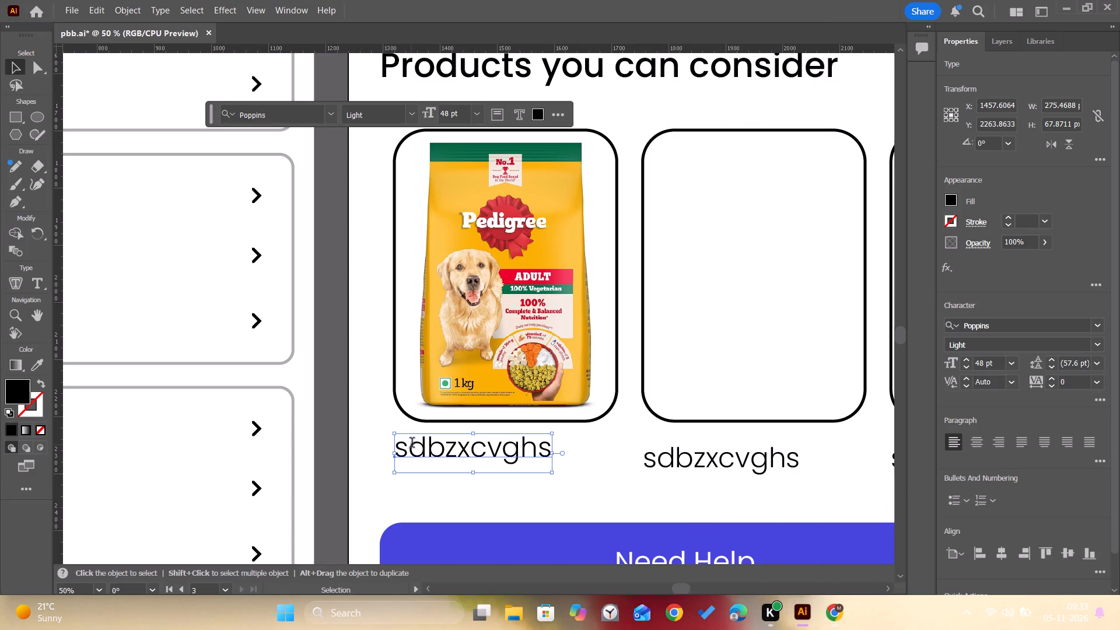
key("ctrl+v")
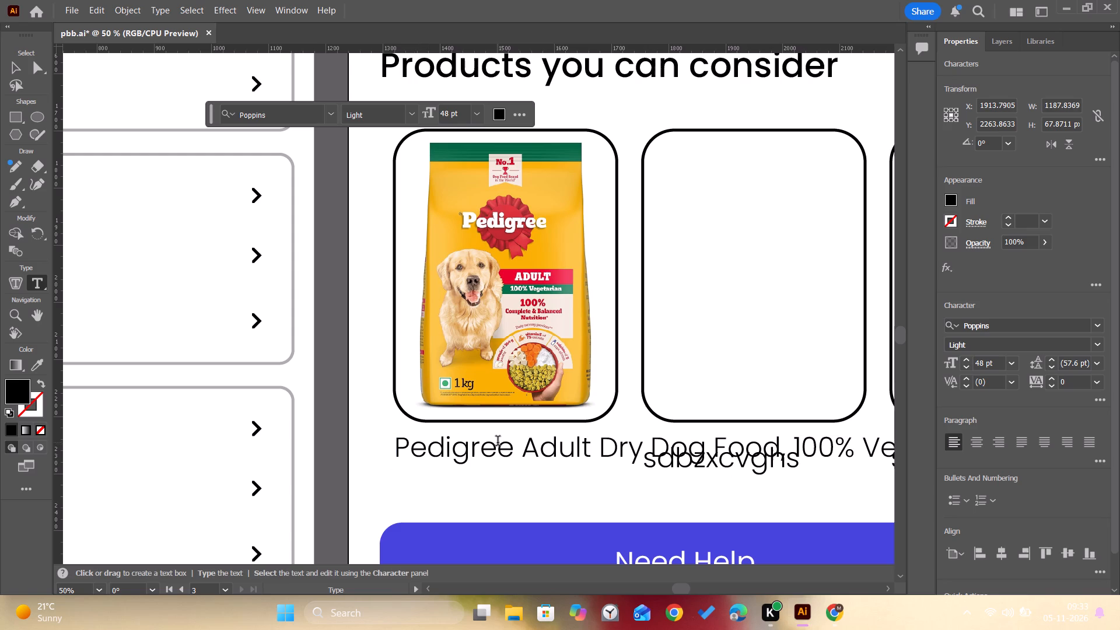
Break the first card's label after "Pedigree Adult" and shorten the second line to "Dry Dog Fo...".
left_click(602, 450)
key("BackSpace")
key("Return")
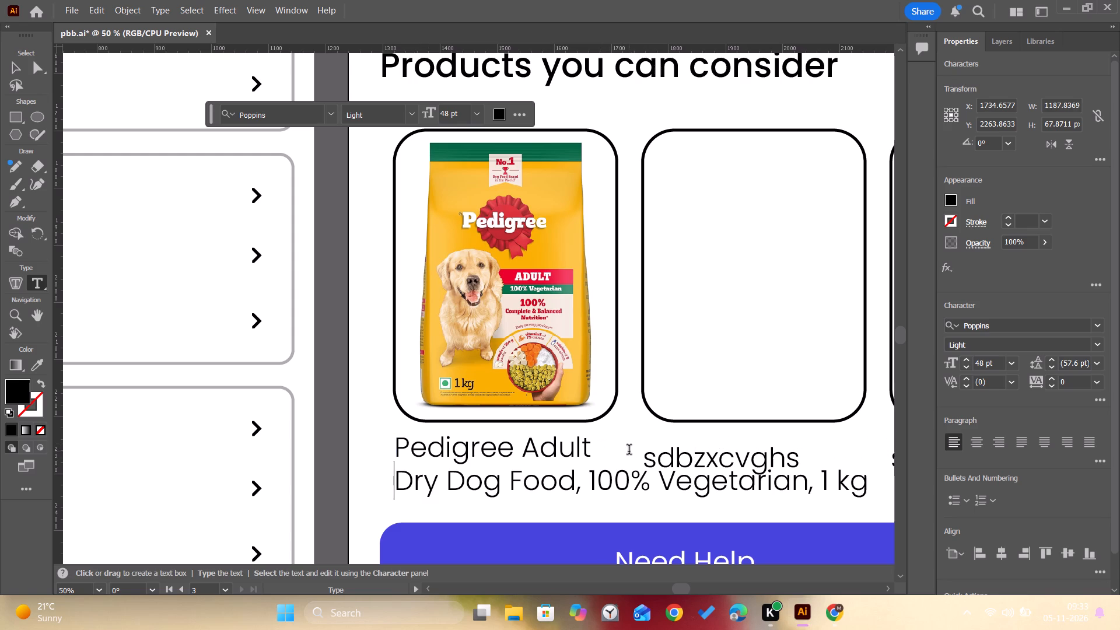
key("Right")
key("Right")
key("Right")
key("Right")
key("Right")
key("Right")
key("Right")
key("Right")
key("Right")
key("Right")
key("Right")
key("Right")
key("Right")
key("Right")
key("Right")
key("Right")
key("Right")
key("Right")
key("Right")
key("Right")
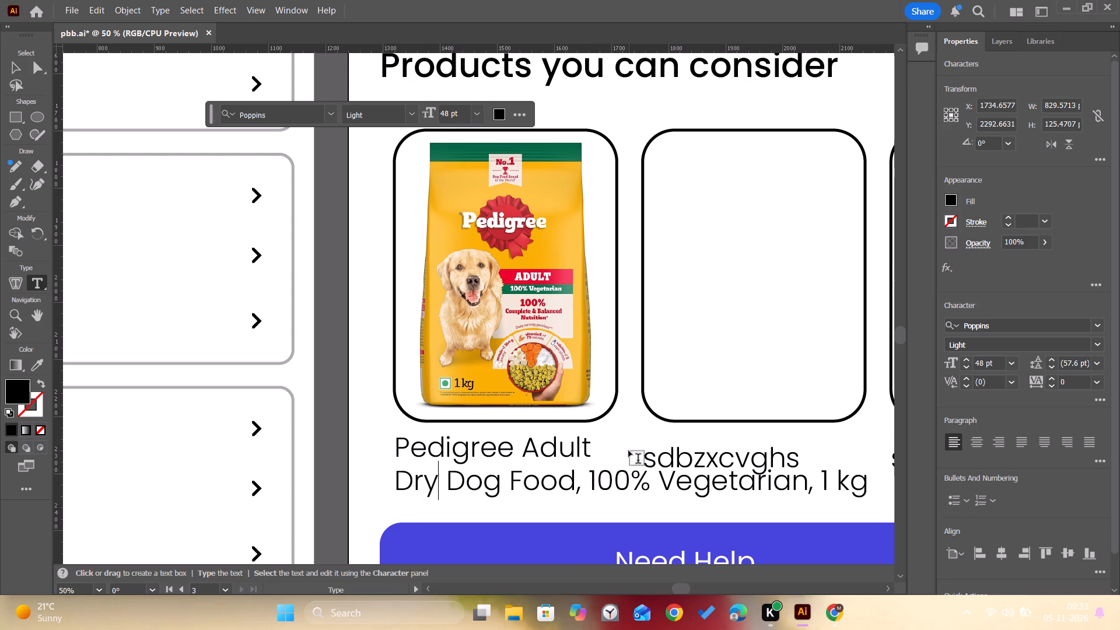
key("Down")
key("BackSpace")
key("BackSpace")
key("BackSpace")
key("BackSpace")
key("BackSpace")
key("BackSpace")
key("BackSpace")
key("BackSpace")
key("BackSpace")
key("BackSpace")
key("BackSpace")
key("BackSpace")
key("BackSpace")
key("BackSpace")
key("BackSpace")
key("BackSpace")
key("BackSpace")
key("BackSpace")
key("BackSpace")
key("BackSpace")
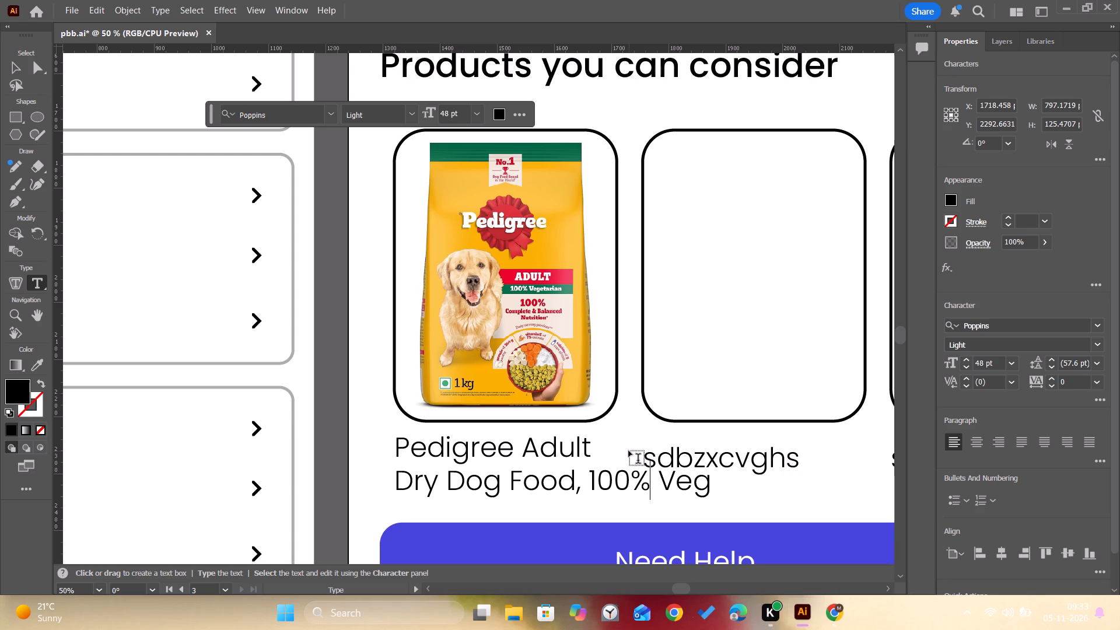
key("BackSpace")
key("BackSpace")
key("BackSpace")
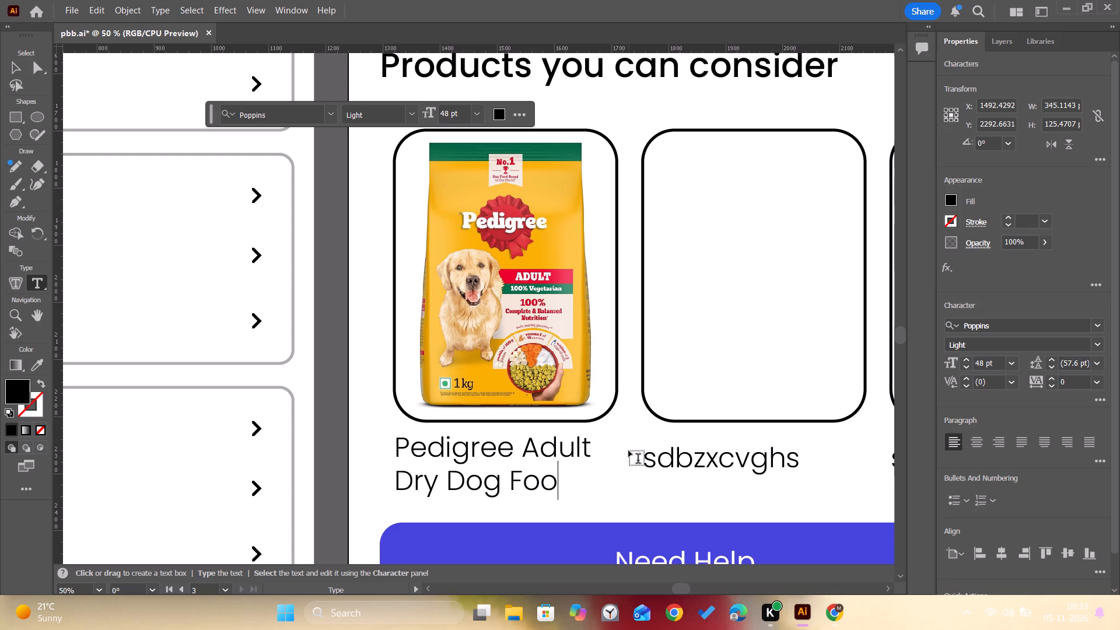
type("..>")
key("BackSpace")
key("period")
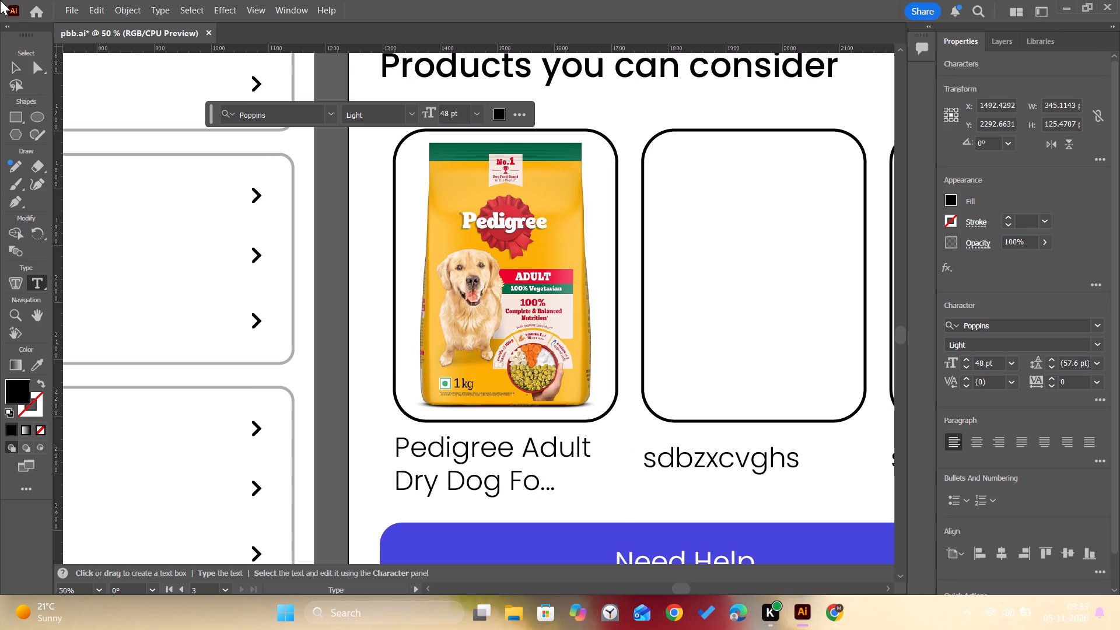
left_click(13, 67)
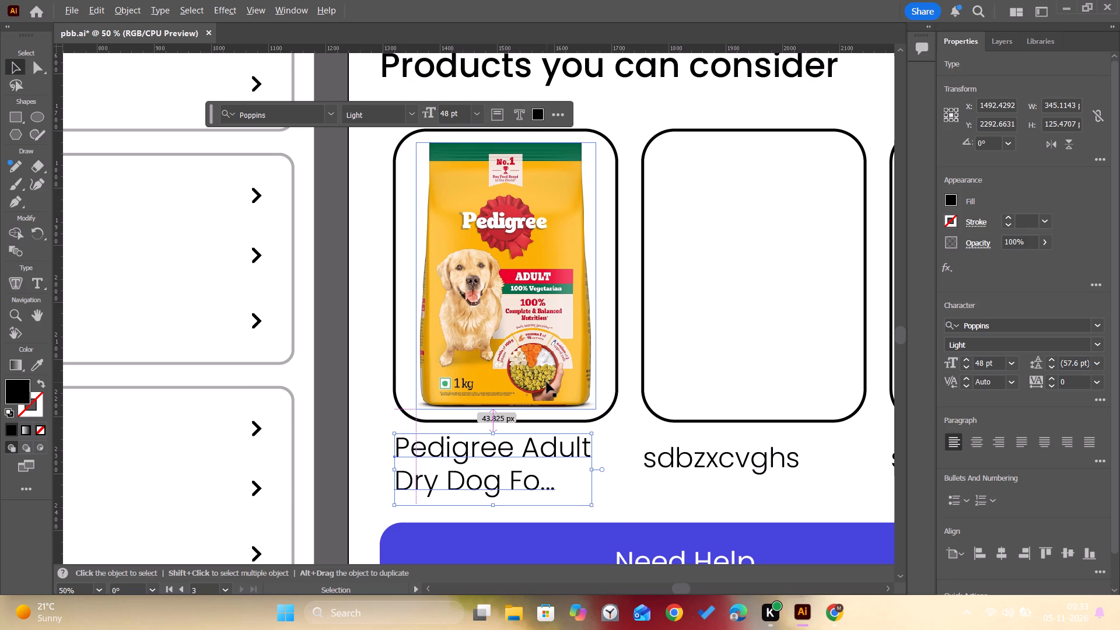
Switch to Chrome, close the Pedigree product page and copy the Fidele+ Mini Adult dog food image from the pet food results.
scroll(653, 397, "down", 1)
key("space")
key("space")
key("space")
key("space")
key("space")
key("space")
key("space")
key("space")
key("space")
key("space")
key("space")
key("space")
key("space")
key("space")
key("space")
key("space")
key("space")
key("space")
key("space")
key("space")
left_click_drag(680, 393, 367, 383)
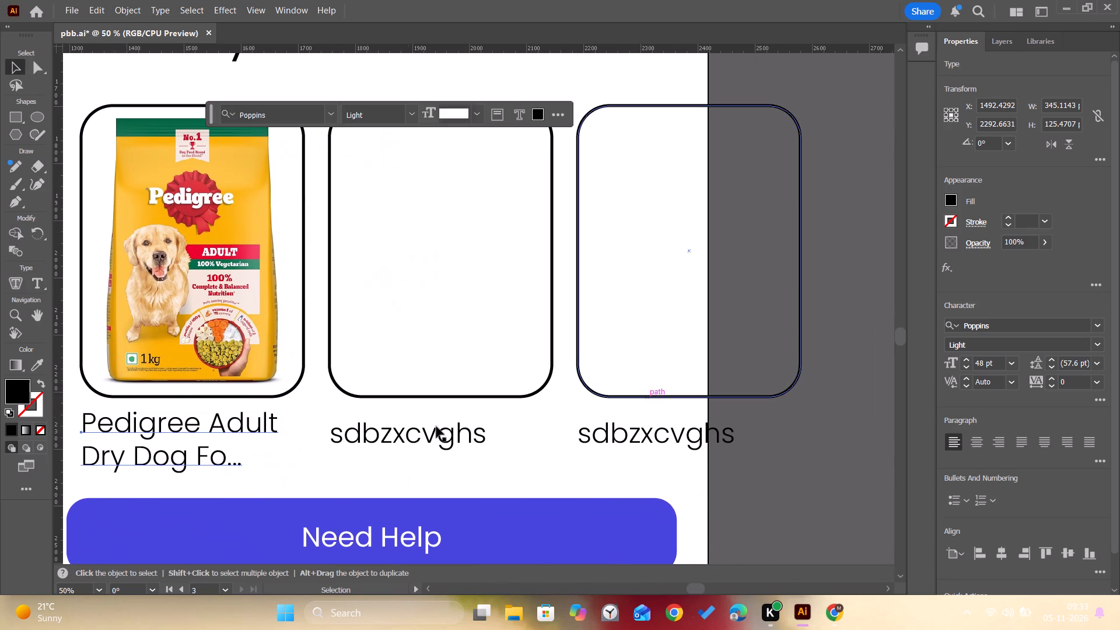
left_click(836, 617)
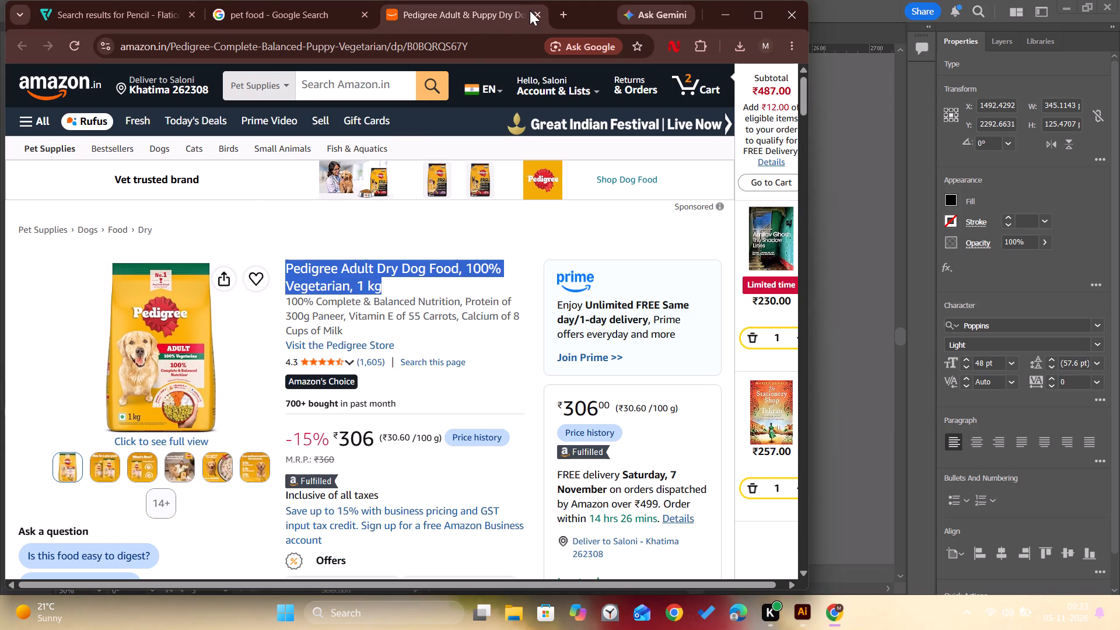
left_click(534, 12)
scroll(336, 389, "down", 2)
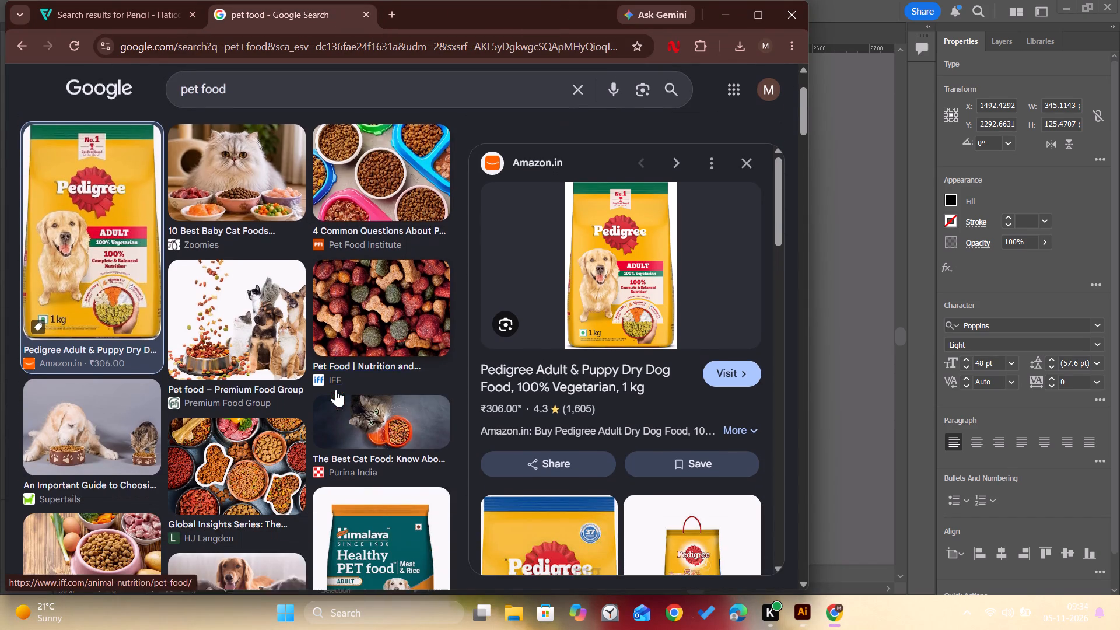
scroll(336, 389, "down", 4)
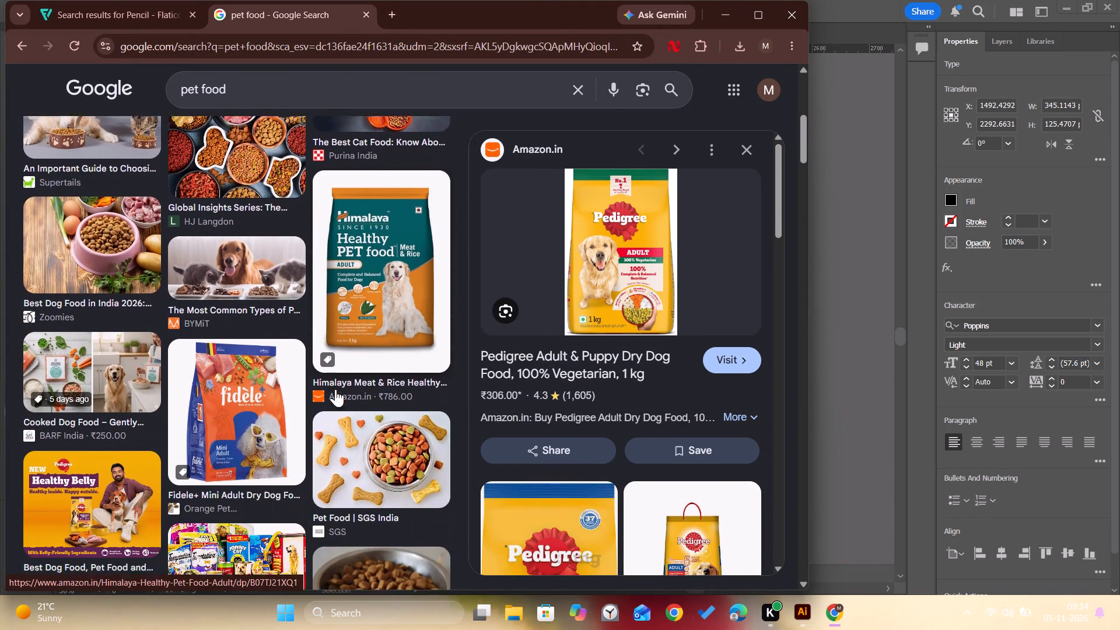
left_click(264, 393)
right_click(564, 313)
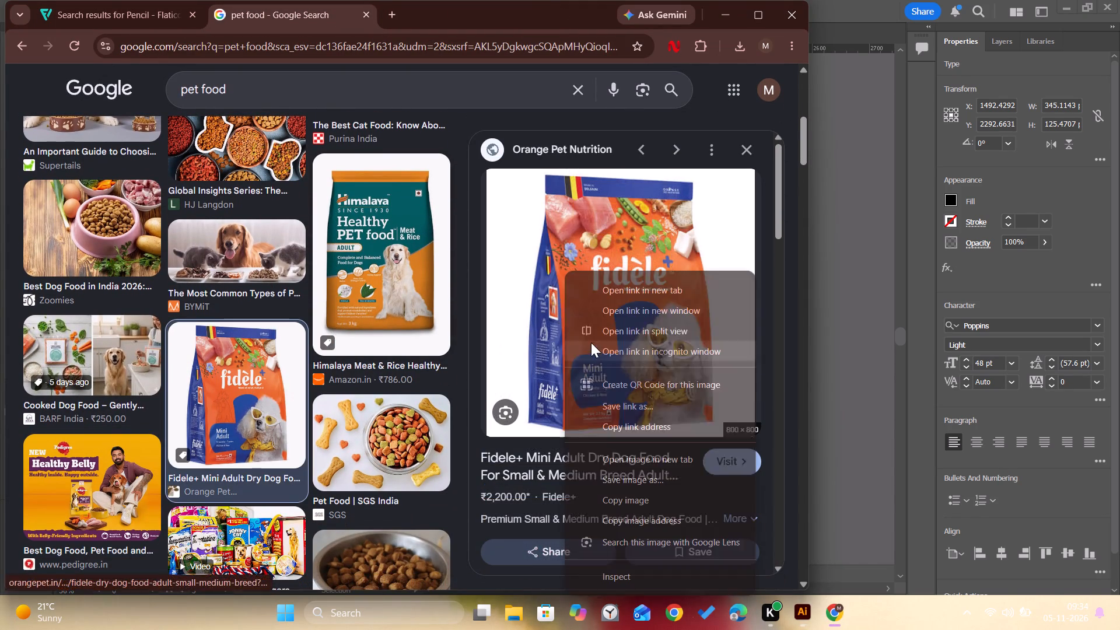
left_click(632, 498)
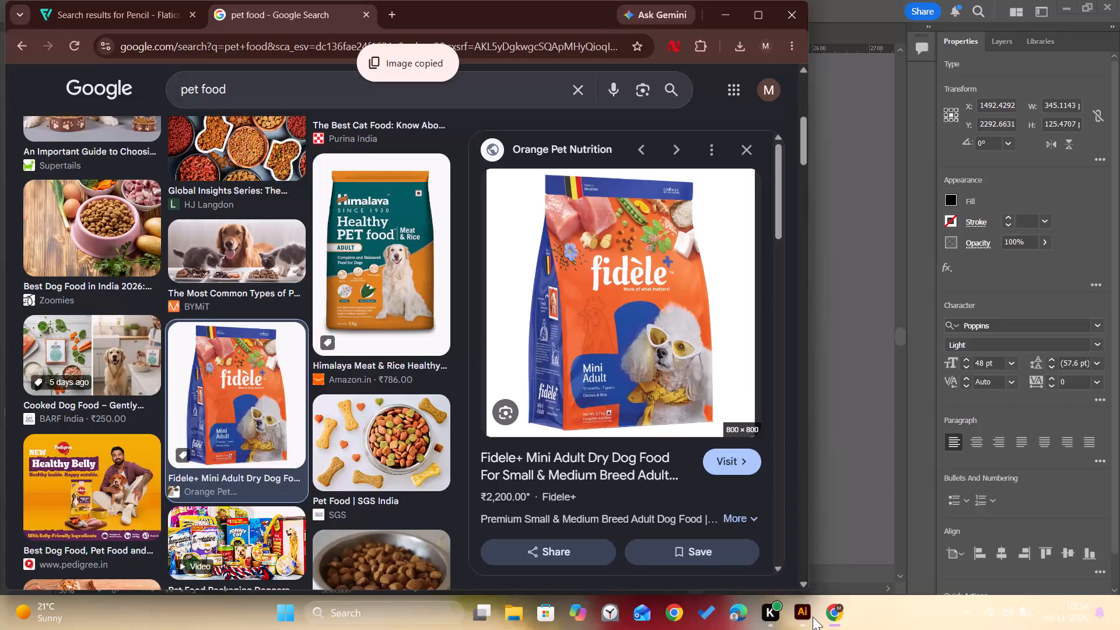
In Illustrator, paste the Fidele+ image, scale it to about 352 × 352 px and place it inside the second product card.
left_click(813, 617)
key("ctrl+v")
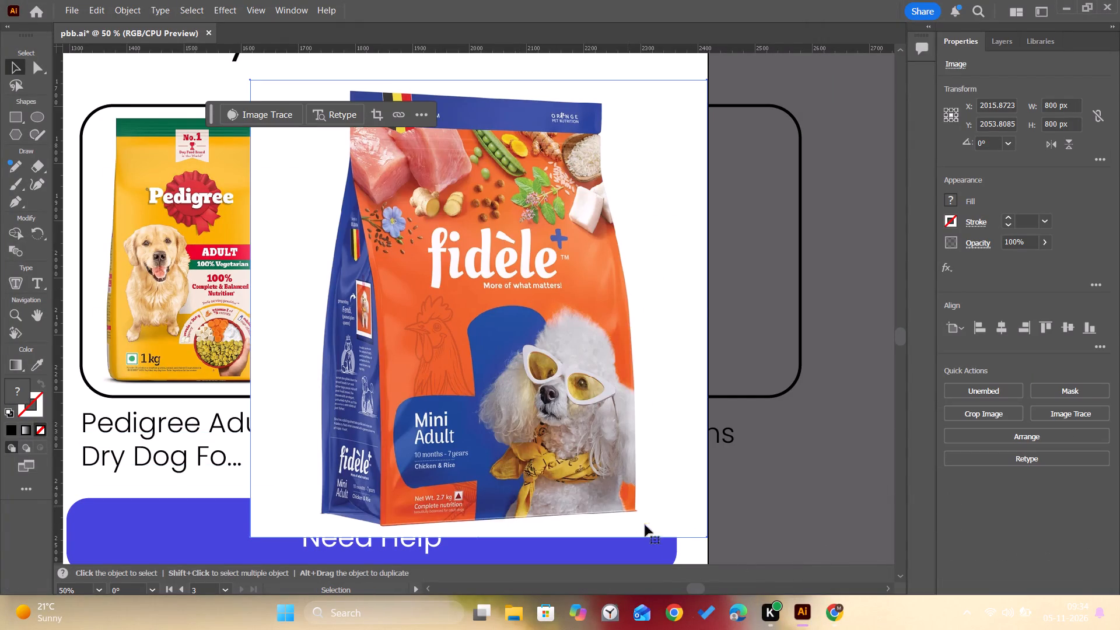
left_click_drag(706, 539, 616, 426, "alt")
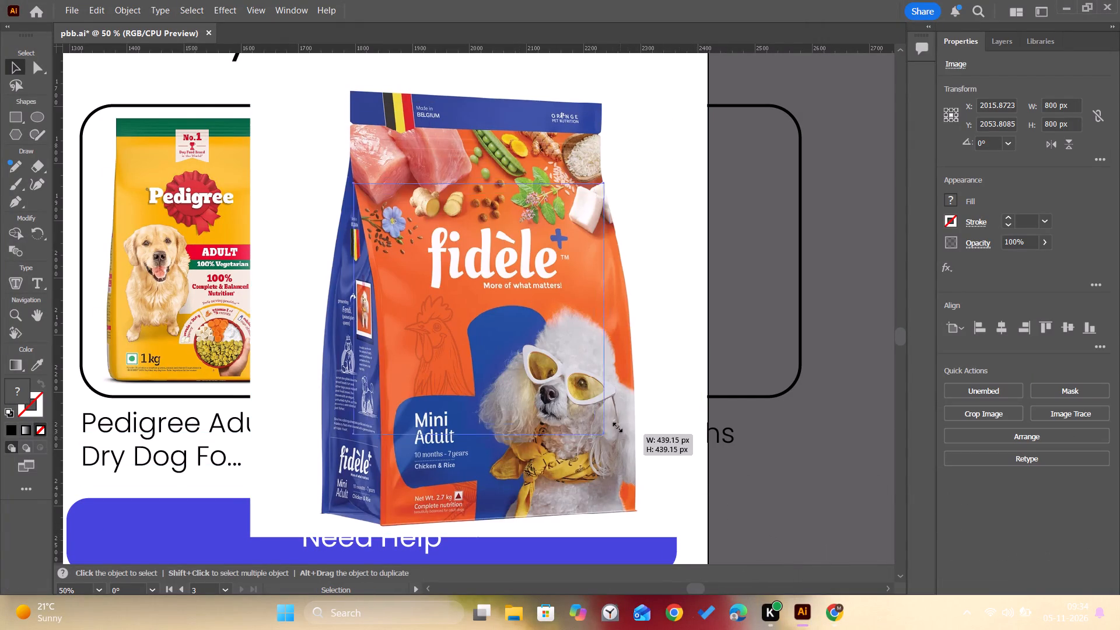
left_click_drag(616, 426, 612, 420, "alt")
left_click_drag(530, 348, 497, 278)
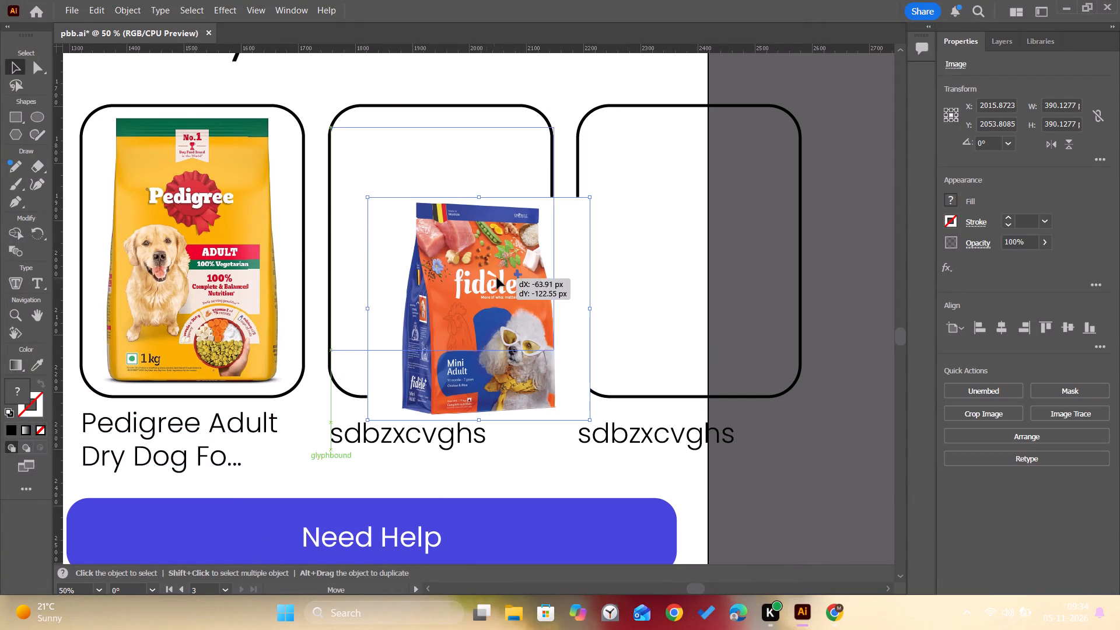
left_click_drag(497, 278, 501, 282)
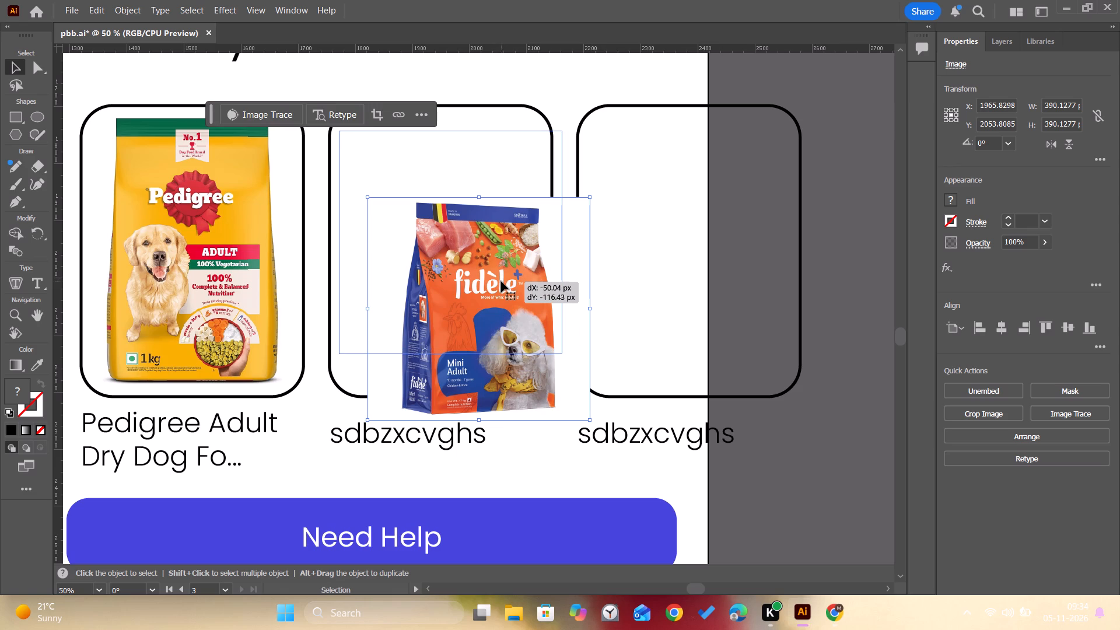
left_click_drag(560, 243, 547, 243, "shift")
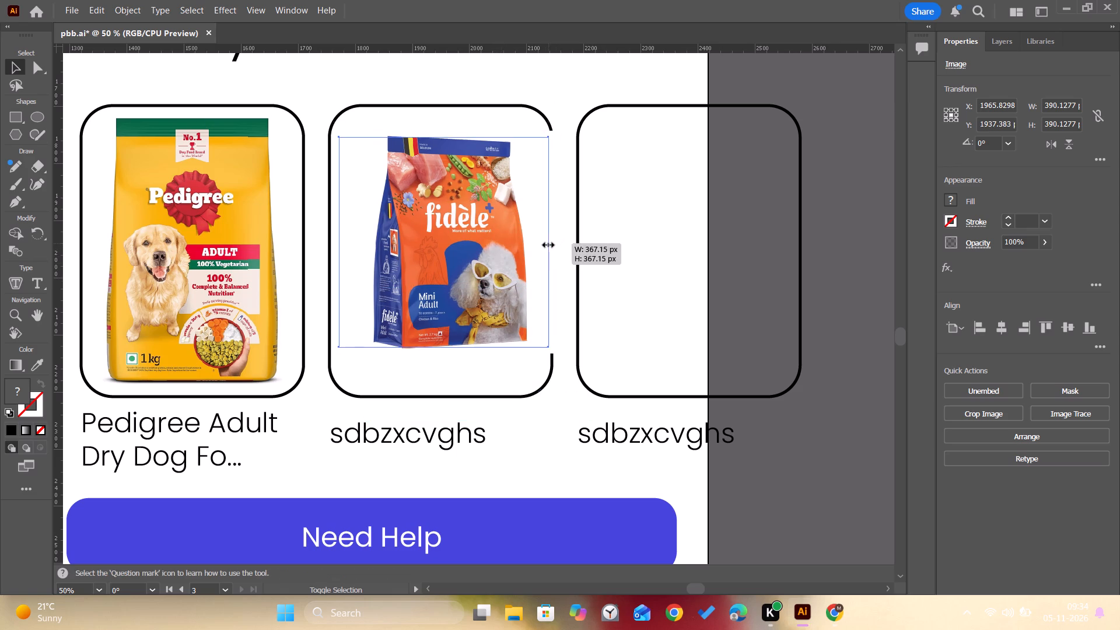
left_click_drag(547, 243, 539, 244, "shift")
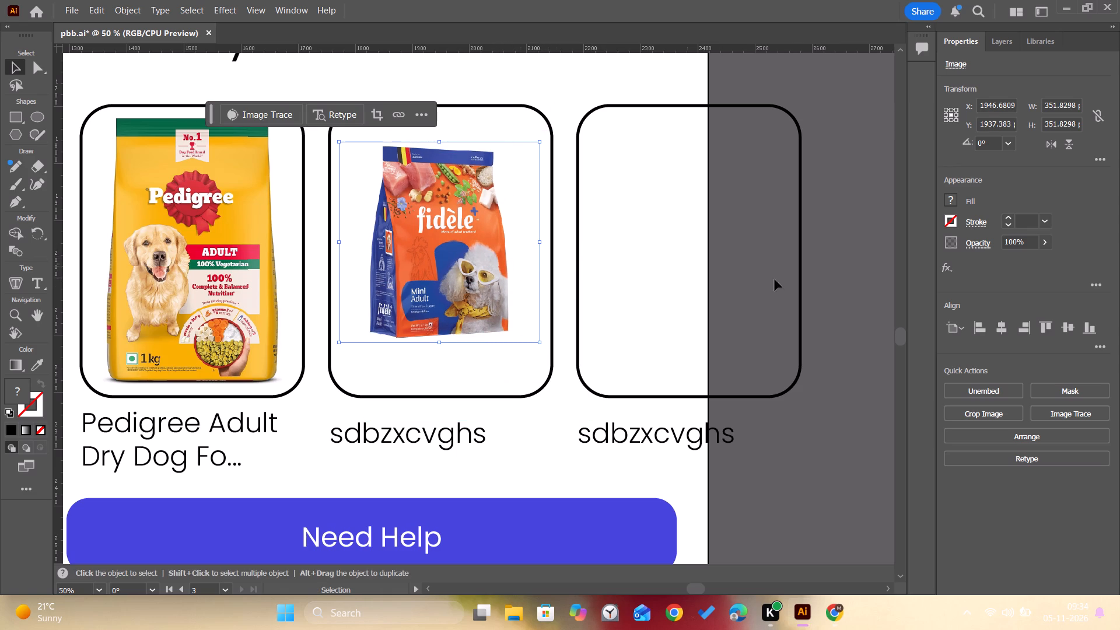
left_click(834, 290)
Switch to Chrome, open the Fidele+ product page and copy "Fidele+ Mini Adult Dry" from its title.
left_click(846, 625)
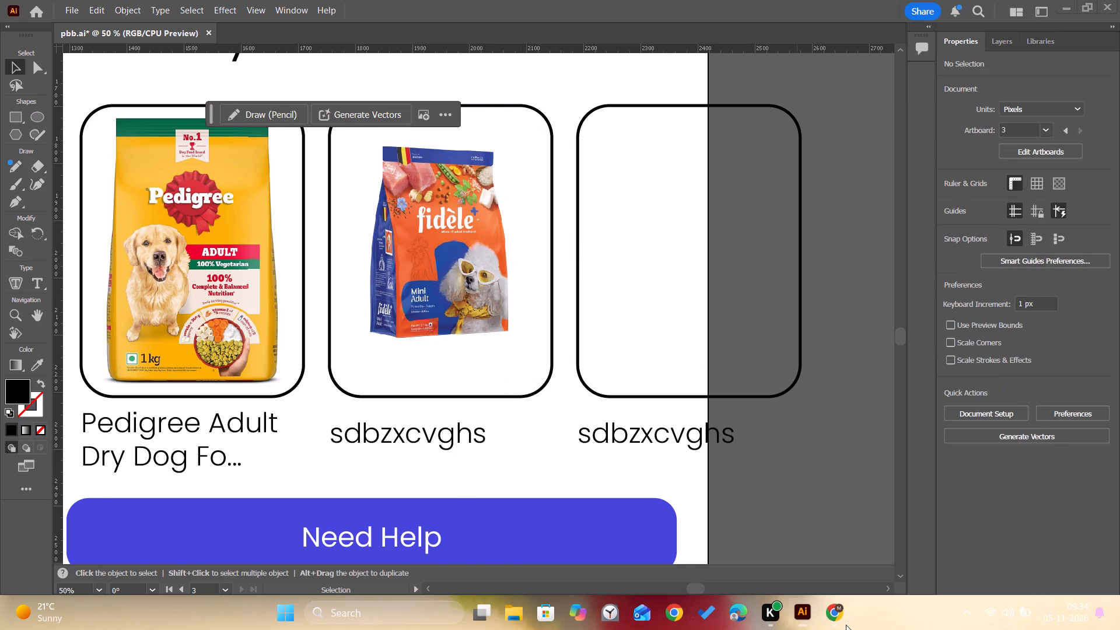
right_click(580, 467)
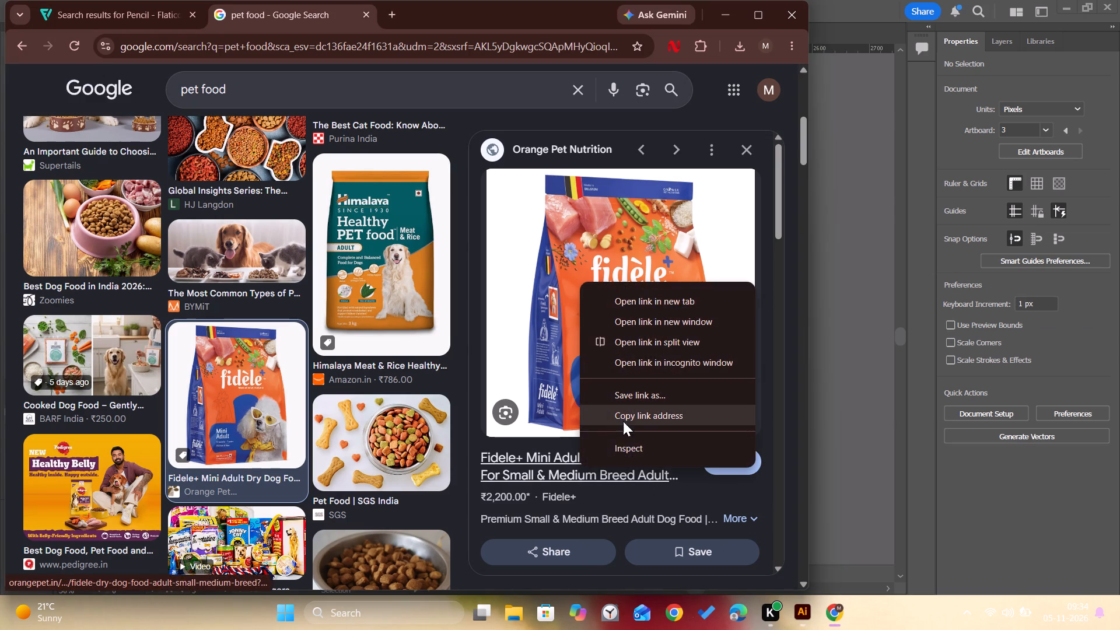
left_click(563, 459)
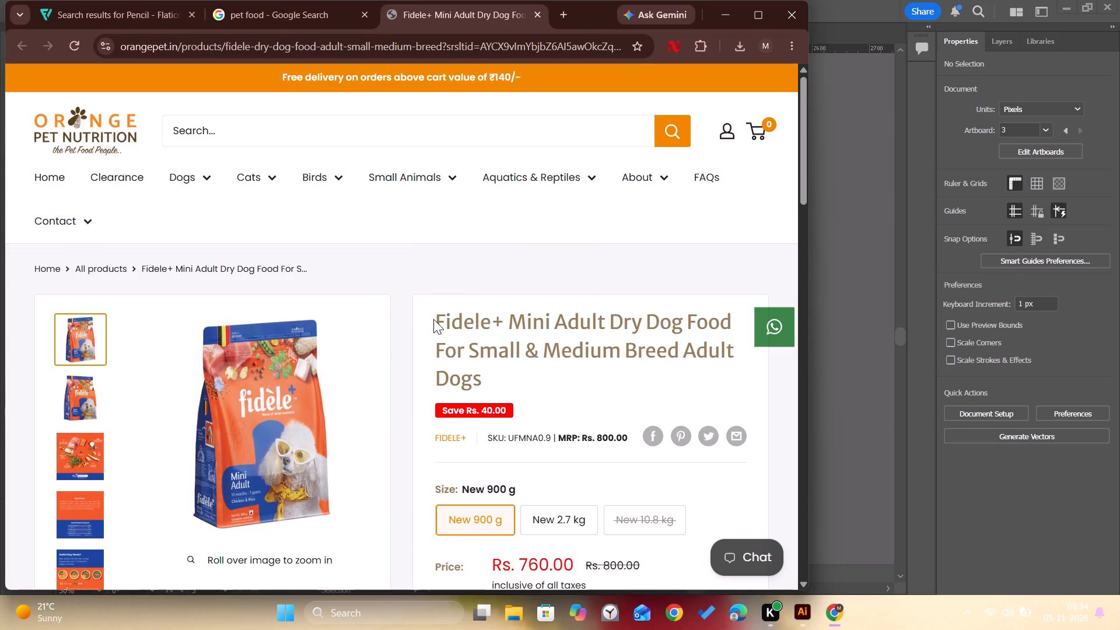
left_click_drag(436, 320, 615, 338)
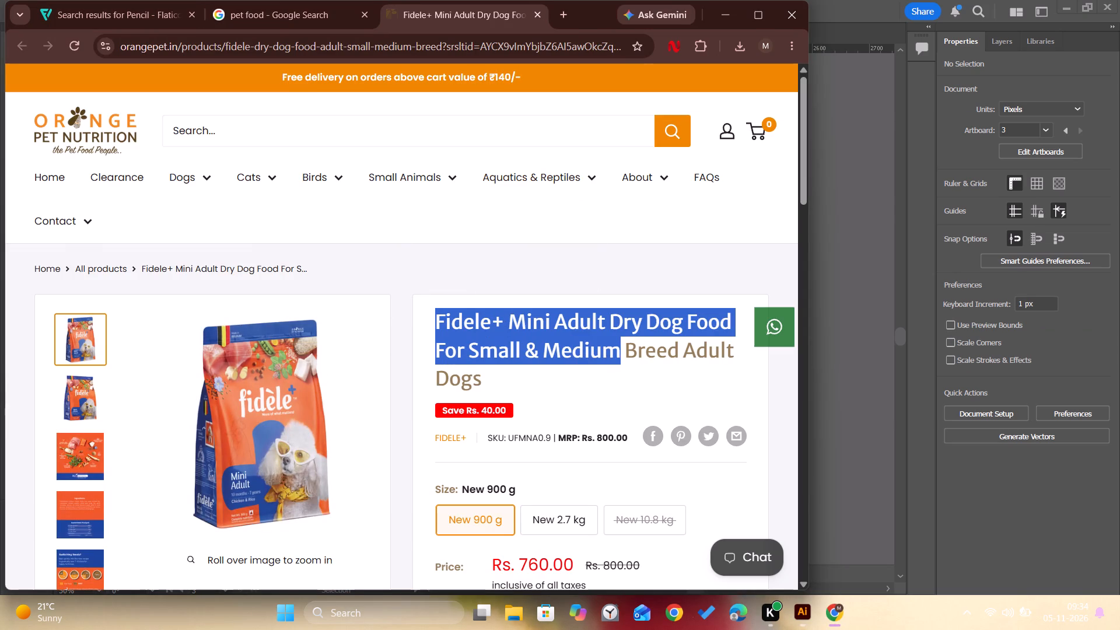
left_click_drag(615, 338, 649, 326)
key("ctrl+c")
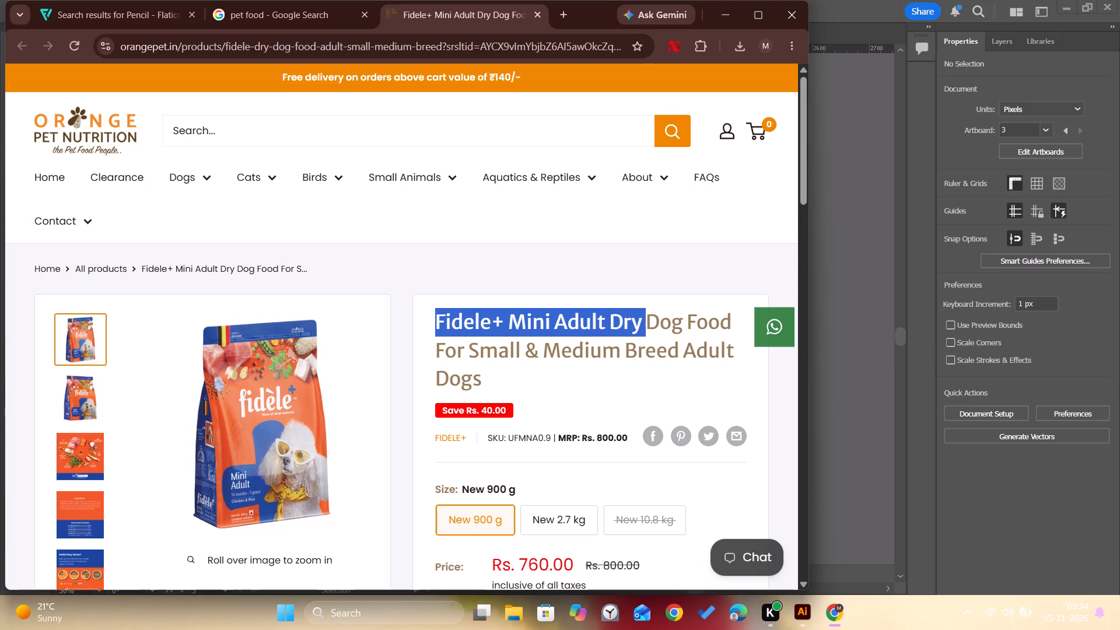
In Illustrator, move the second card's label up about 18 px and replace its placeholder text with the copied product name.
left_click(799, 618)
left_click_drag(402, 429, 400, 418)
triple_click(390, 421)
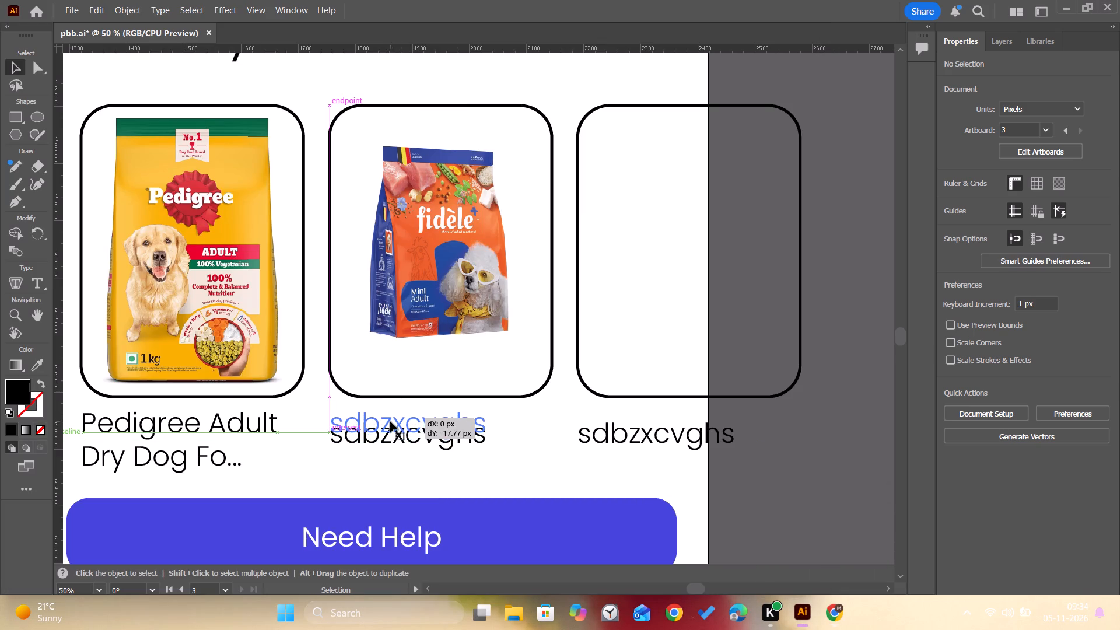
key("ctrl+v")
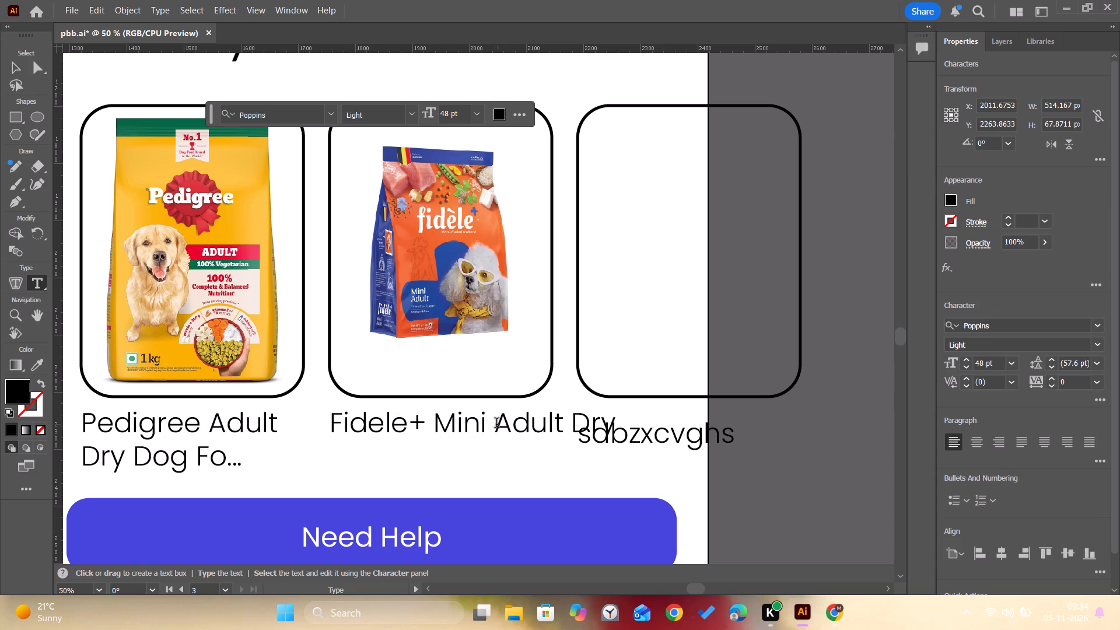
Break the second card's label after "Fidele+ Mini" and extend the second line to "Adult Dry Do...".
left_click(496, 424)
key("BackSpace")
key("Return")
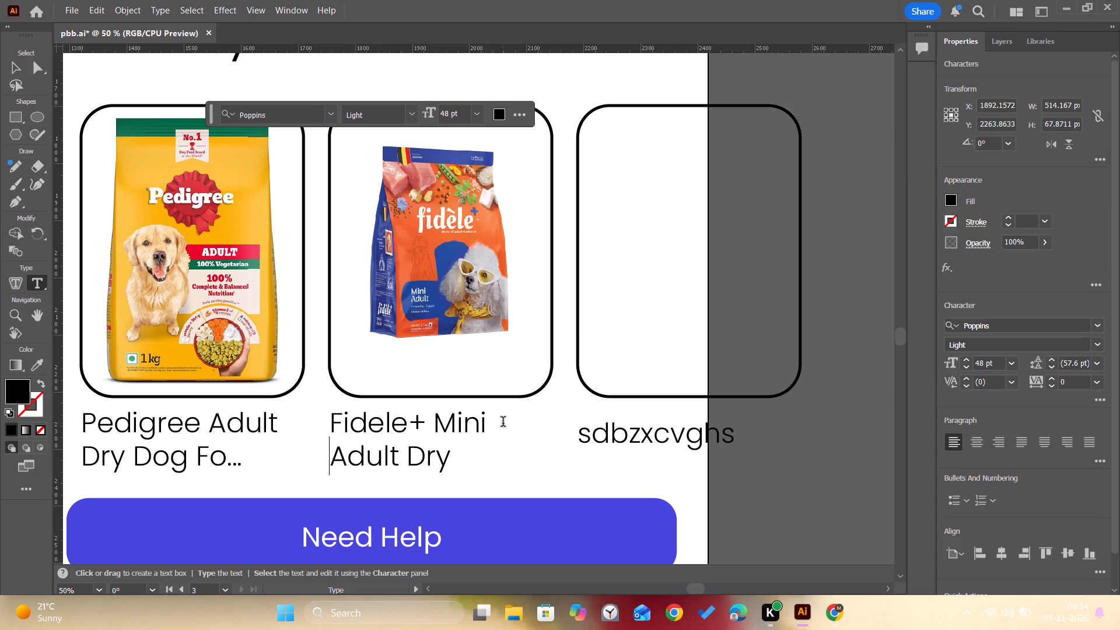
key("Right")
key("Right")
key("Right")
key("Right")
key("Right")
key("Right")
key("Right")
key("Right")
key("shift+Right")
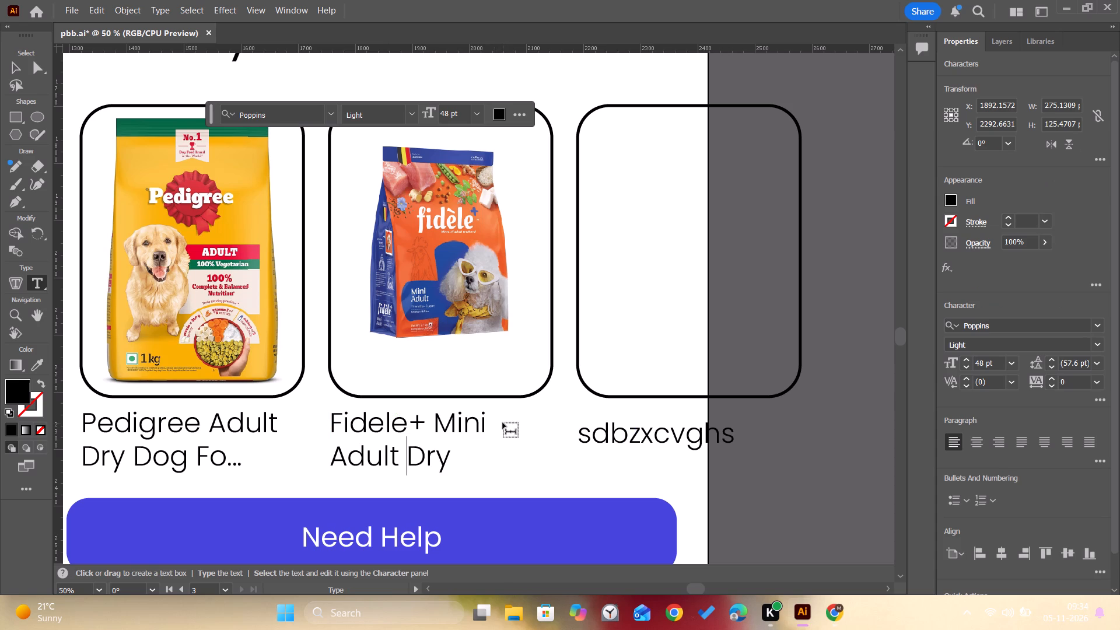
key("Right")
key("Right")
key("BackSpace")
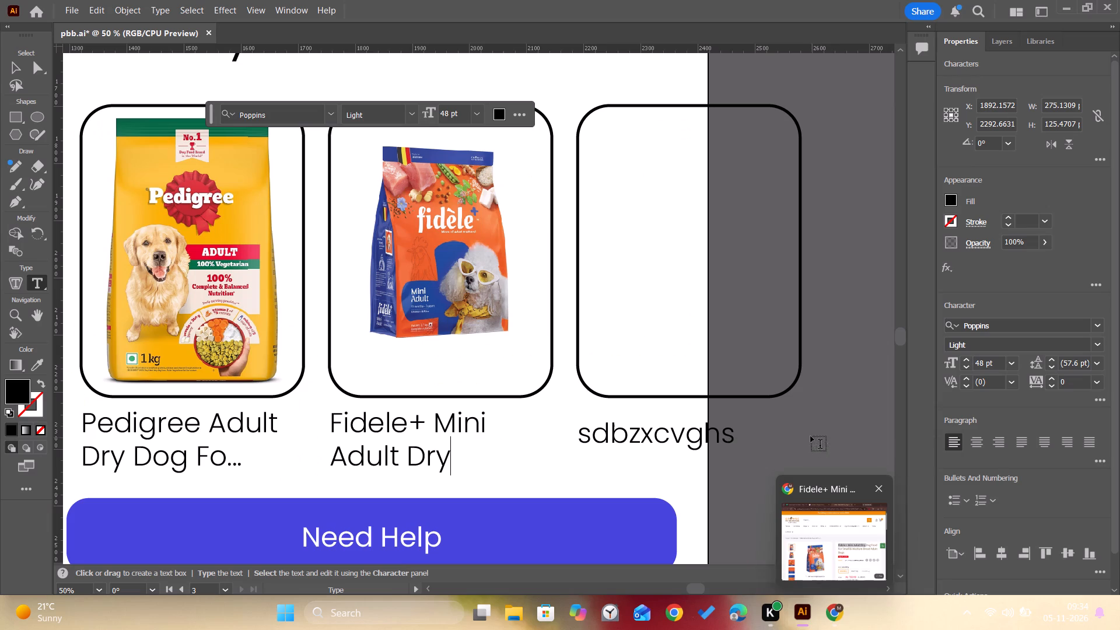
key("space")
type("Do")
type("..")
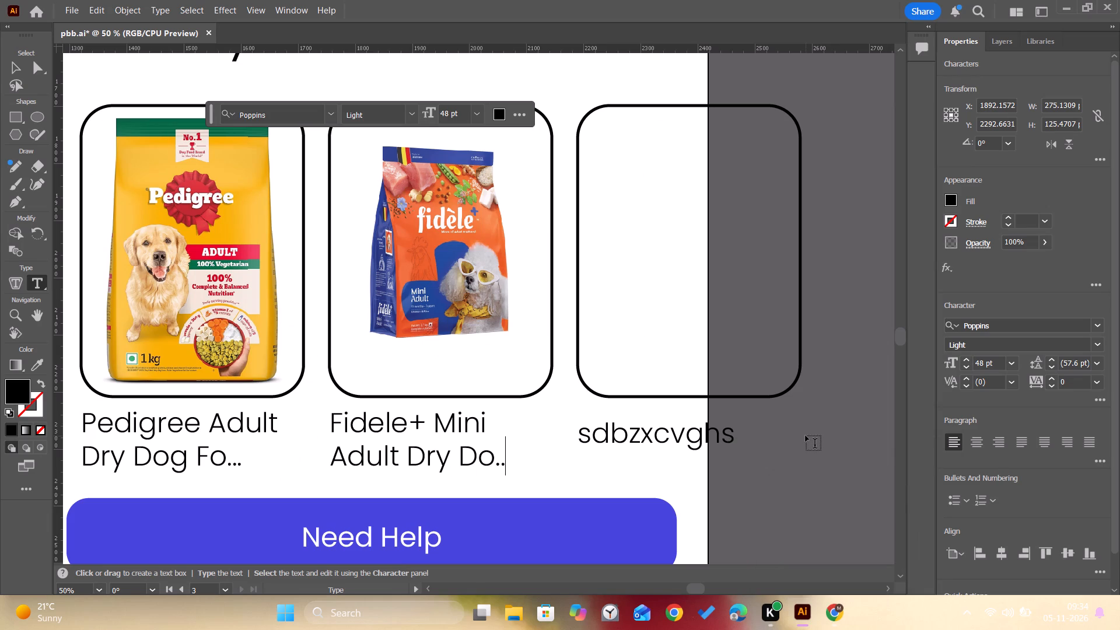
key("period")
left_click(19, 64)
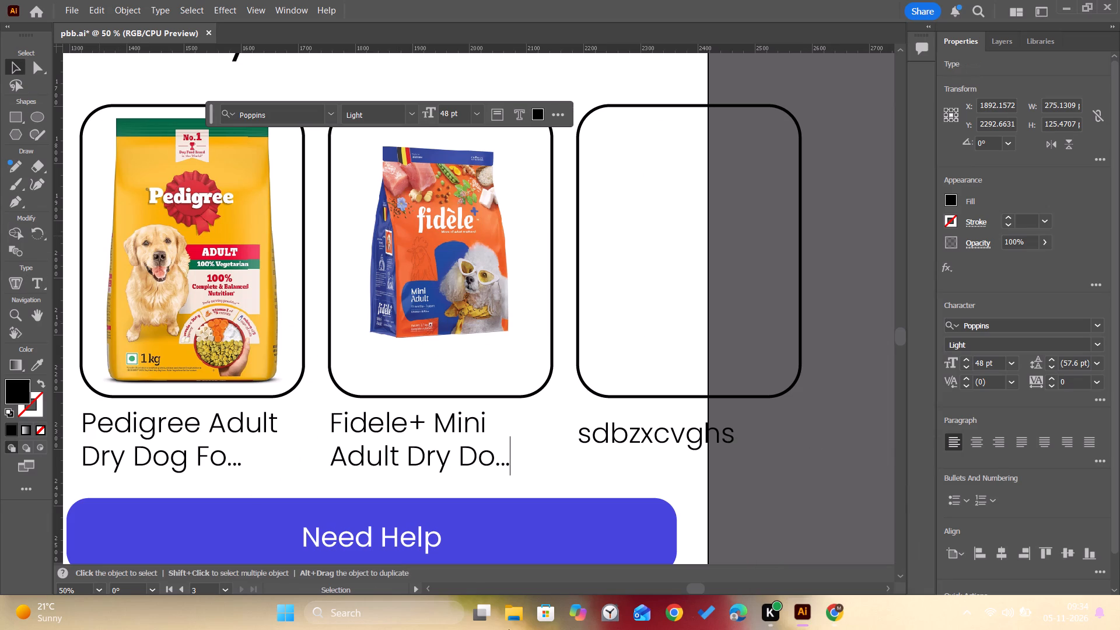
Switch to Chrome, close the Fidele+ product page and browse the pet food image results for a third product.
left_click(823, 612)
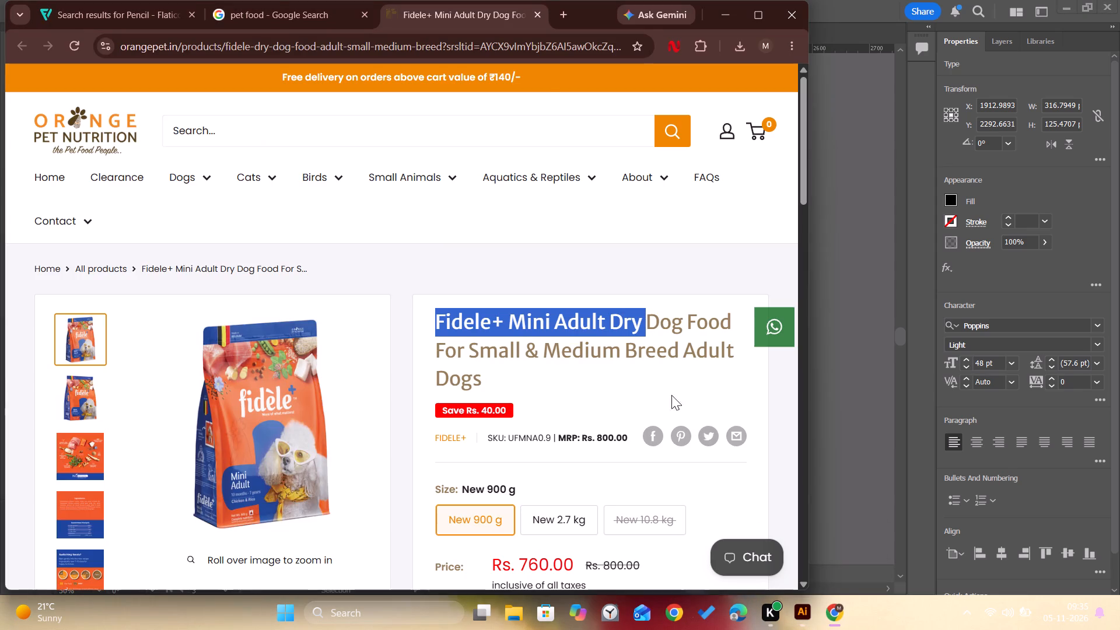
left_click(531, 17)
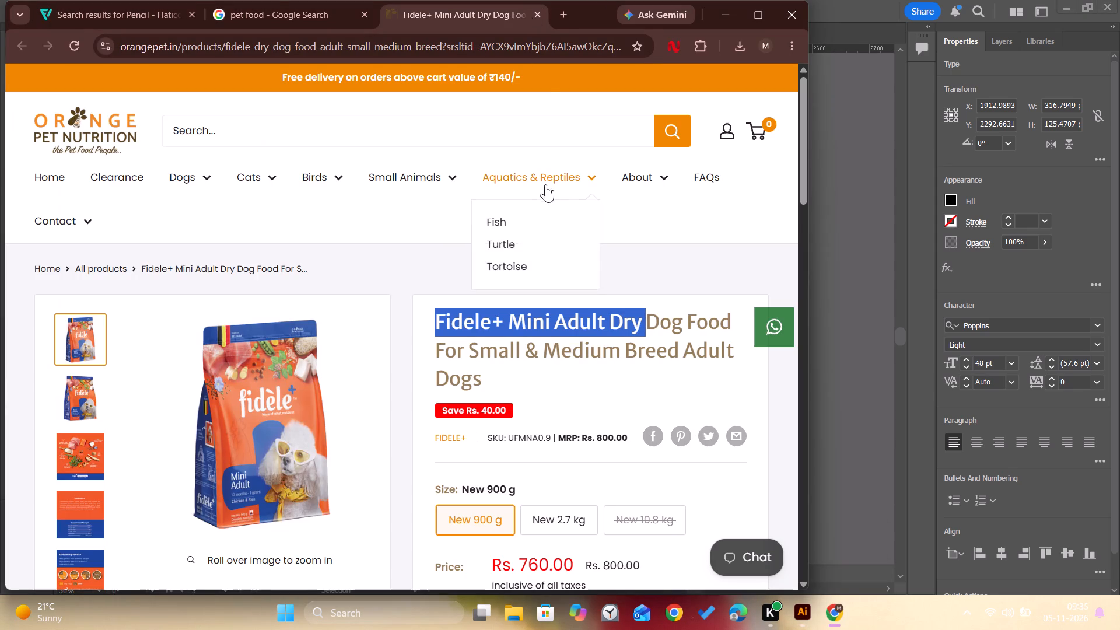
left_click(535, 15)
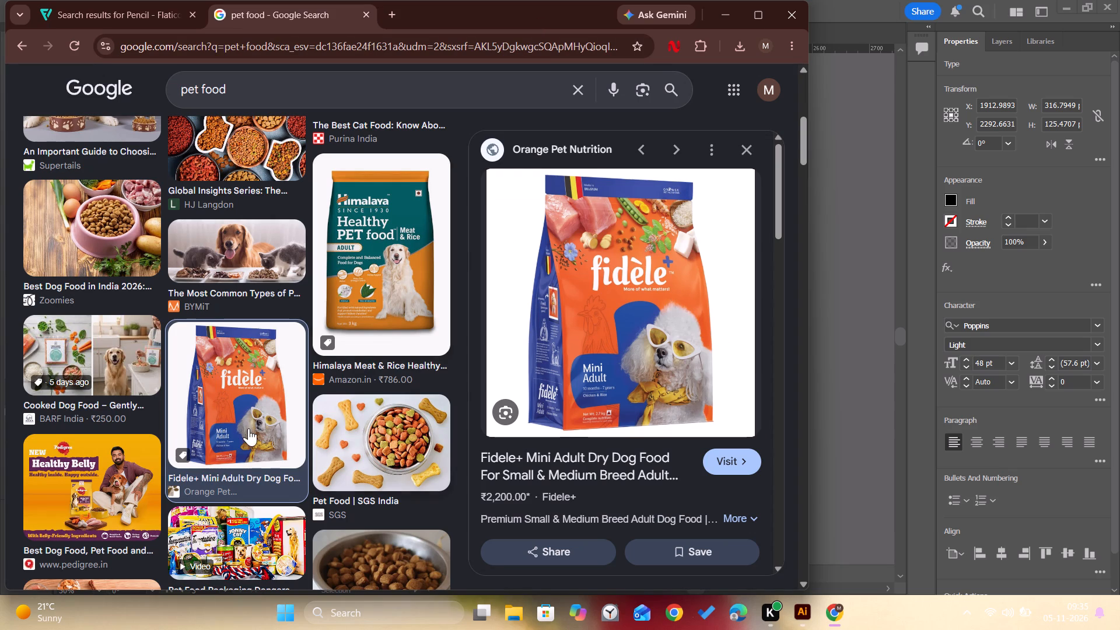
scroll(252, 418, "down", 2)
scroll(261, 339, "down", 5)
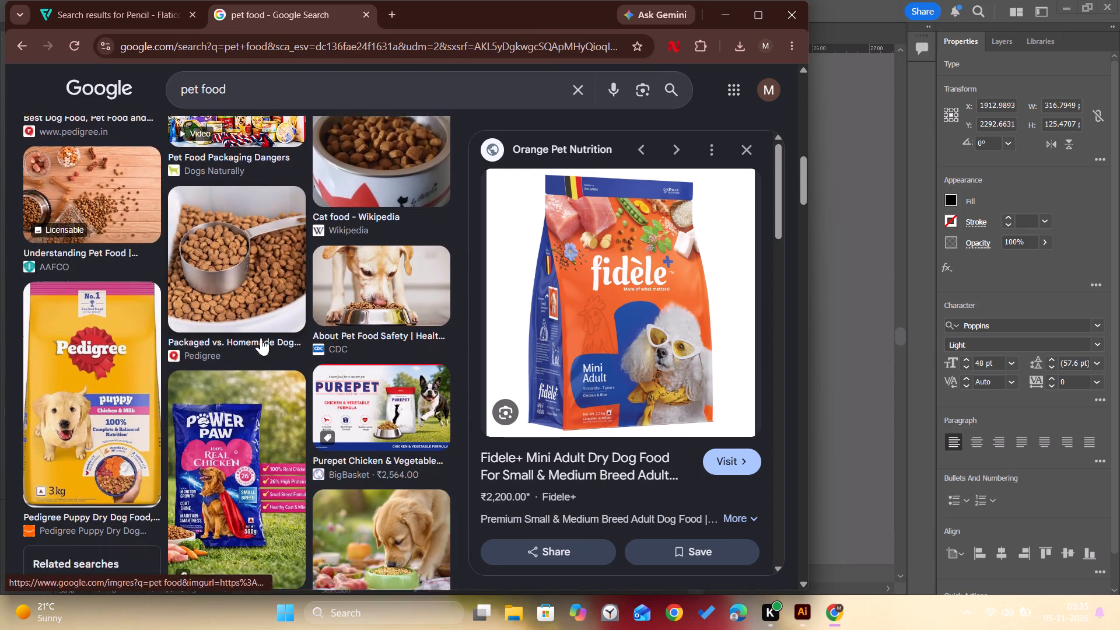
scroll(261, 335, "down", 2)
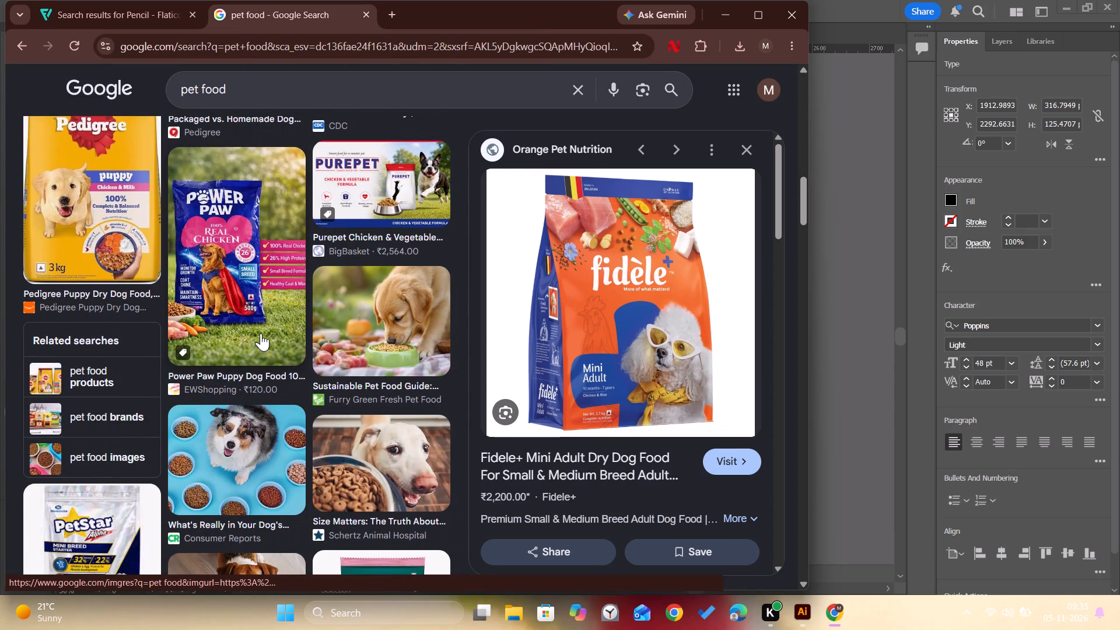
scroll(261, 333, "down", 7)
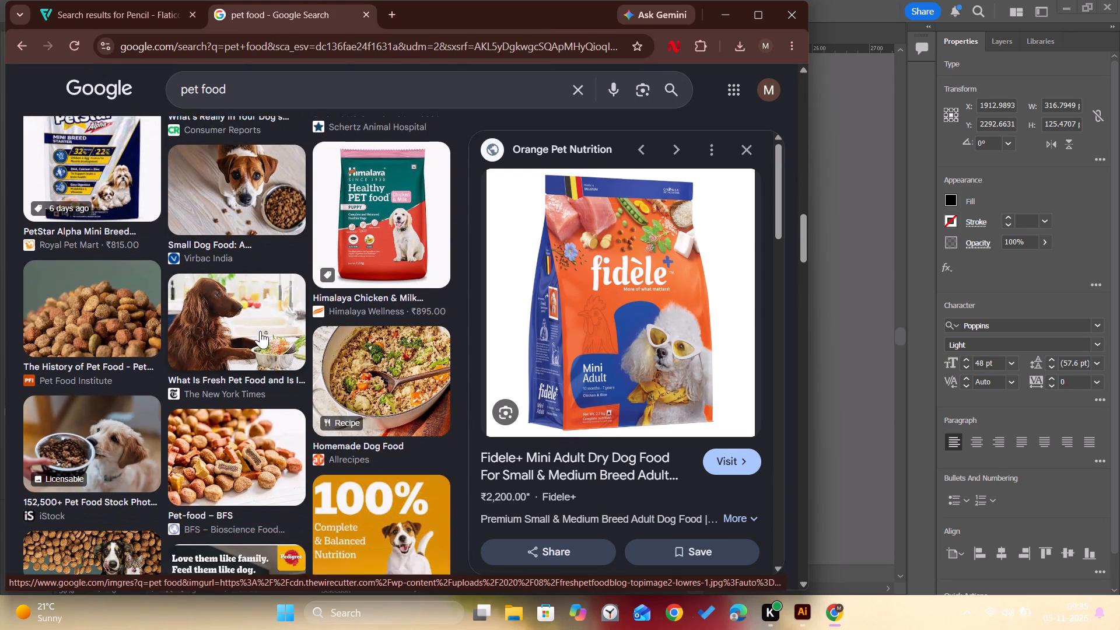
scroll(260, 331, "down", 11)
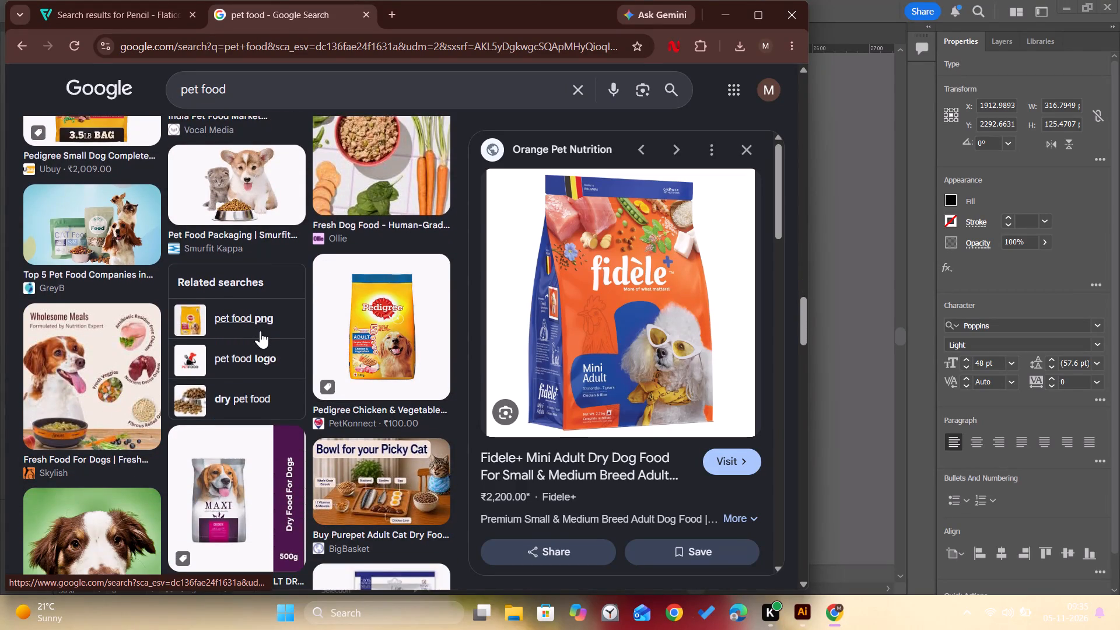
scroll(260, 331, "down", 3)
Change the image search from pet food to "pet accessories".
left_click_drag(243, 80, 206, 80)
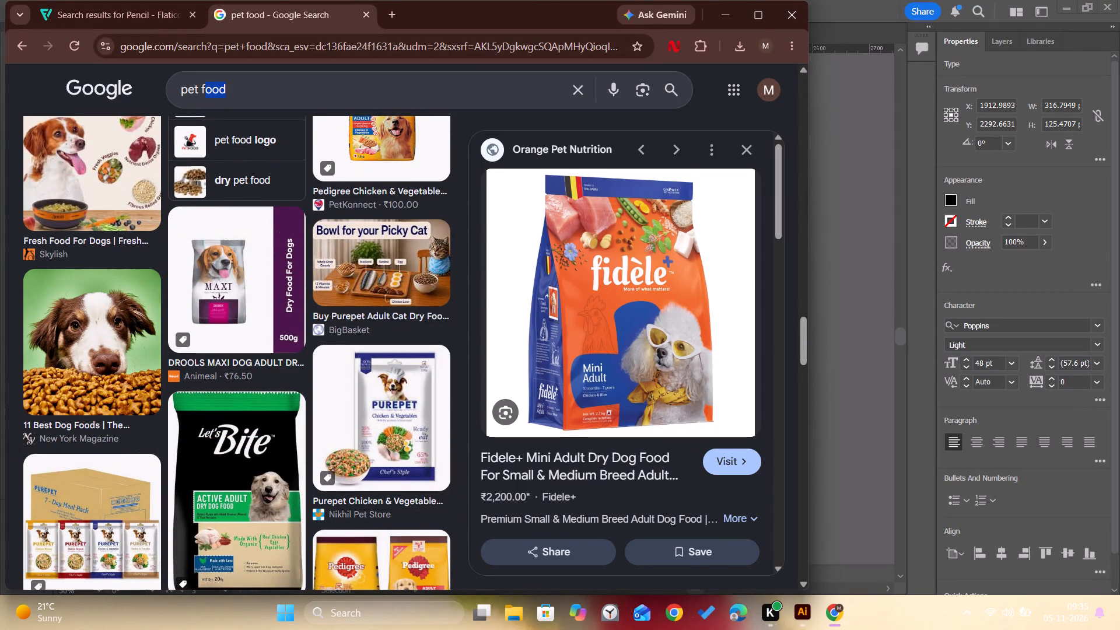
left_click_drag(206, 80, 202, 79)
type("as")
key("s")
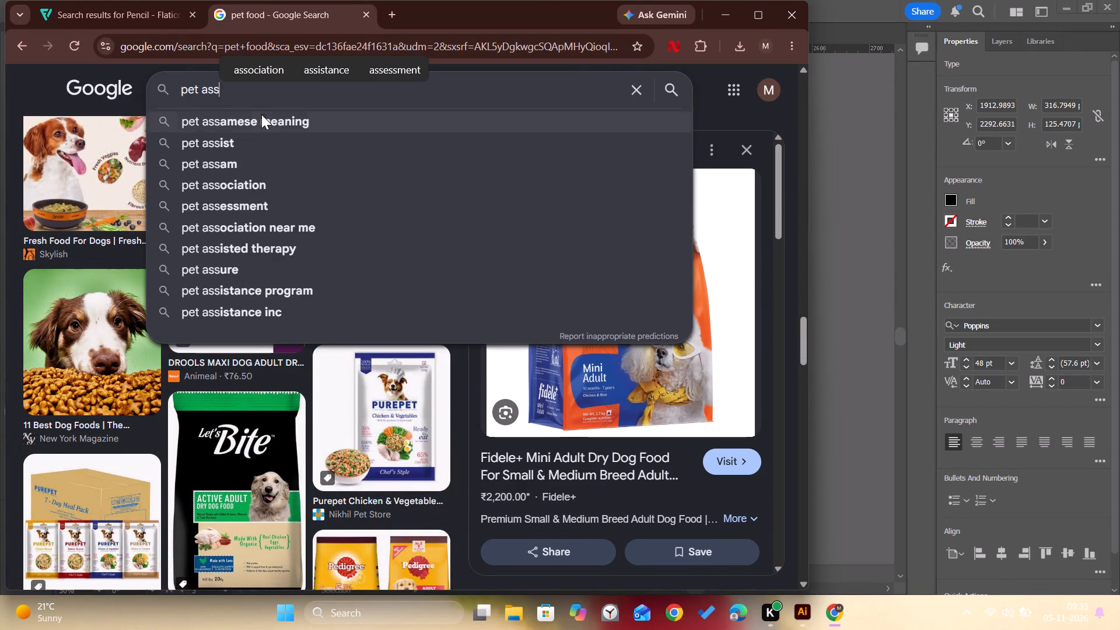
key("e")
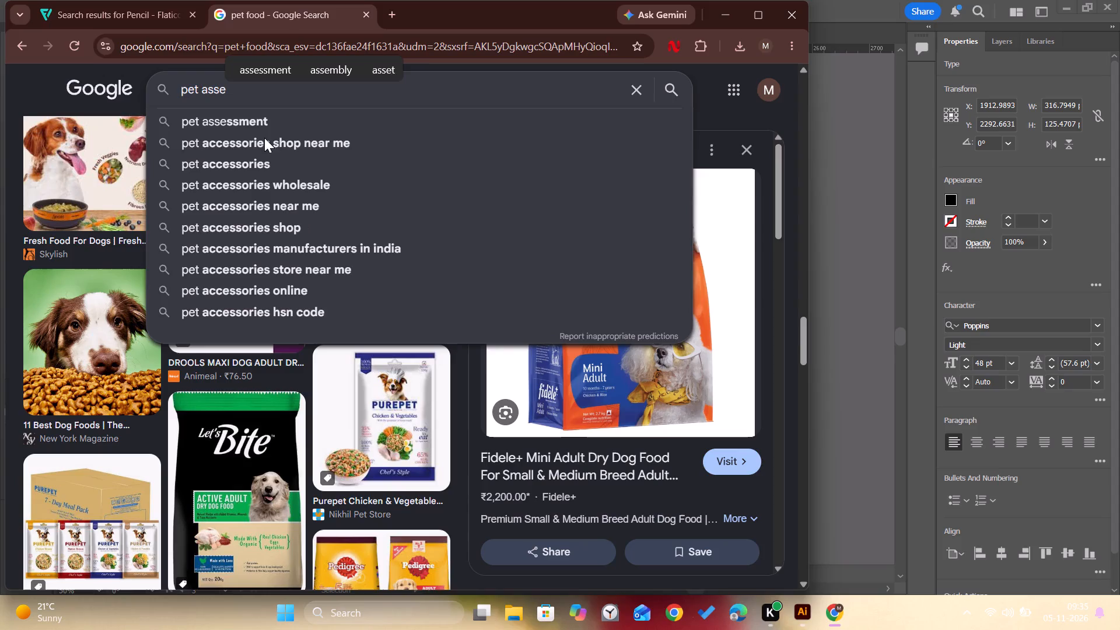
left_click(265, 136)
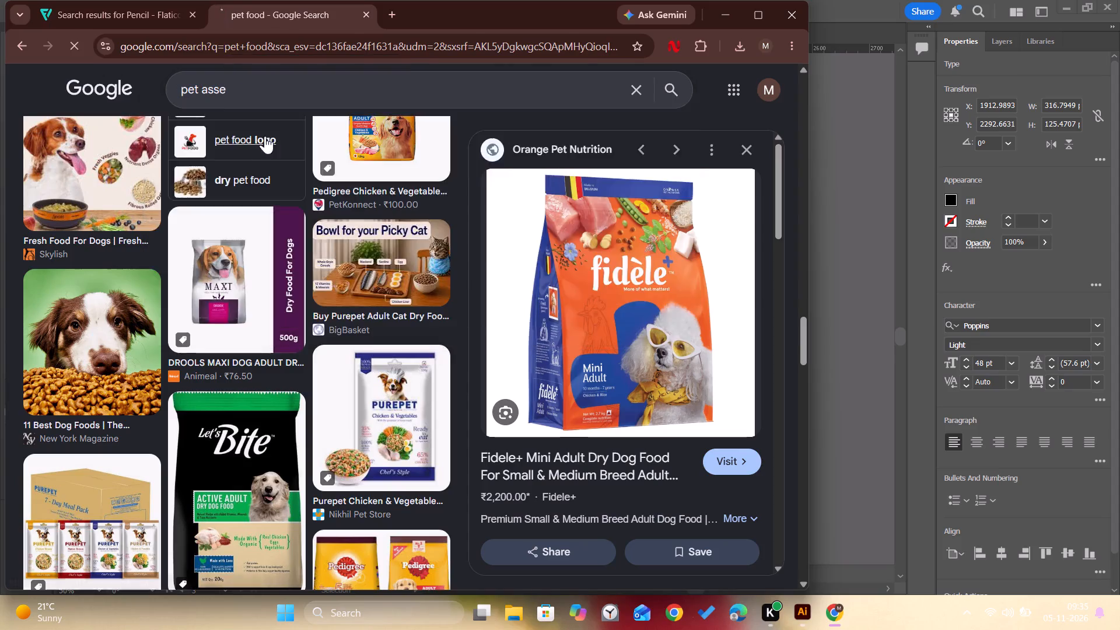
left_click_drag(349, 103, 344, 103)
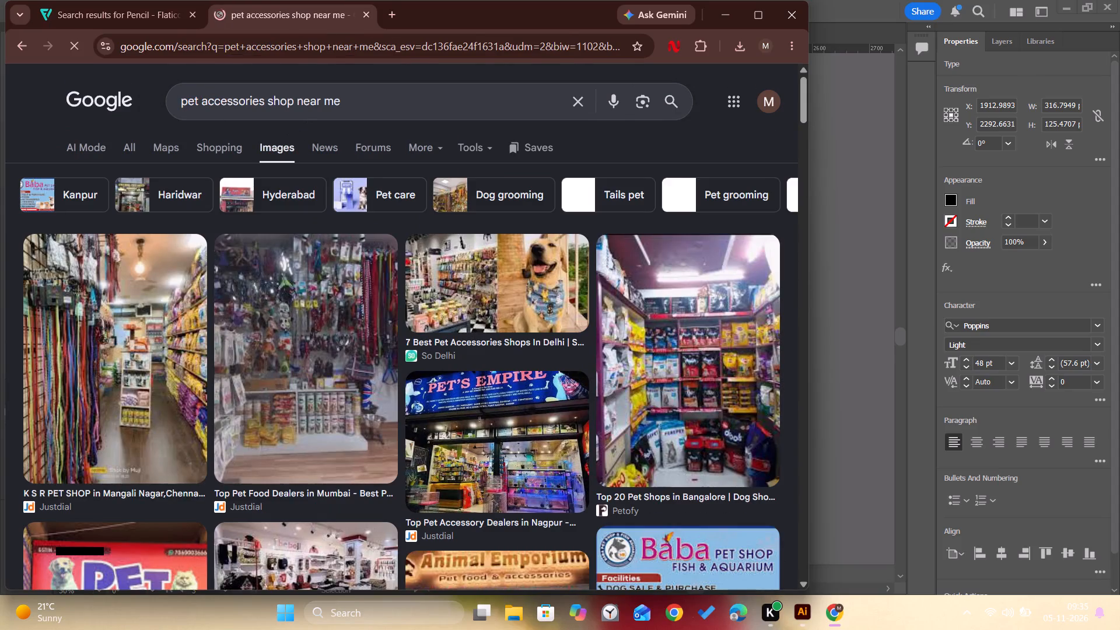
left_click_drag(344, 103, 270, 98)
key("BackSpace")
key("Return")
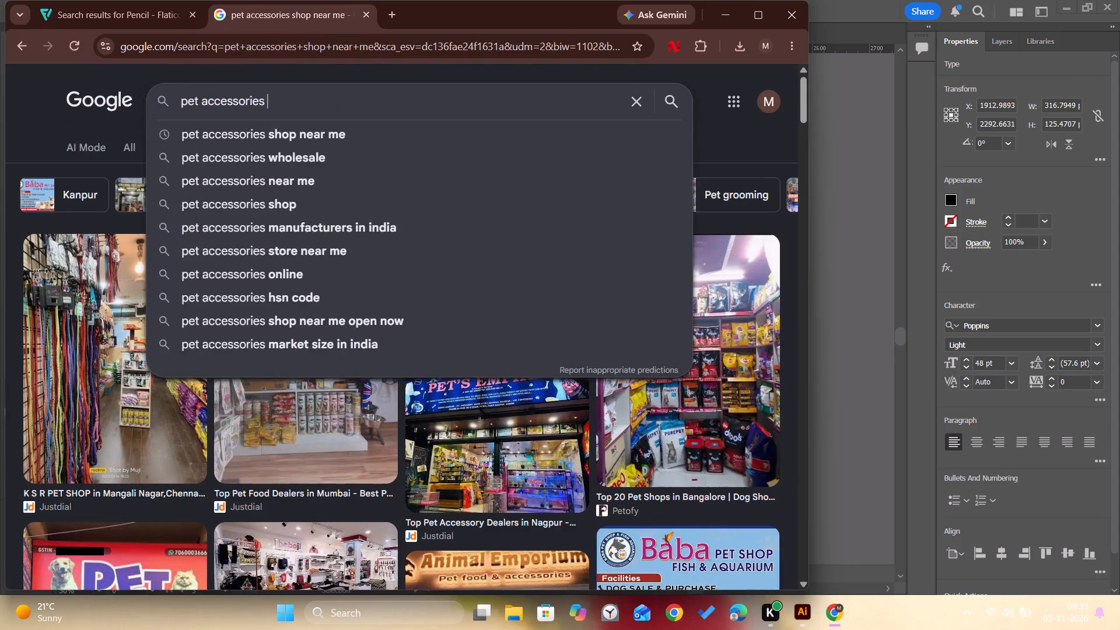
Browse the pet accessories images and copy the picture of the red rabbit harnesses with carrot and strawberry decorations.
scroll(339, 323, "down", 1)
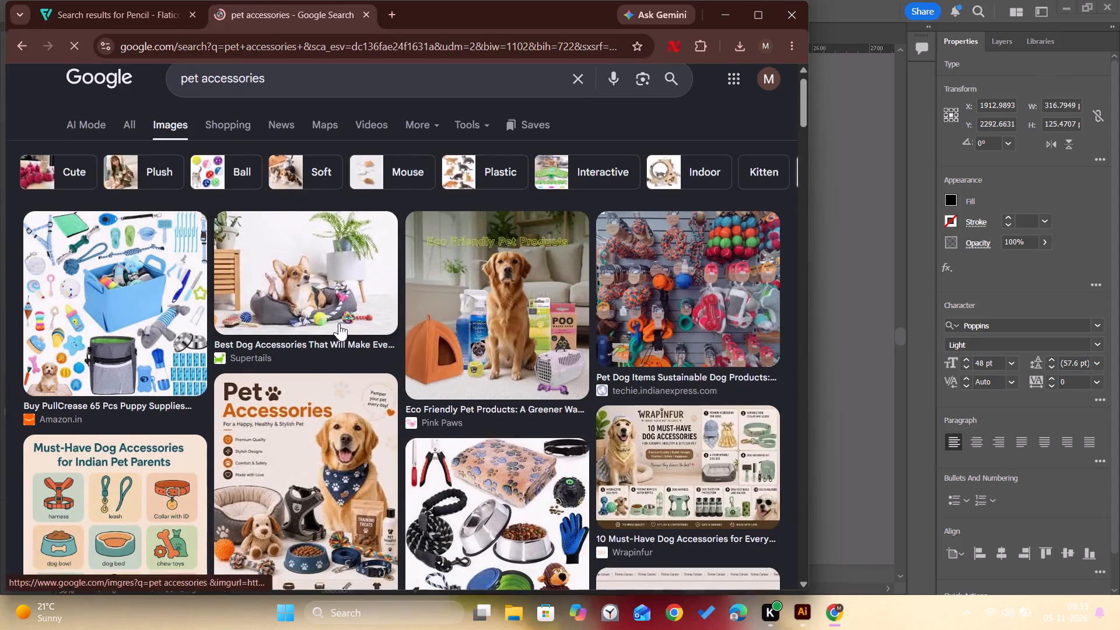
scroll(339, 323, "down", 4)
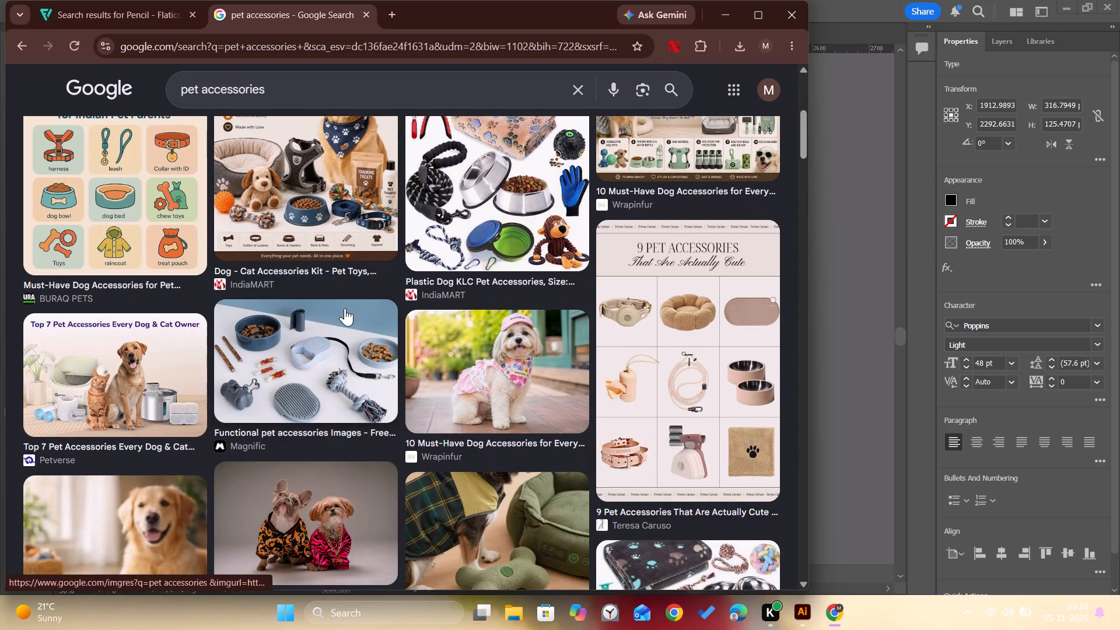
scroll(345, 308, "down", 5)
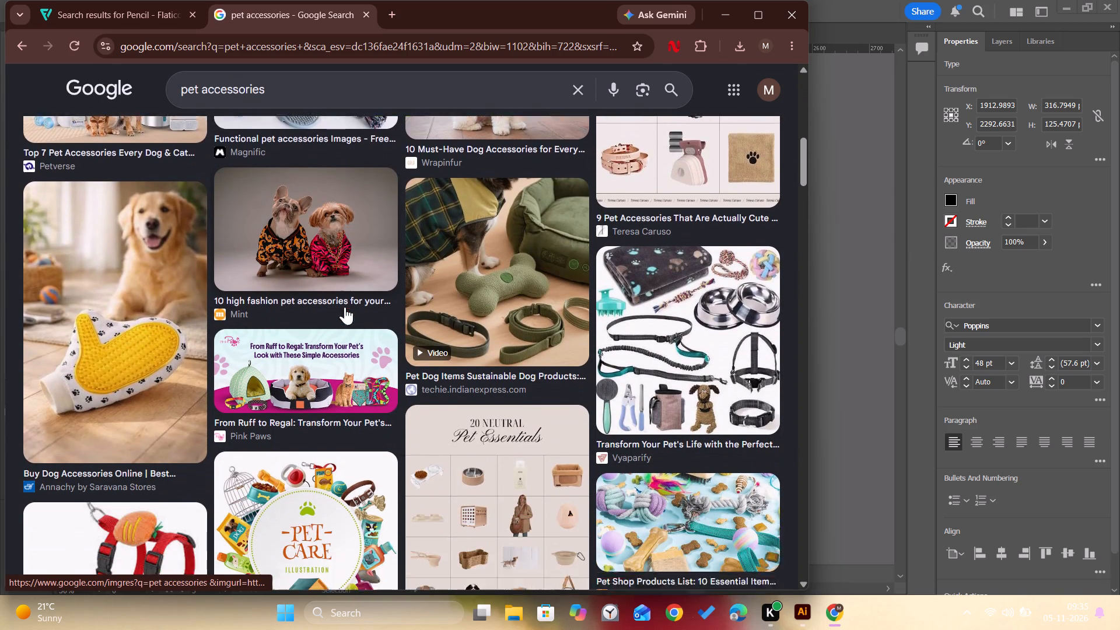
scroll(345, 306, "down", 4)
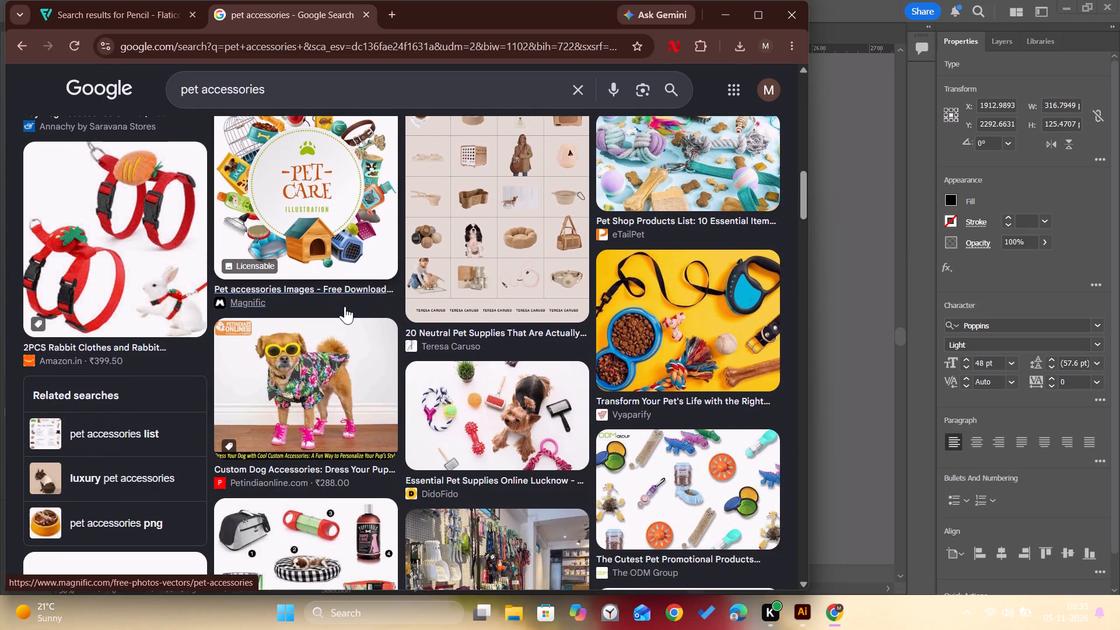
scroll(345, 306, "down", 2)
scroll(345, 306, "up", 4)
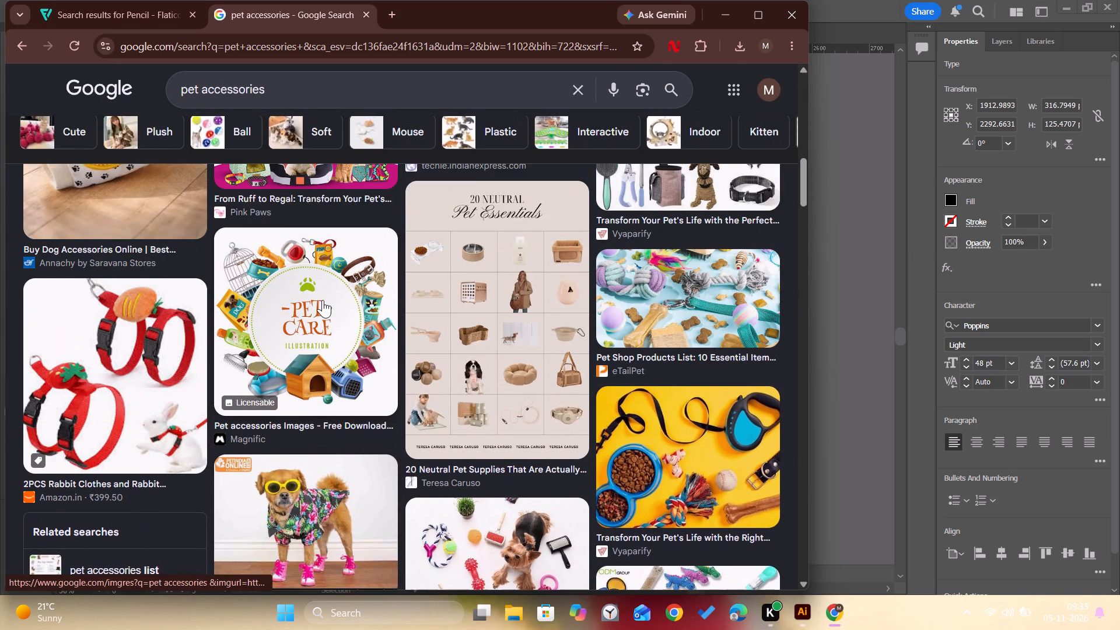
right_click(173, 372)
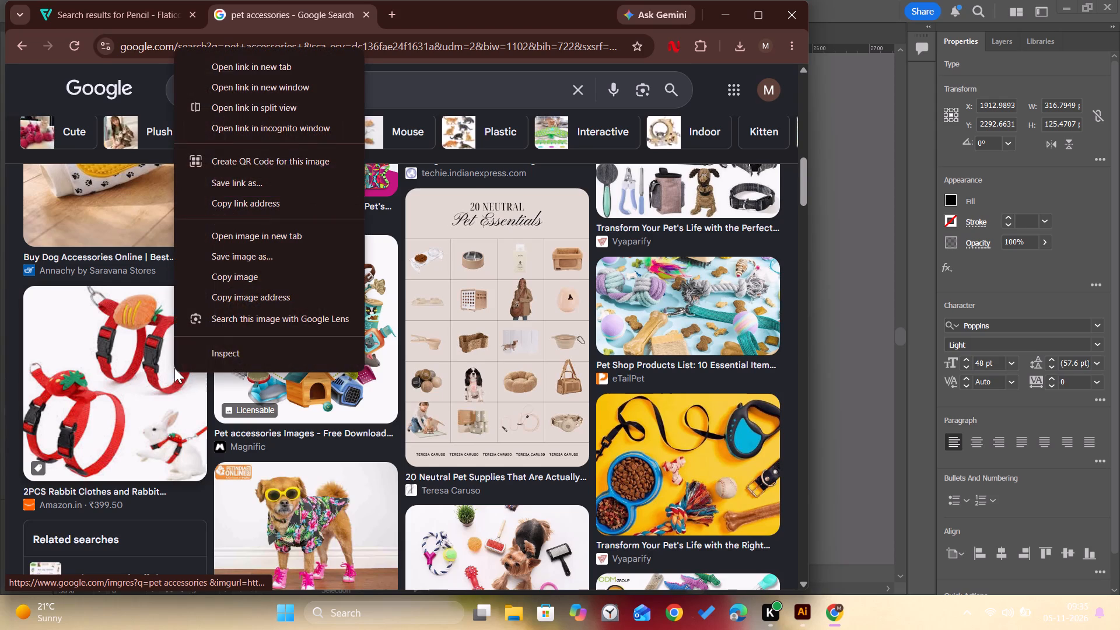
left_click(235, 275)
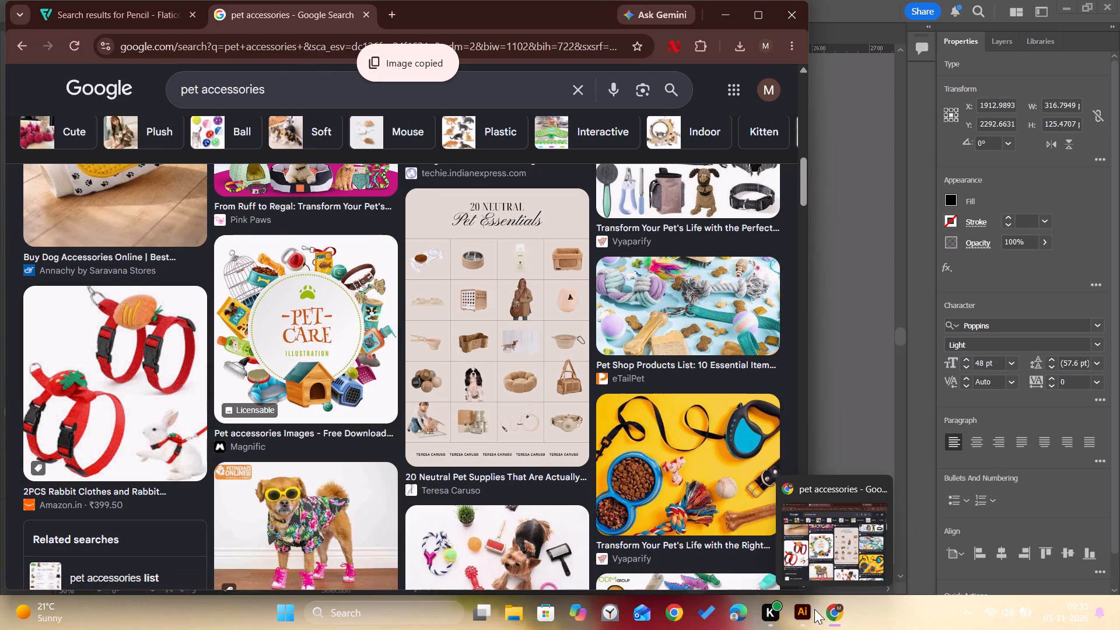
Switch to Illustrator, paste the harness image, move it onto the third card and enlarge it to about 405 by 426 px.
left_click(803, 611)
key("ctrl+v")
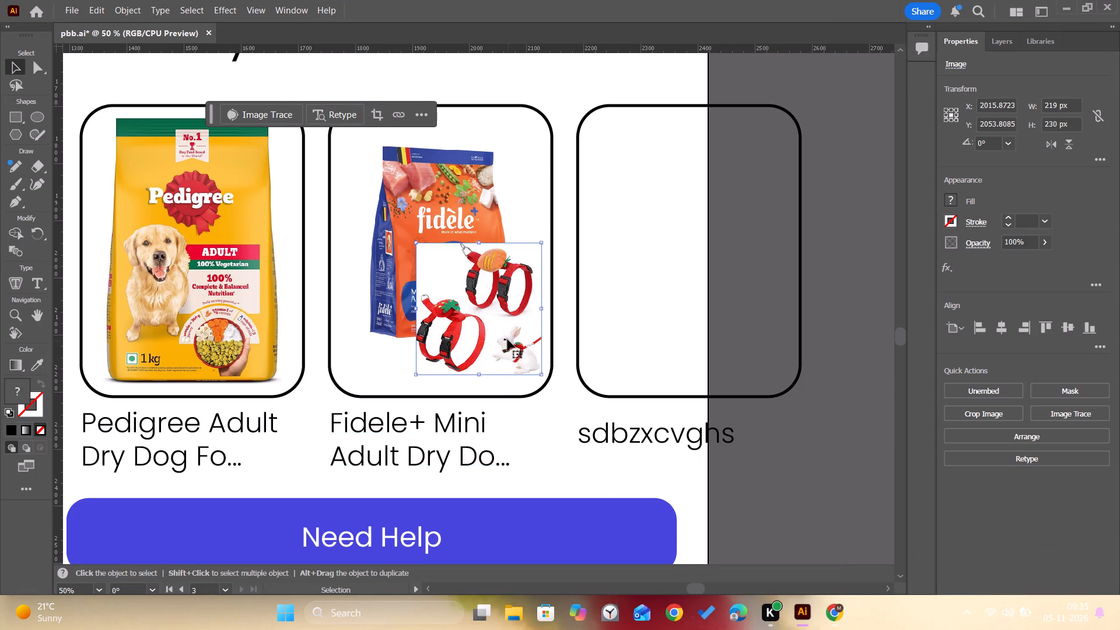
left_click_drag(507, 337, 684, 223)
left_click_drag(720, 264, 729, 276)
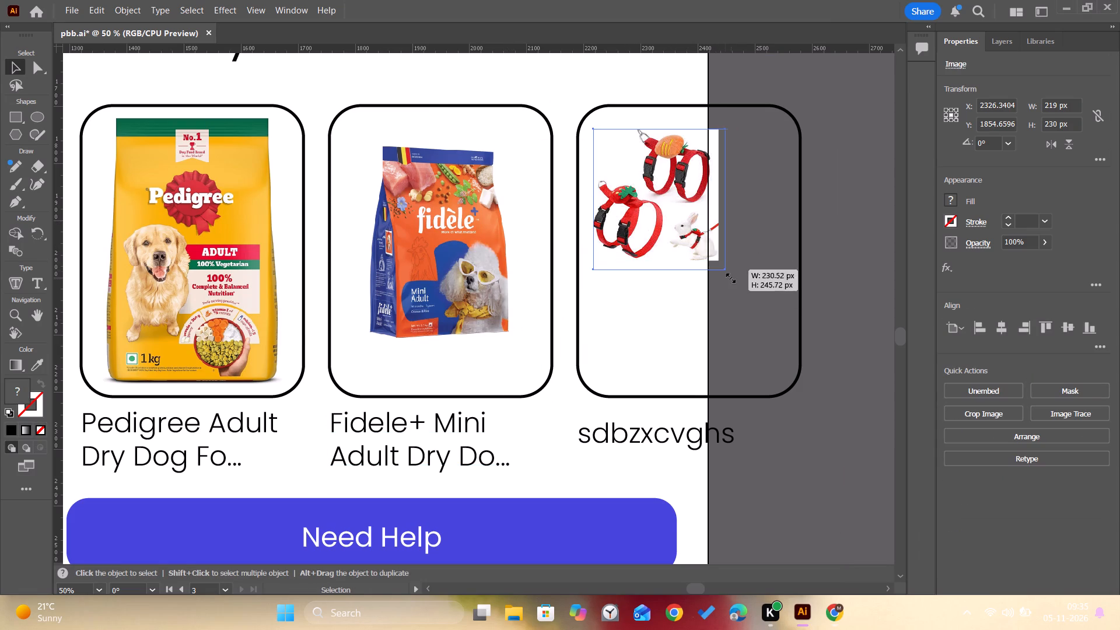
left_click_drag(729, 276, 822, 380)
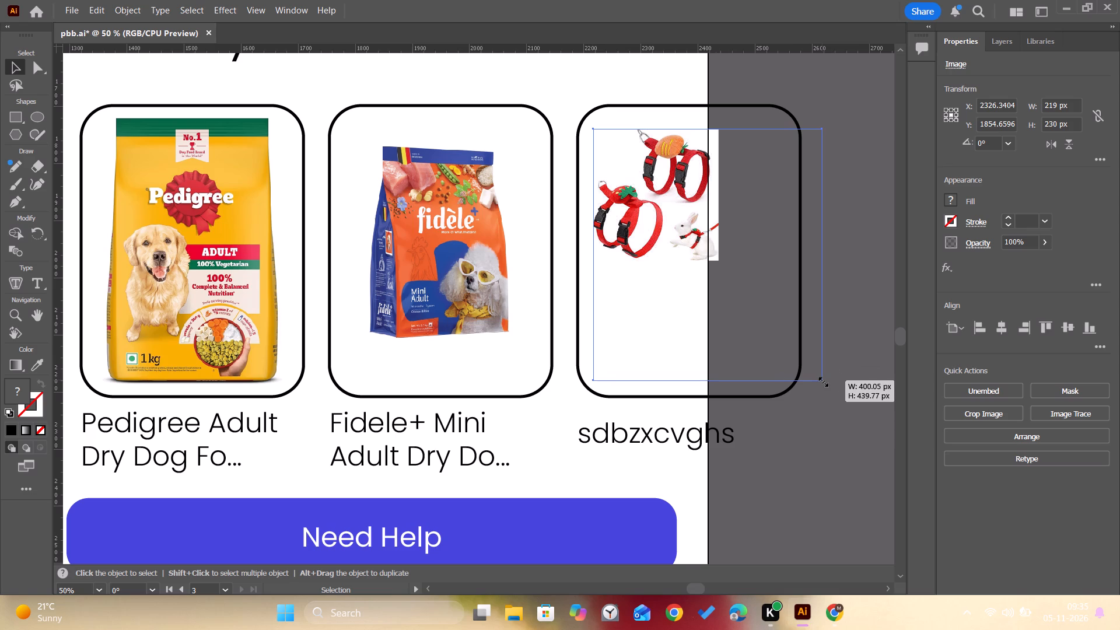
left_click_drag(822, 380, 825, 381)
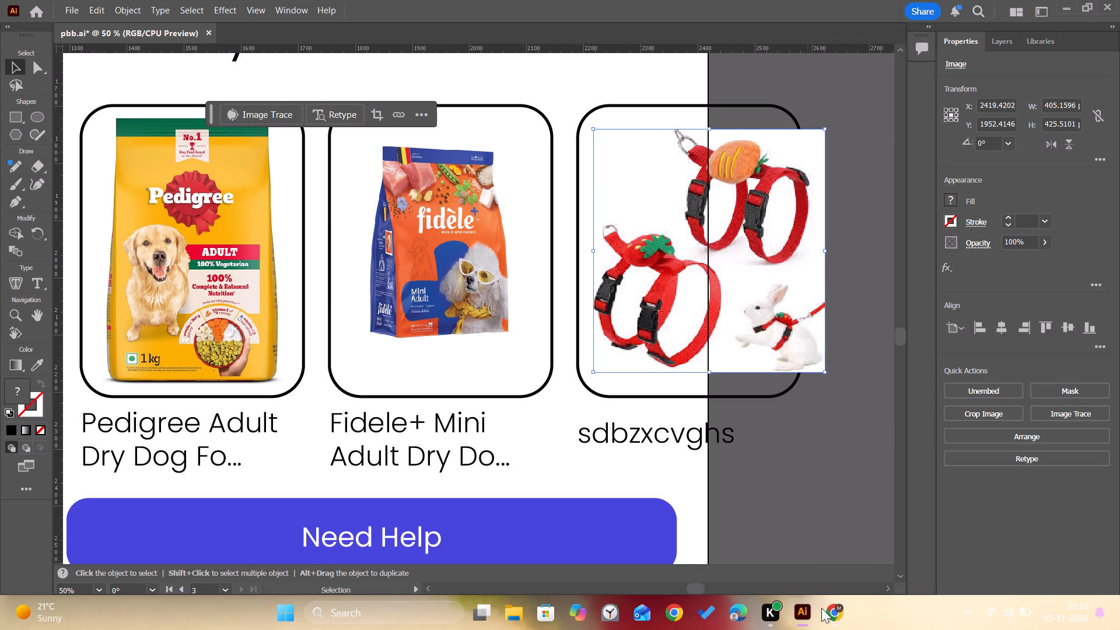
left_click(778, 432)
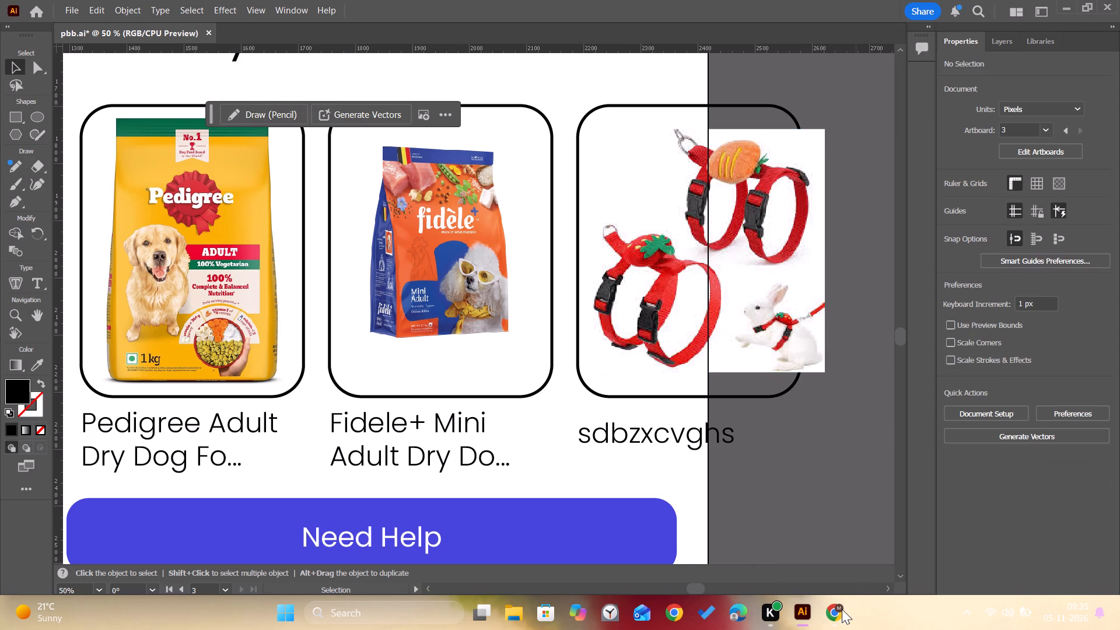
Switch to Chrome, open the rabbit harness product page and copy "2PCS Rabbit Clothes and Rabbit Accessories," from its title.
left_click(842, 610)
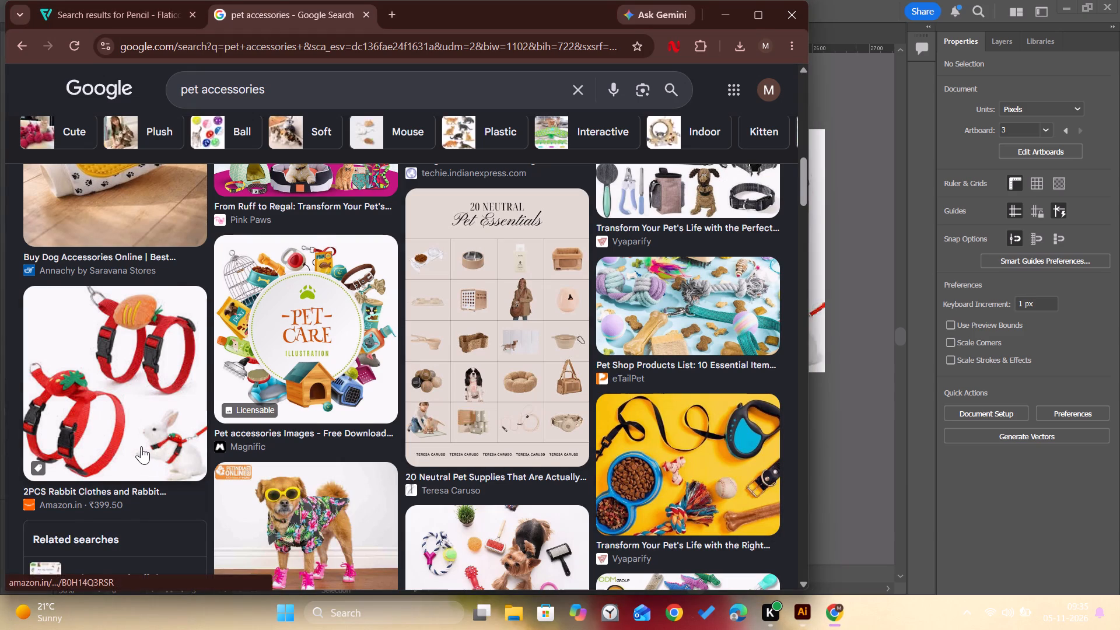
left_click(141, 446)
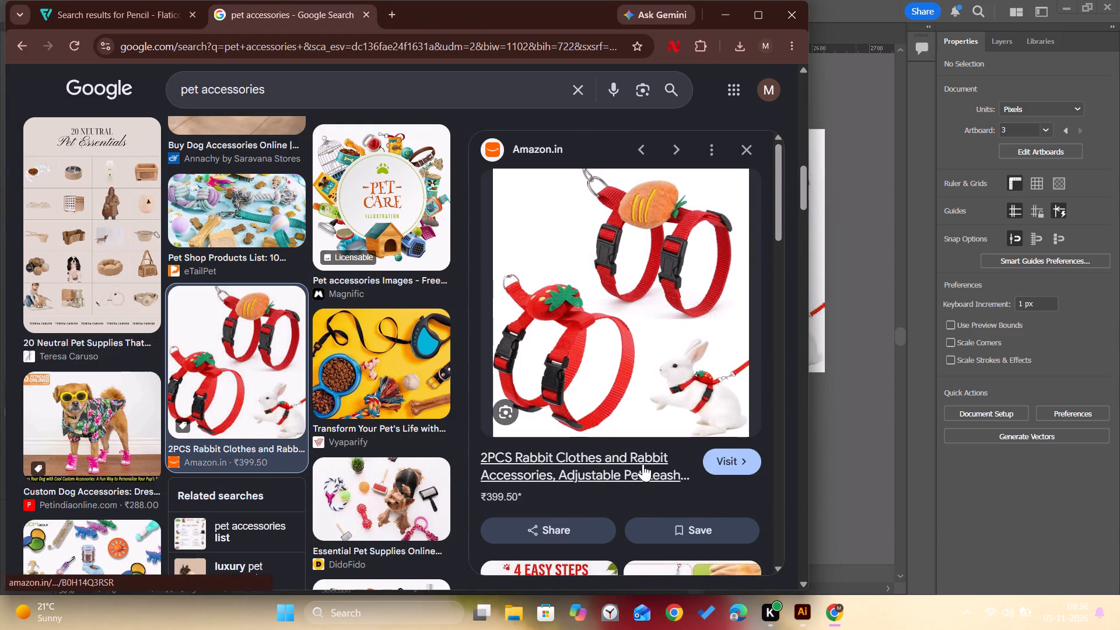
left_click(643, 464)
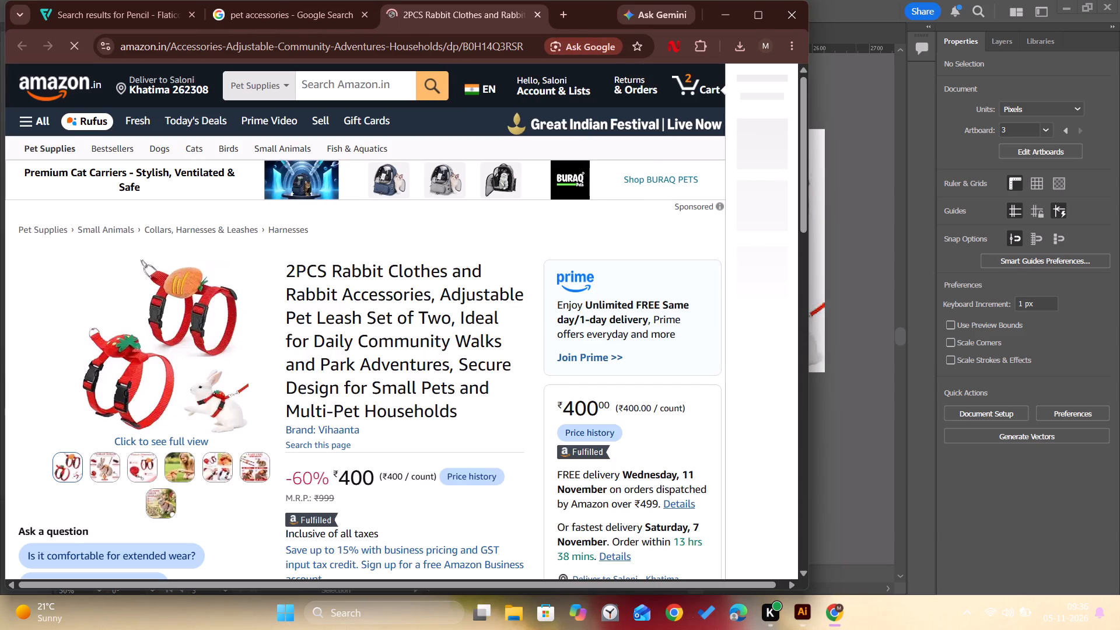
left_click_drag(287, 276, 384, 302)
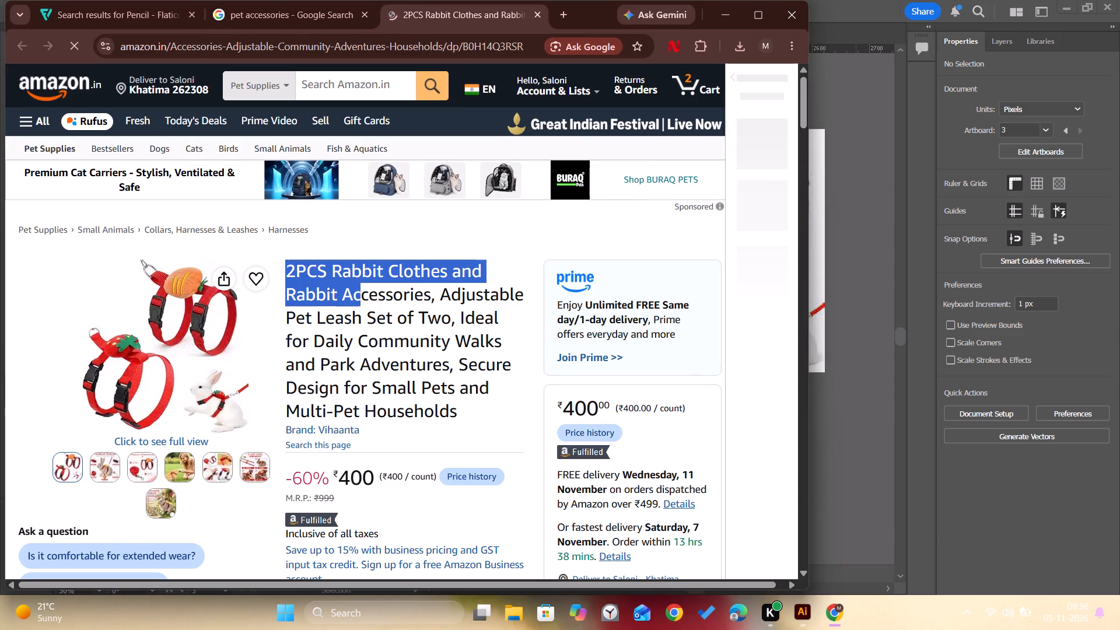
left_click_drag(384, 302, 440, 305)
key("ctrl+c")
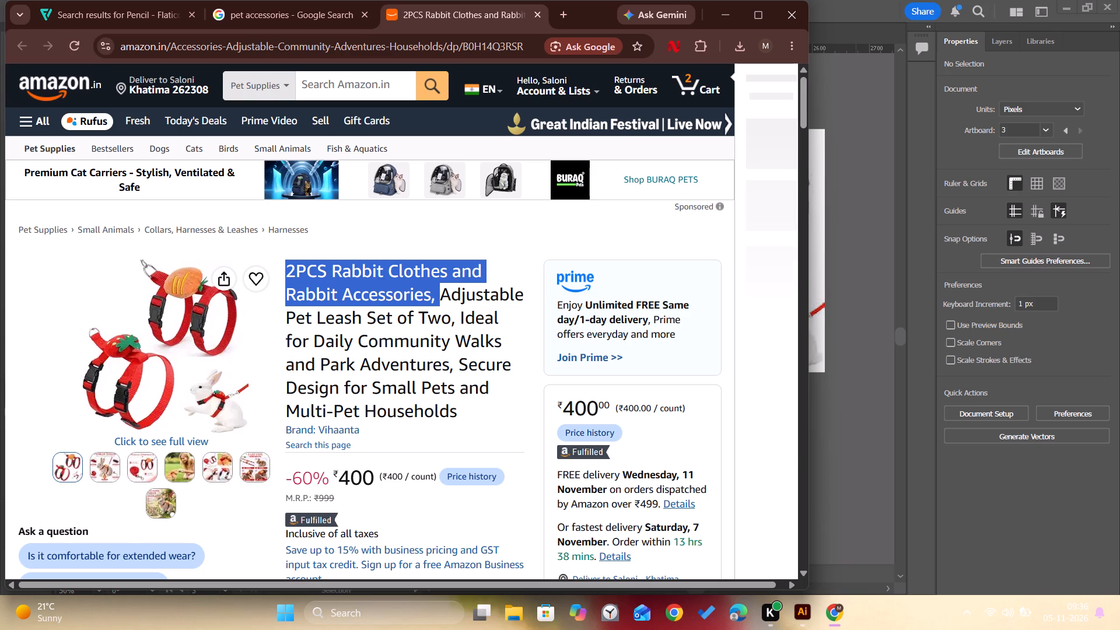
Switch to Illustrator and delete the placeholder label under the third card.
left_click(796, 610)
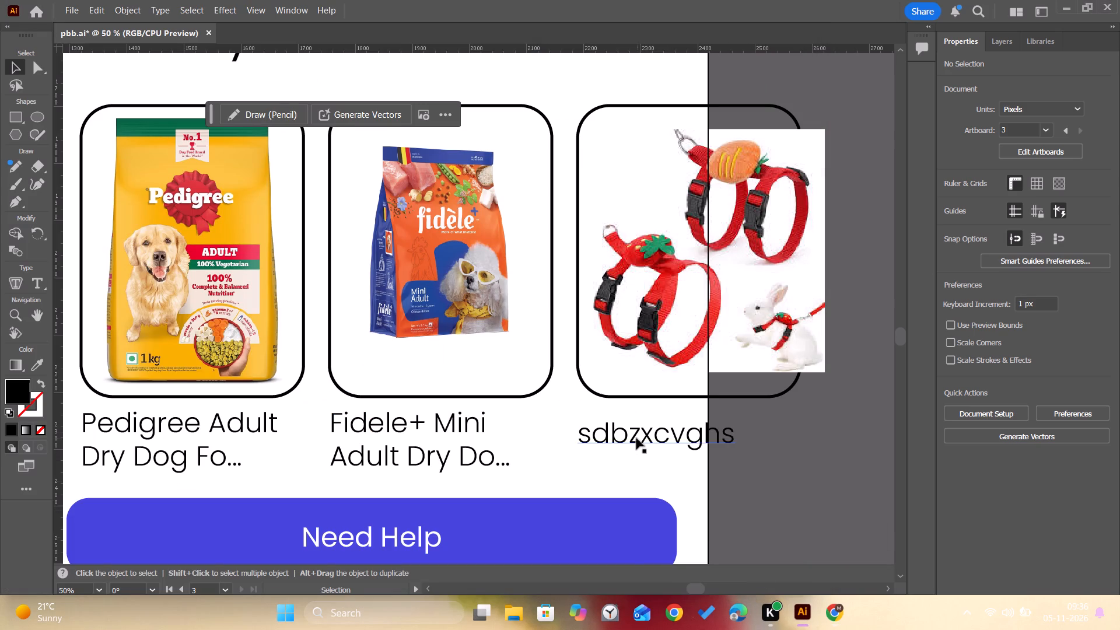
left_click_drag(636, 438, 633, 415)
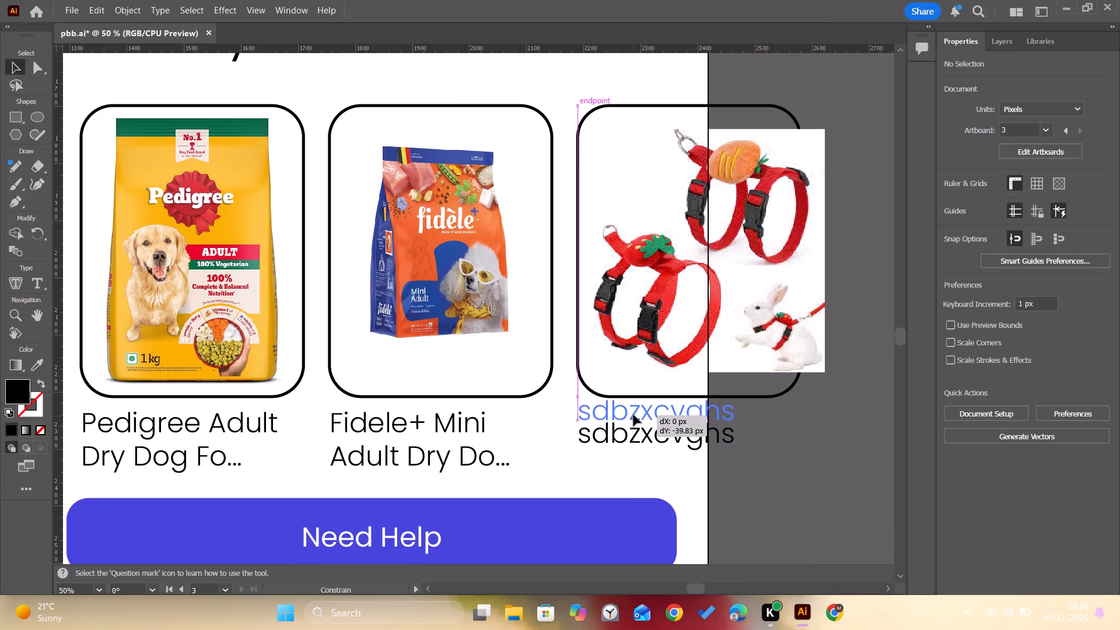
left_click_drag(633, 415, 632, 428)
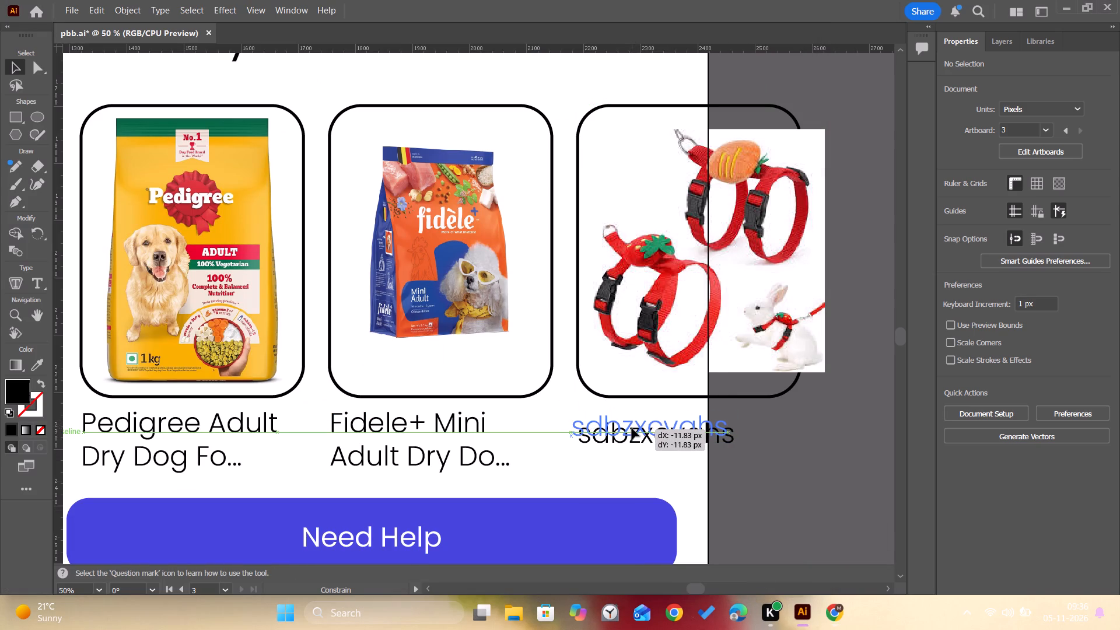
left_click_drag(632, 428, 632, 424)
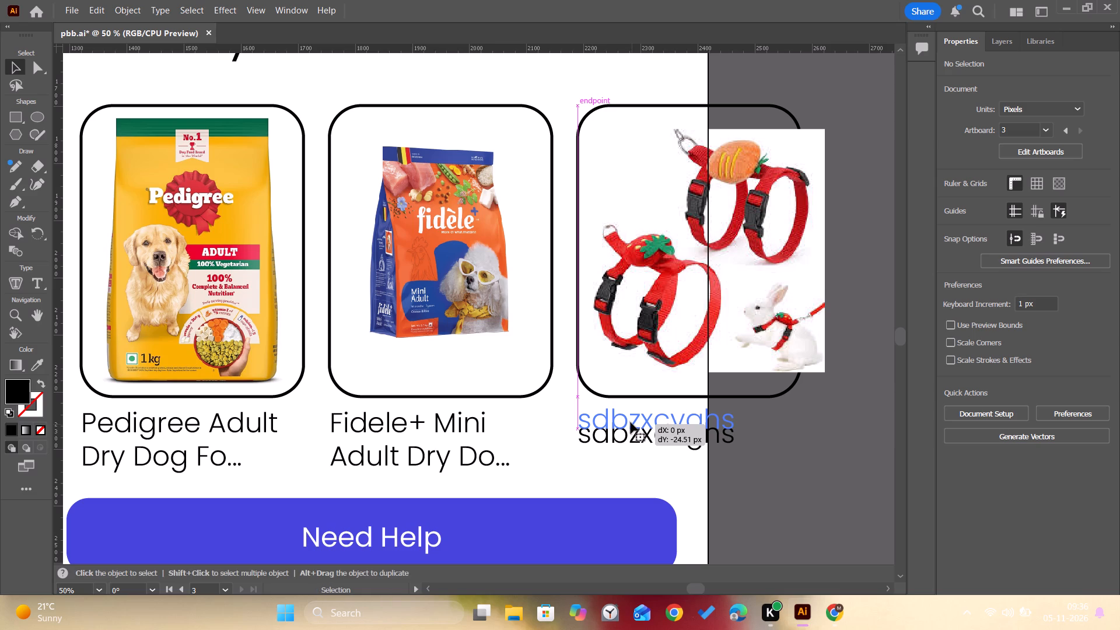
key("Delete")
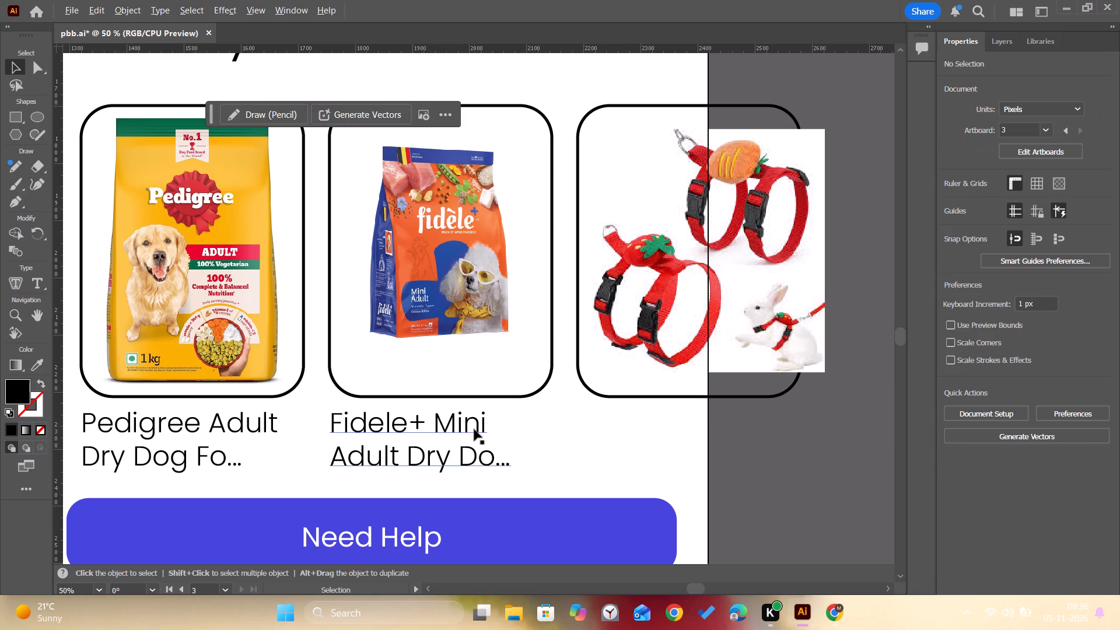
Duplicate the second card's label about 435 px across, under the third card, and replace its text with the copied product name.
left_click_drag(473, 428, 724, 435, "alt")
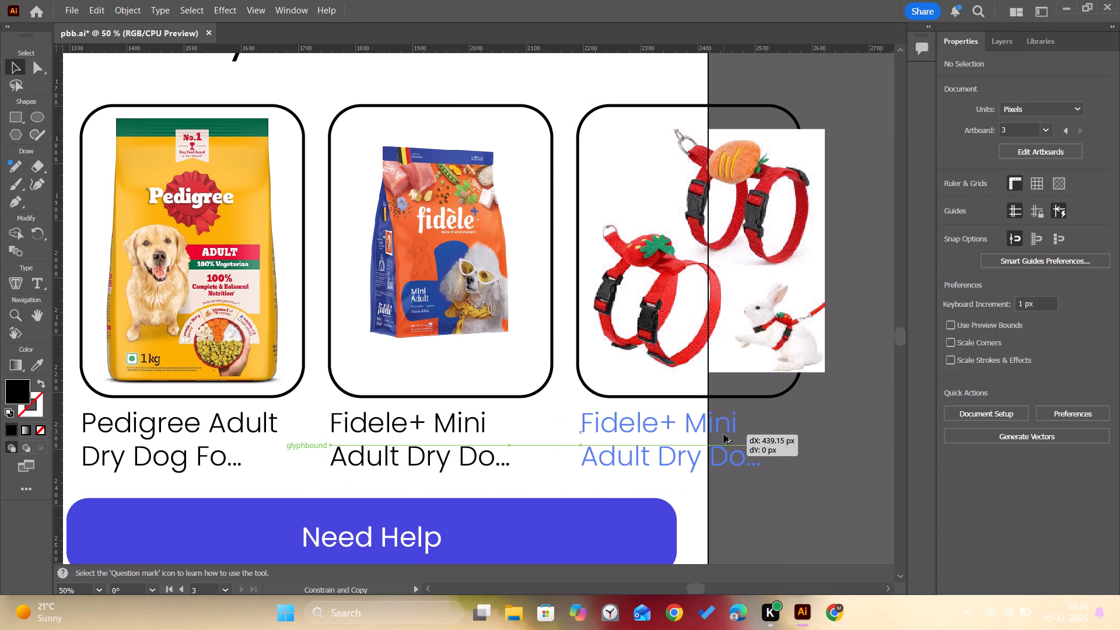
left_click_drag(724, 435, 720, 437, "alt")
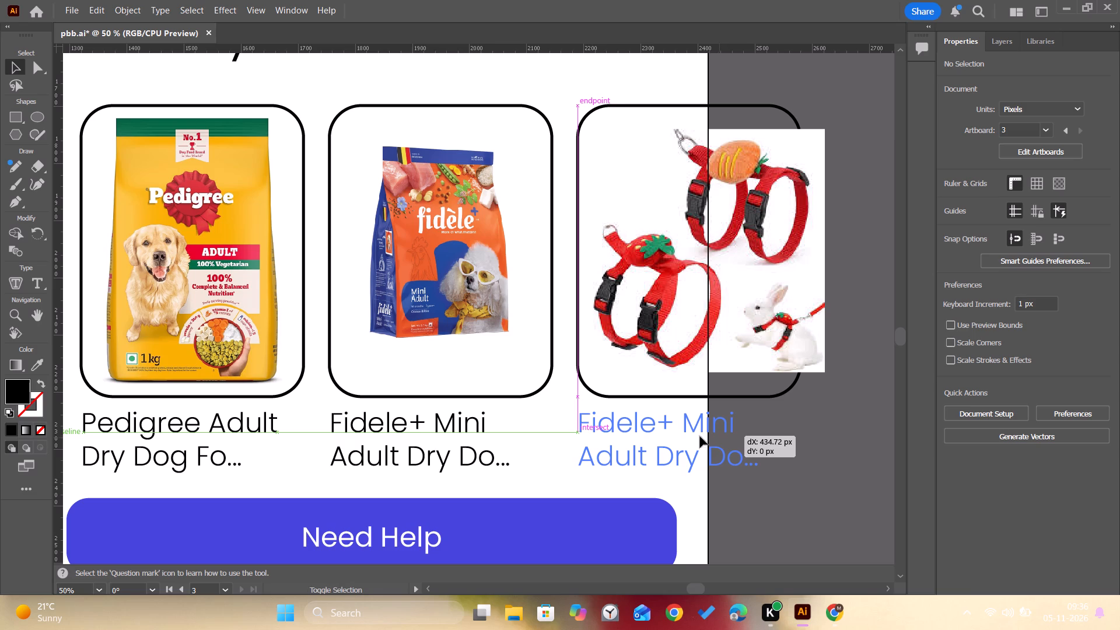
triple_click(648, 426)
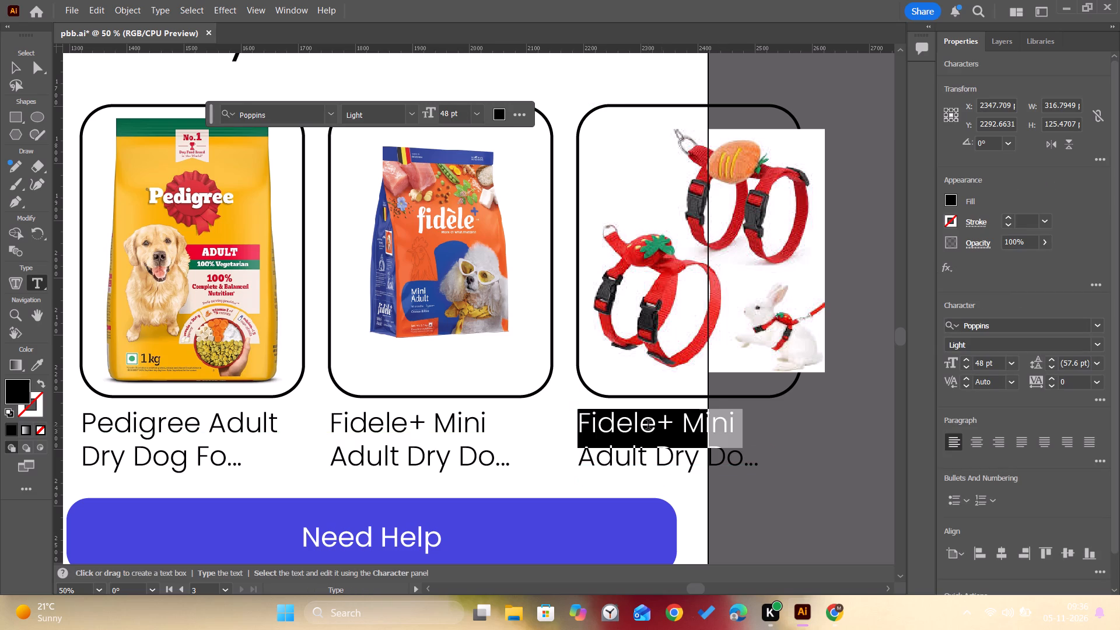
key("ctrl+v")
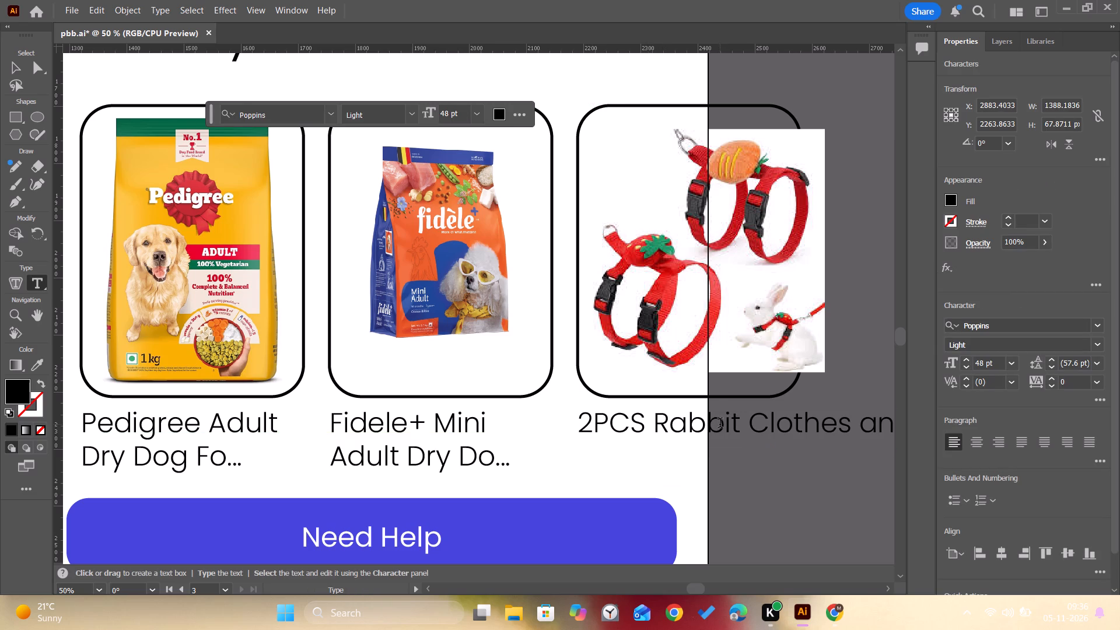
Break the third card's label after "2PCS Rabbit" and trim its second line to "Clothes an", removing the remaining product name and leftover "Do...".
left_click(747, 427)
key("BackSpace")
key("Return")
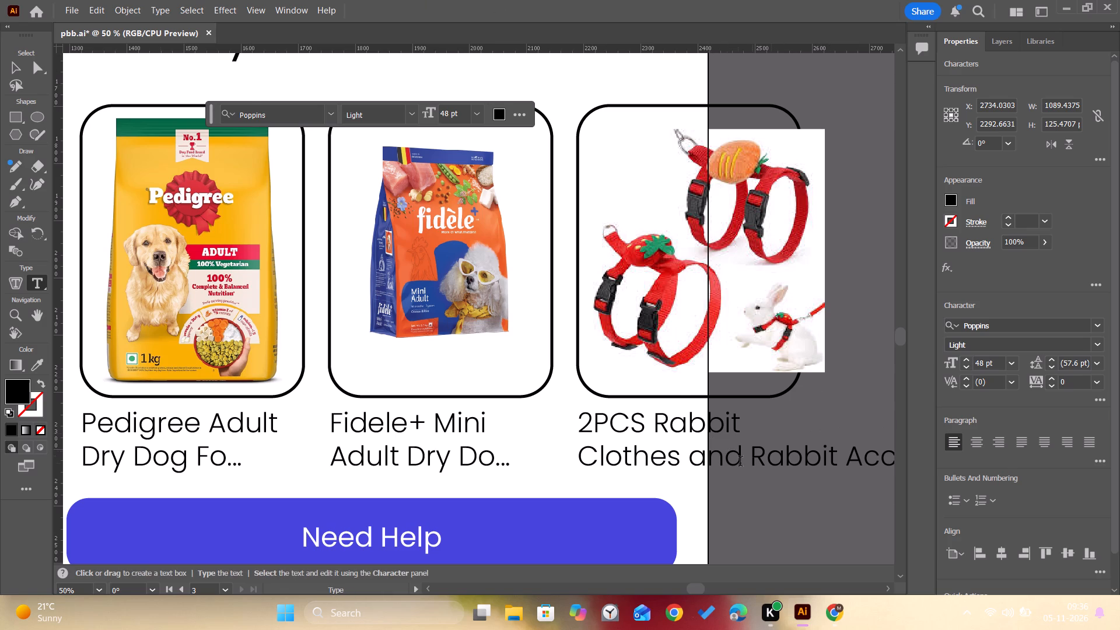
left_click_drag(732, 459, 1088, 508)
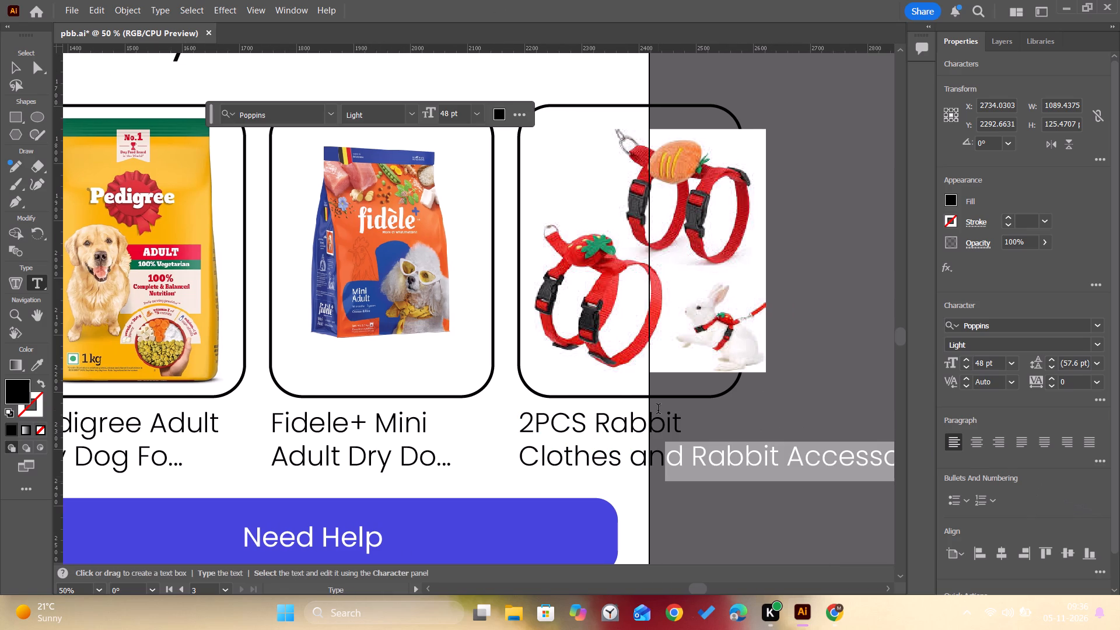
key("Delete")
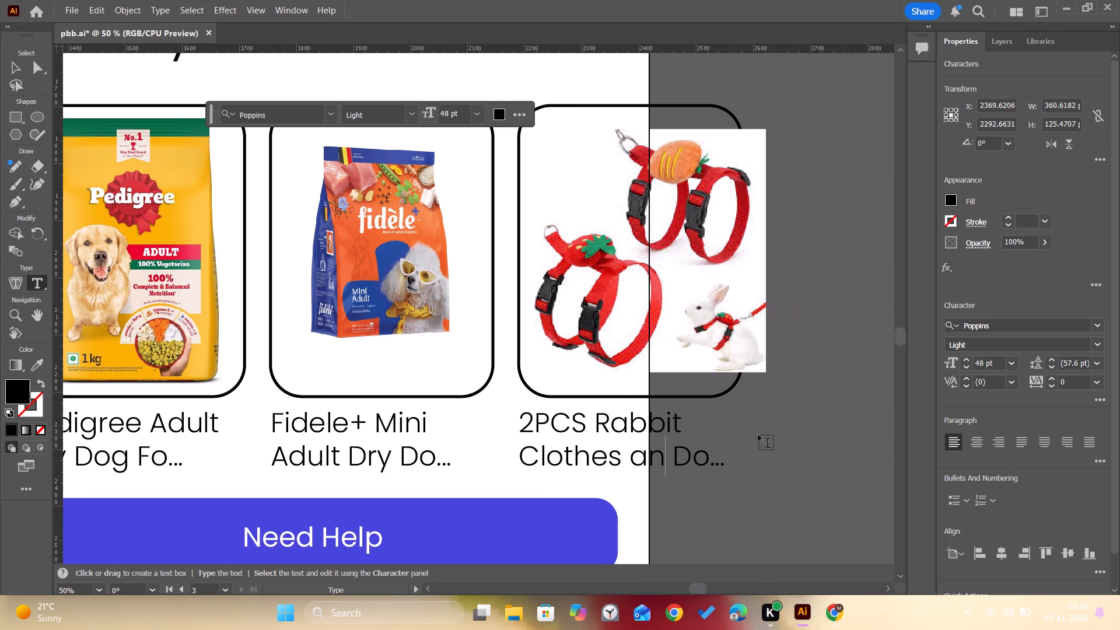
left_click_drag(668, 459, 737, 460)
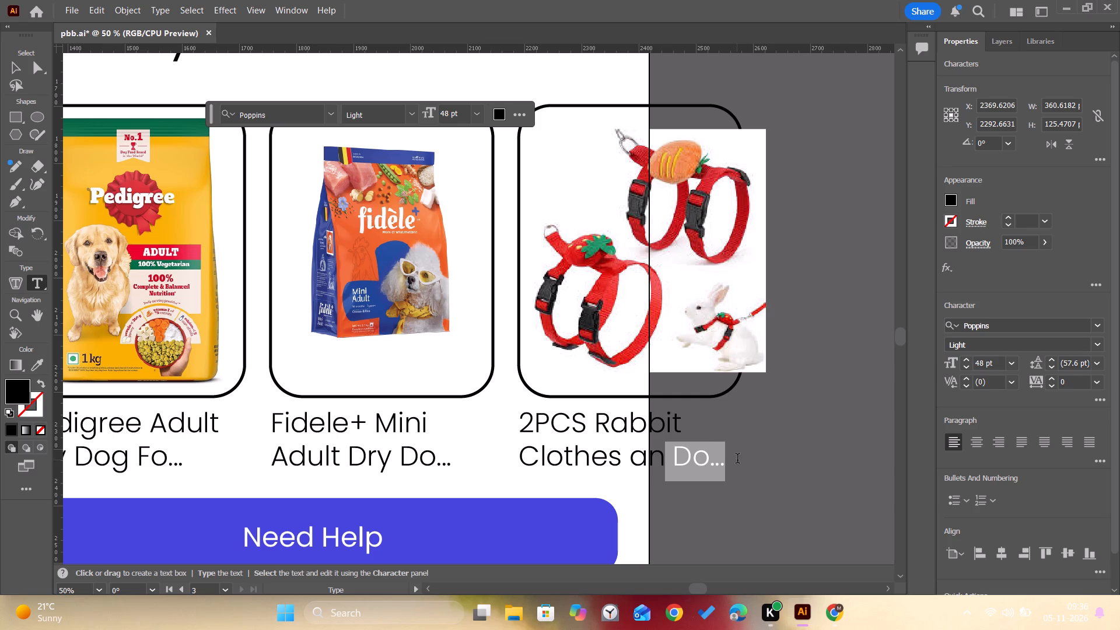
key("Delete")
left_click(20, 70)
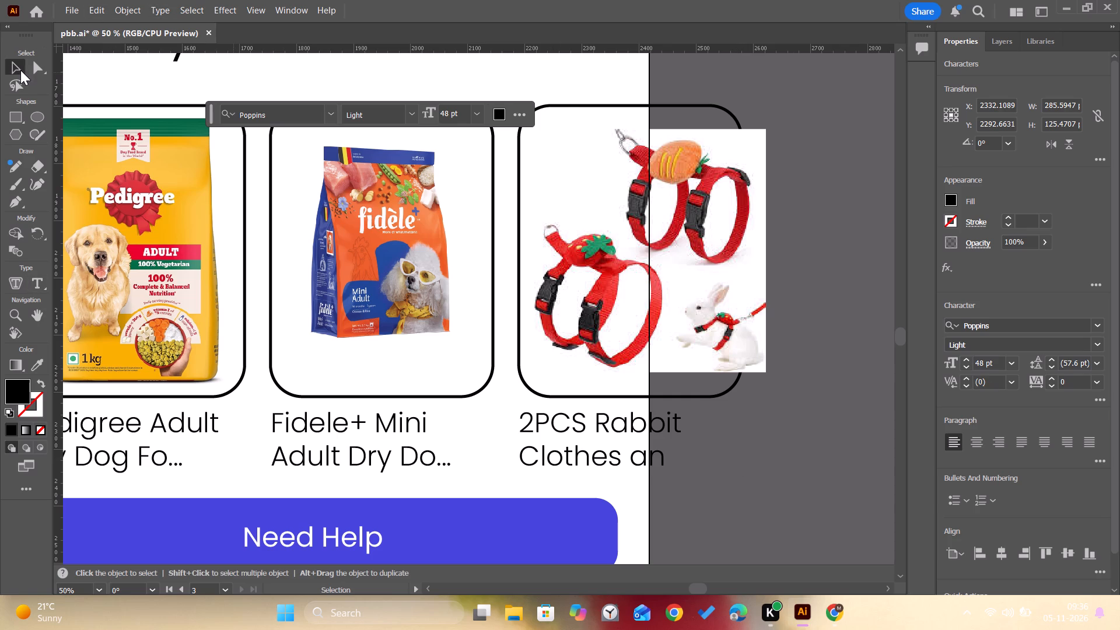
Add a fourth artboard, 1179 by 2556 px, beside the Order artboard.
scroll(759, 318, "down", 3, "alt")
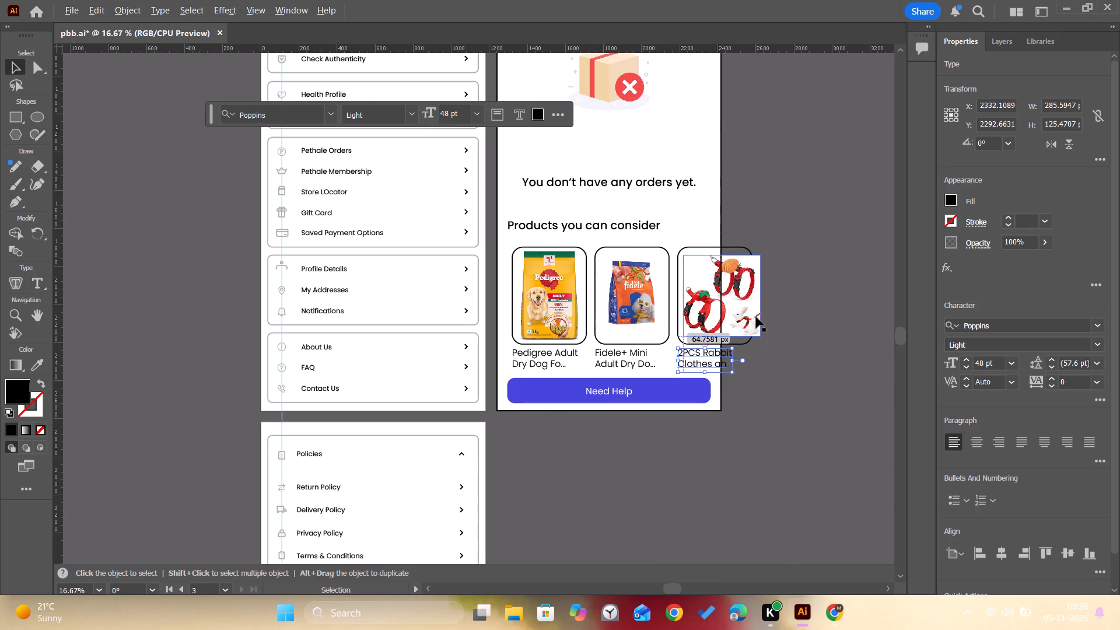
scroll(756, 316, "down", 1, "alt")
key("space")
key("space")
key("space")
key("space")
key("space")
key("space")
key("space")
key("space")
key("space")
key("space")
key("space")
key("space")
key("space")
key("space")
key("space")
key("space")
key("space")
key("space")
key("space")
key("space")
left_click_drag(766, 210, 664, 294)
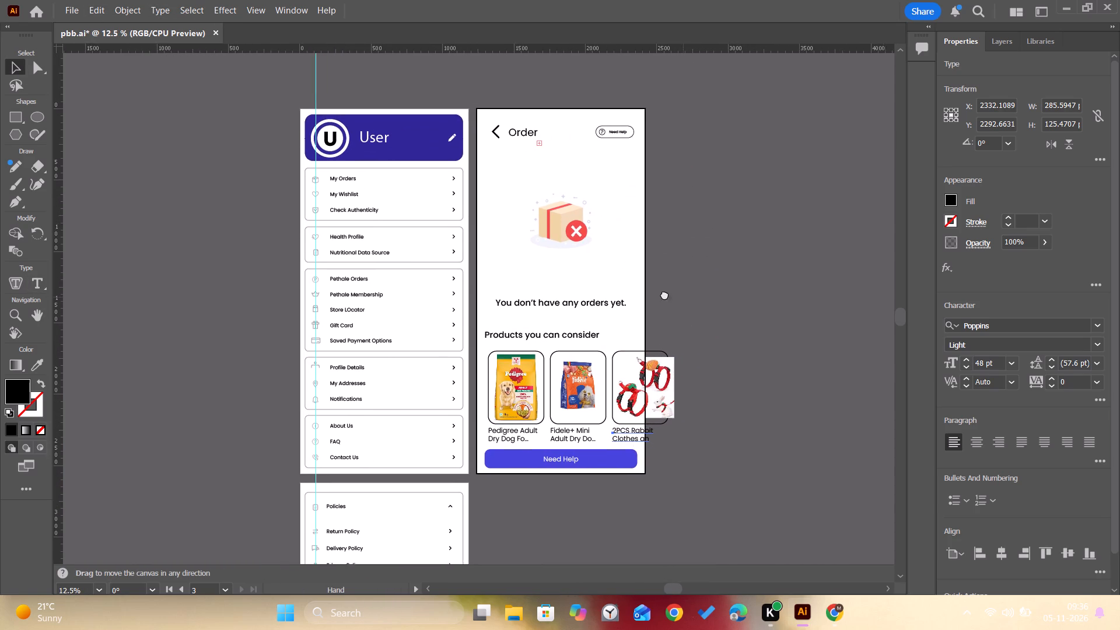
left_click_drag(664, 294, 646, 288)
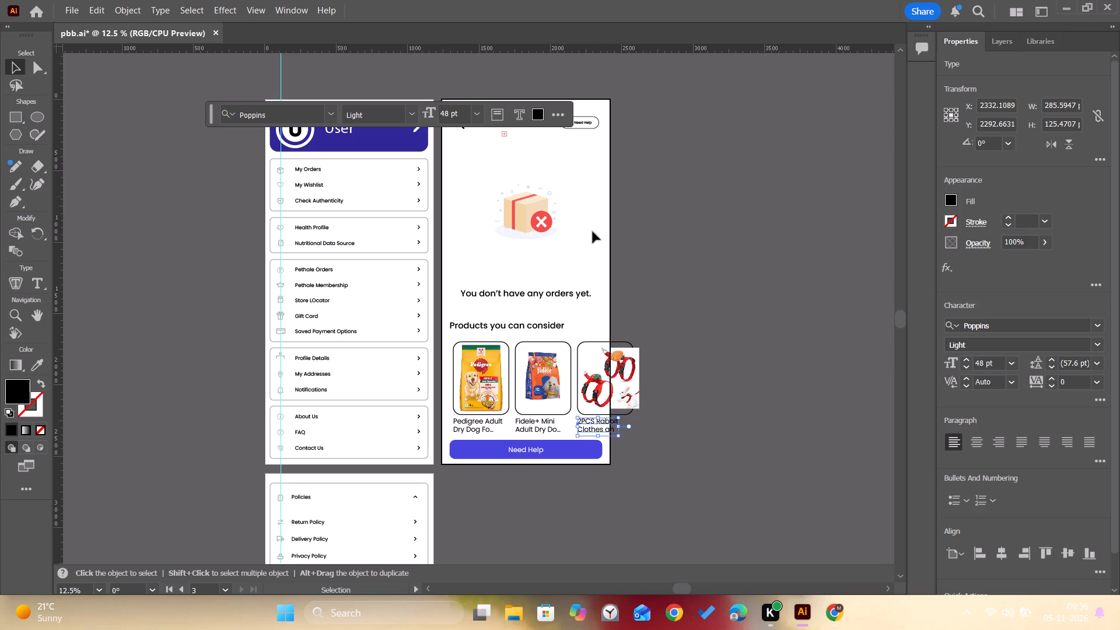
key("space")
key("space")
key("space")
key("space")
key("space")
key("space")
key("space")
key("space")
key("space")
key("space")
key("space")
key("space")
key("space")
key("space")
key("space")
key("space")
key("space")
key("space")
key("space")
key("space")
left_click_drag(730, 243, 524, 251)
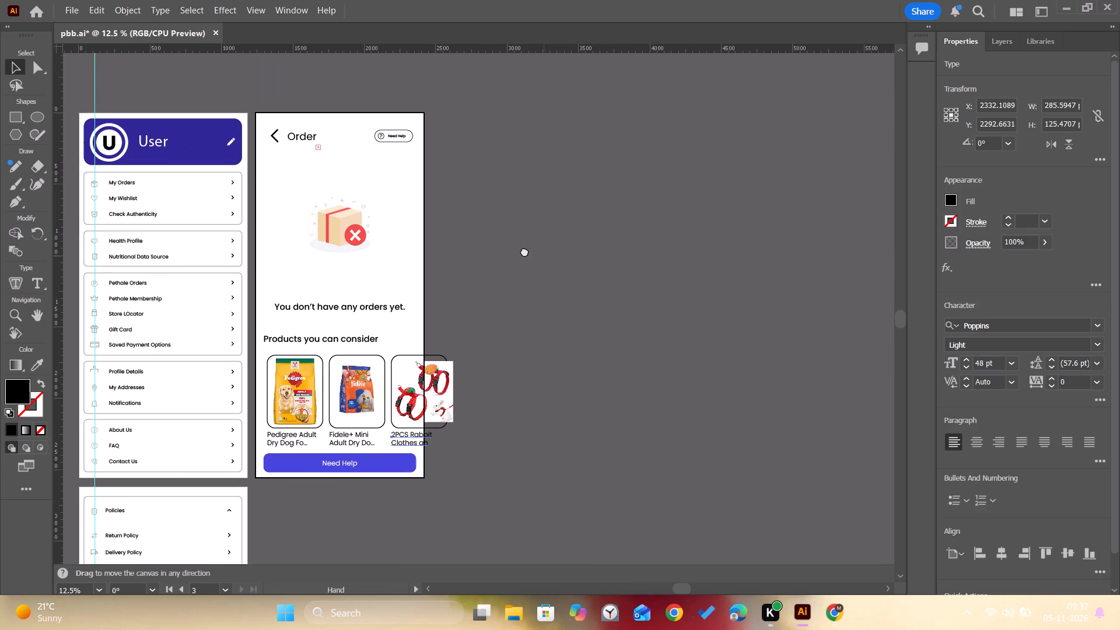
left_click_drag(524, 251, 520, 250)
left_click(789, 150)
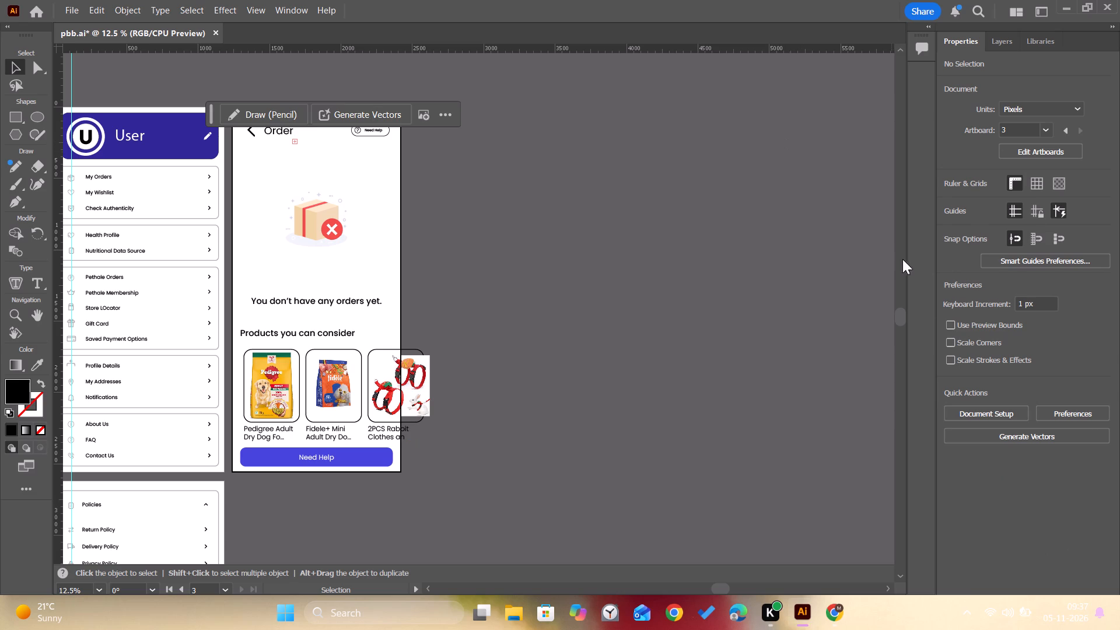
left_click(1014, 411)
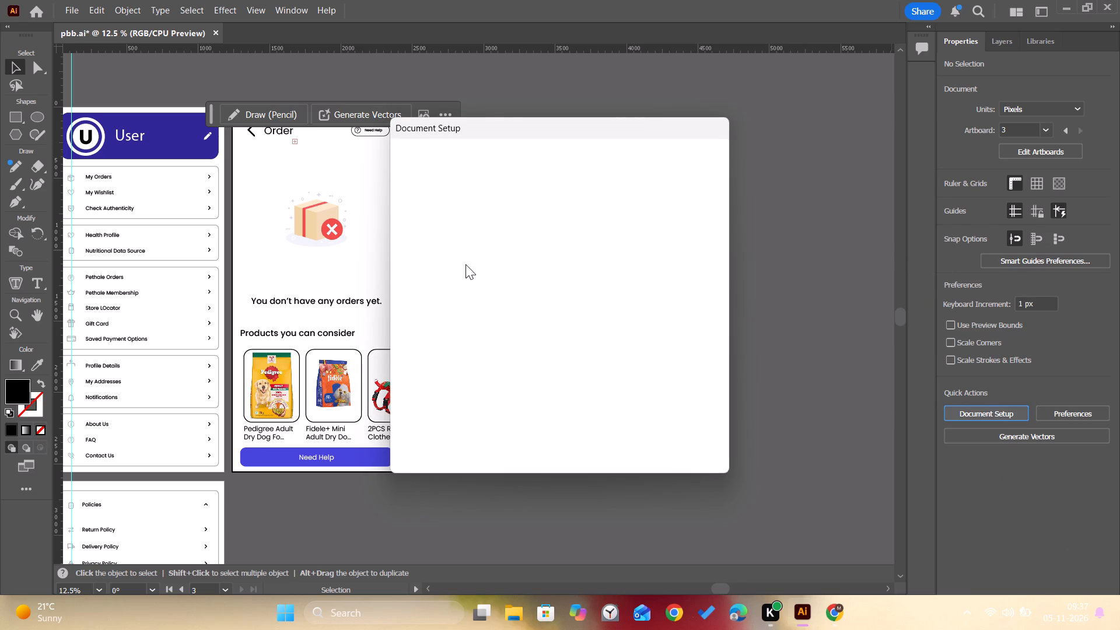
left_click(662, 175)
left_click(663, 180)
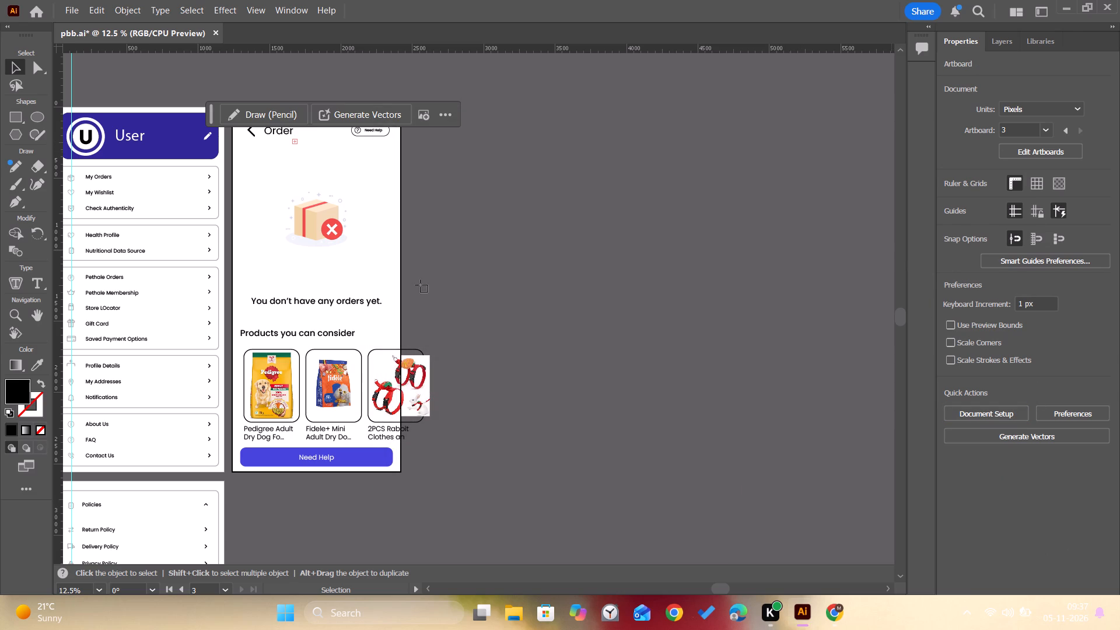
left_click(414, 288)
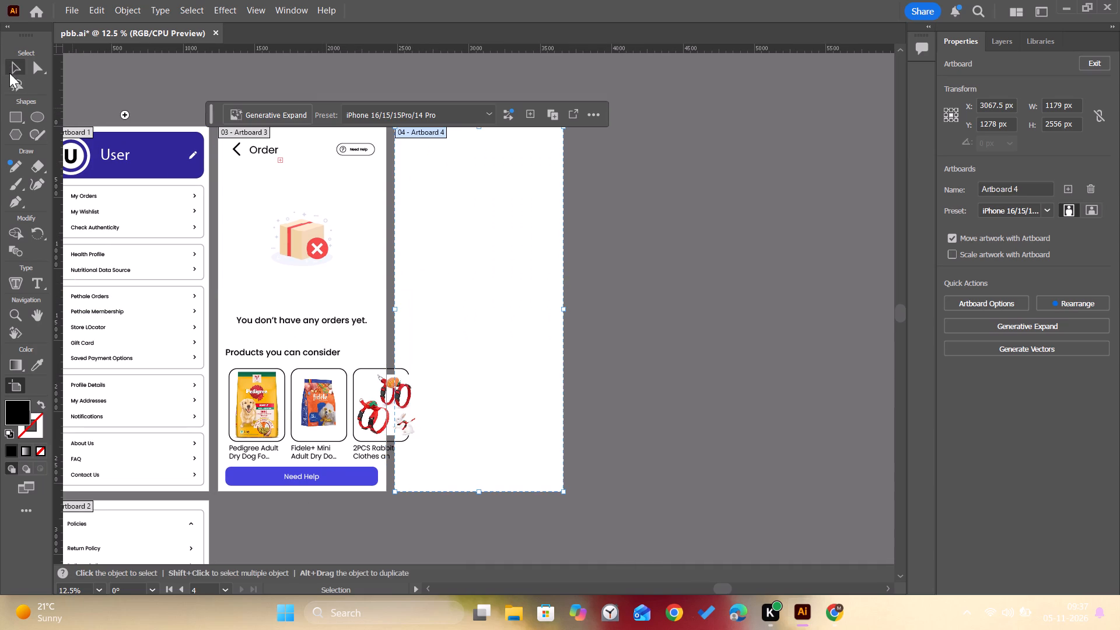
left_click(12, 64)
Draw a black-filled 1179 by 2556 px rectangle covering the whole Order artboard.
left_click(13, 116)
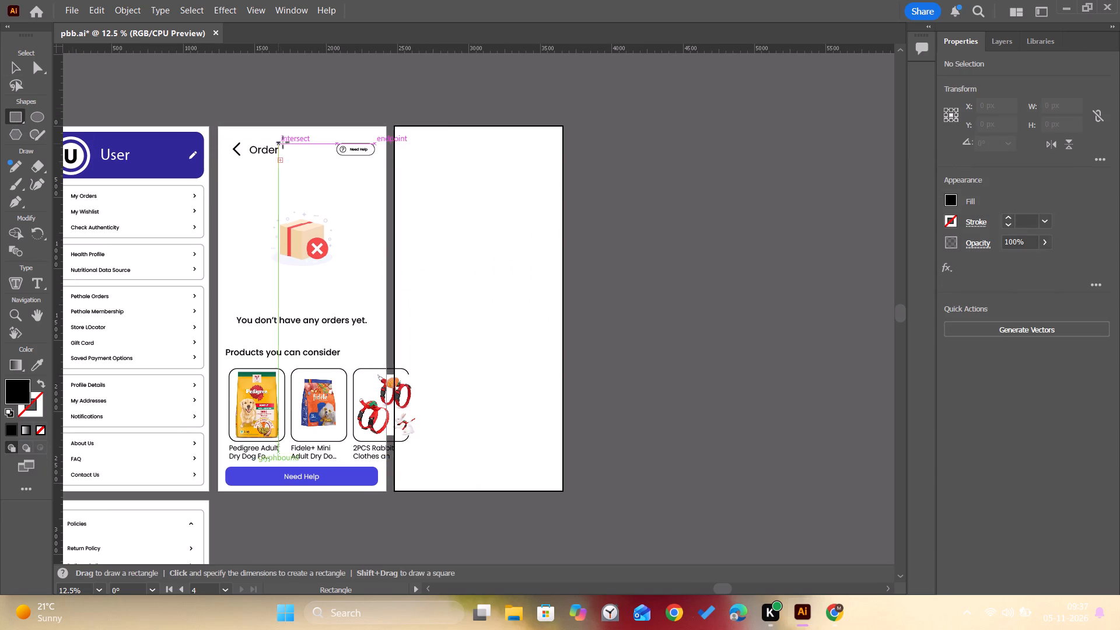
left_click_drag(218, 127, 220, 142)
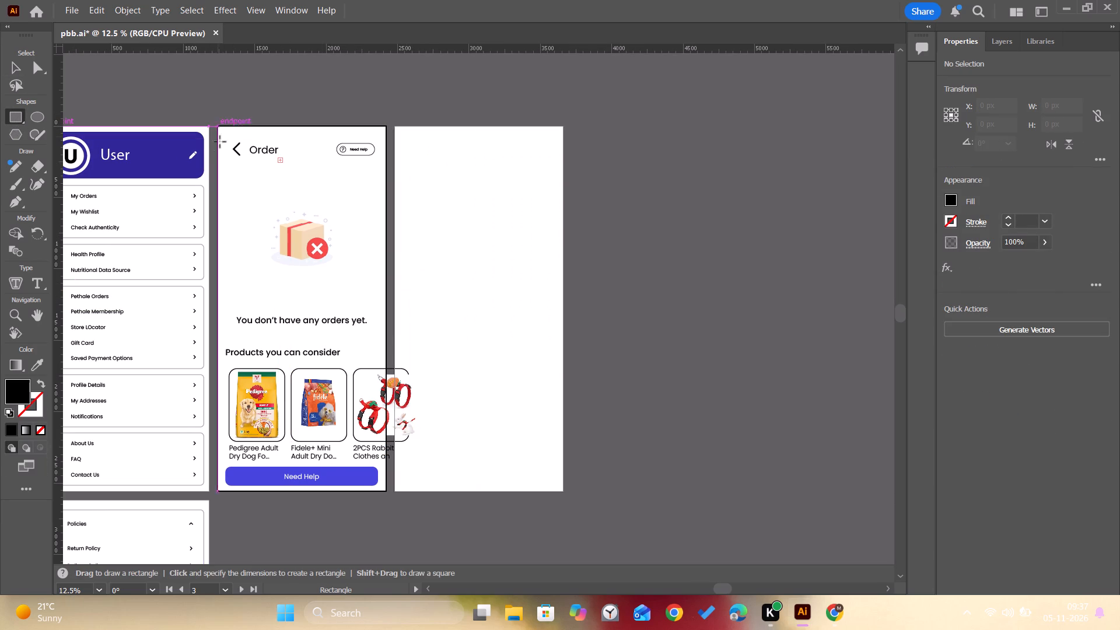
left_click_drag(220, 142, 386, 482)
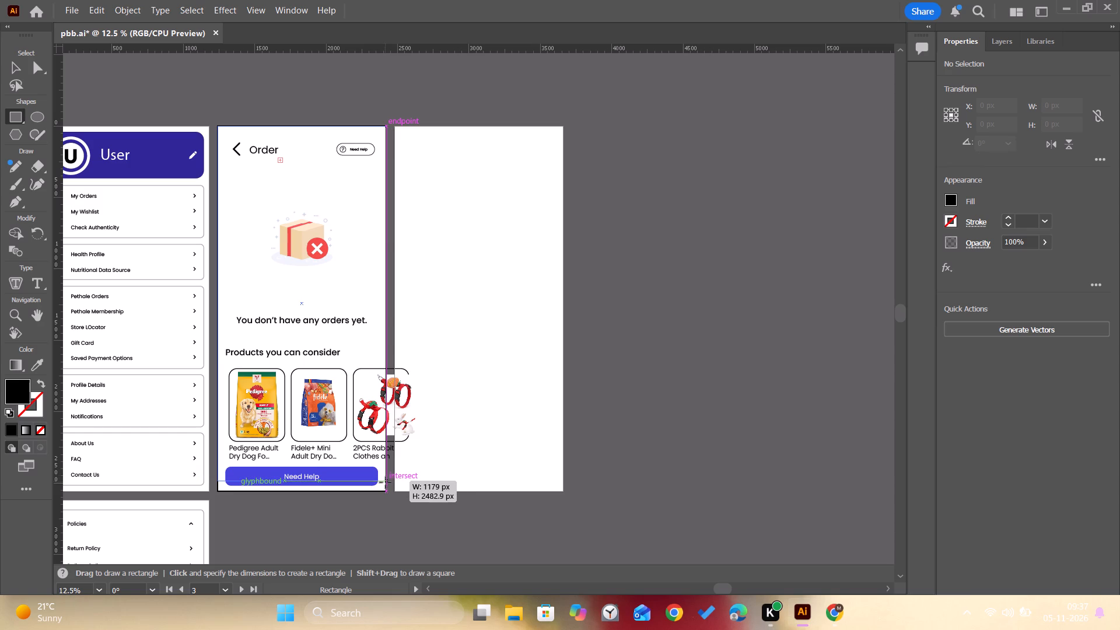
left_click_drag(386, 482, 386, 490)
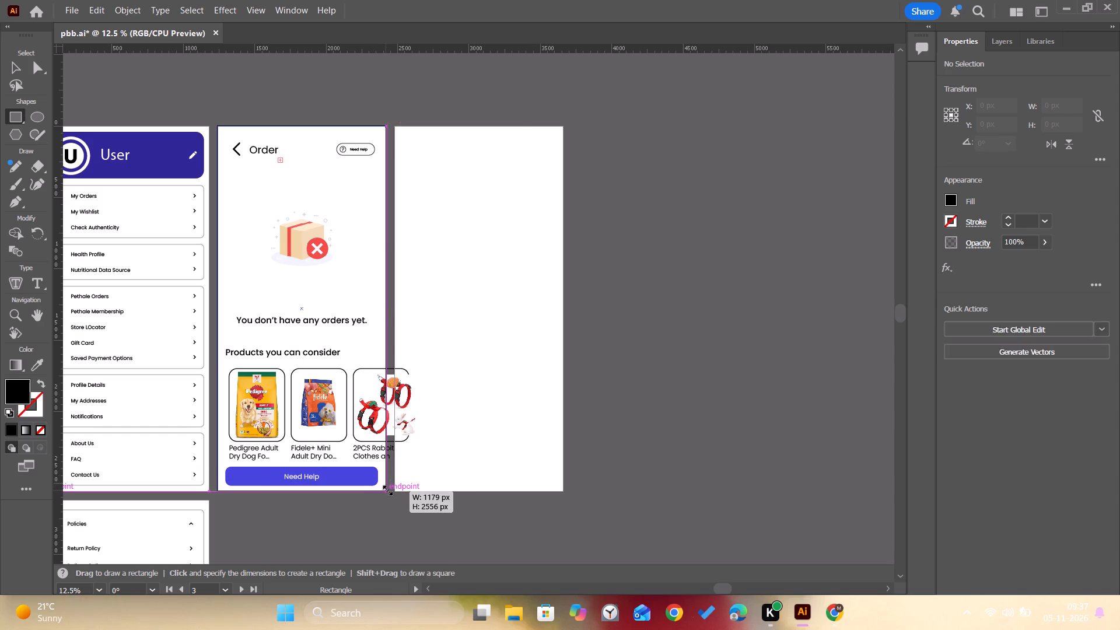
key("v")
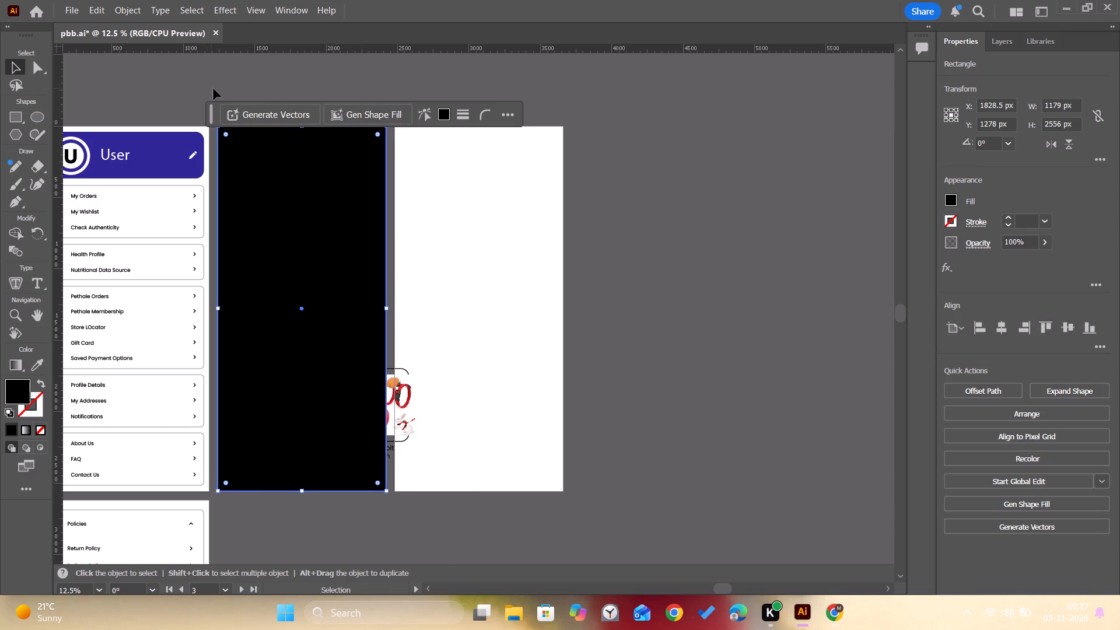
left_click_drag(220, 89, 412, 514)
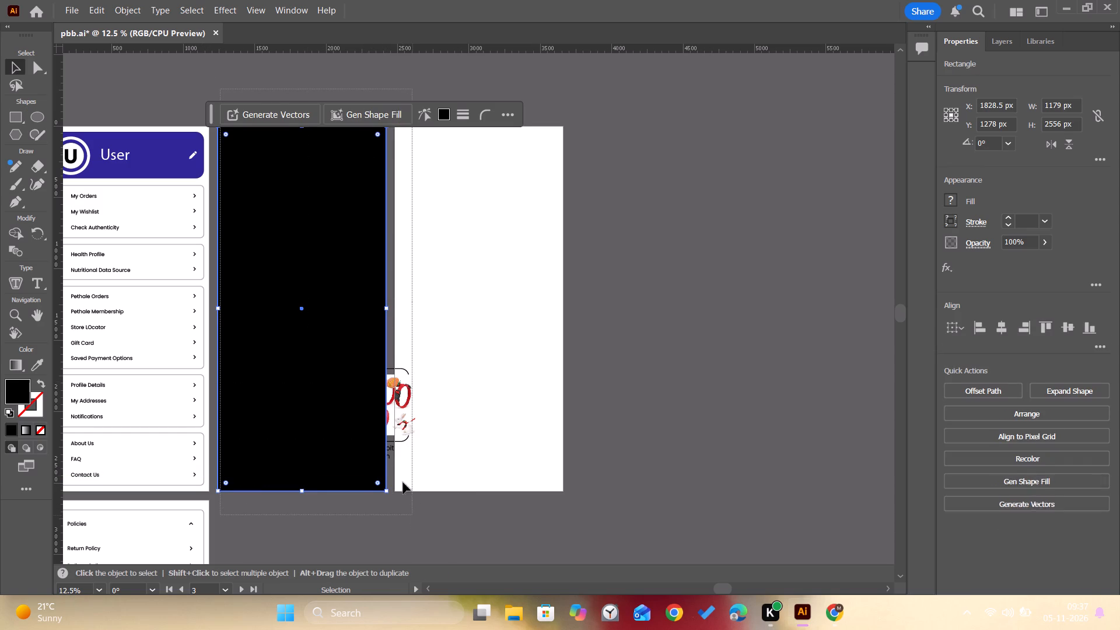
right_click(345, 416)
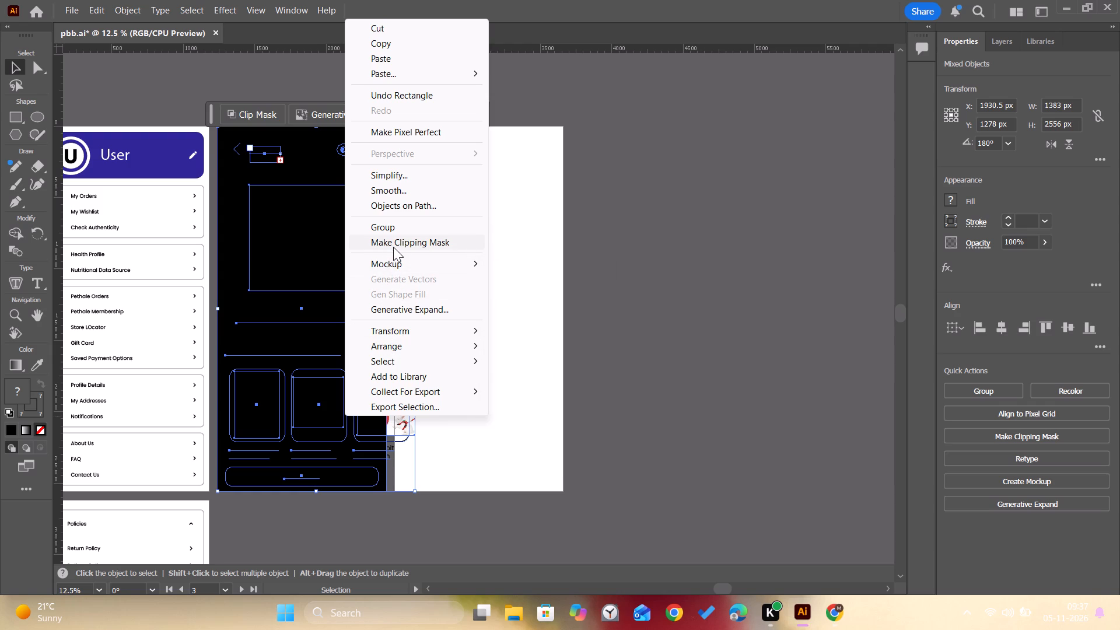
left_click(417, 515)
Hide the black rectangle and duplicate the "Products you can consider" heading, three product cards, labels and wide "Need Help" button straight across onto Artboard 4.
left_click(1000, 43)
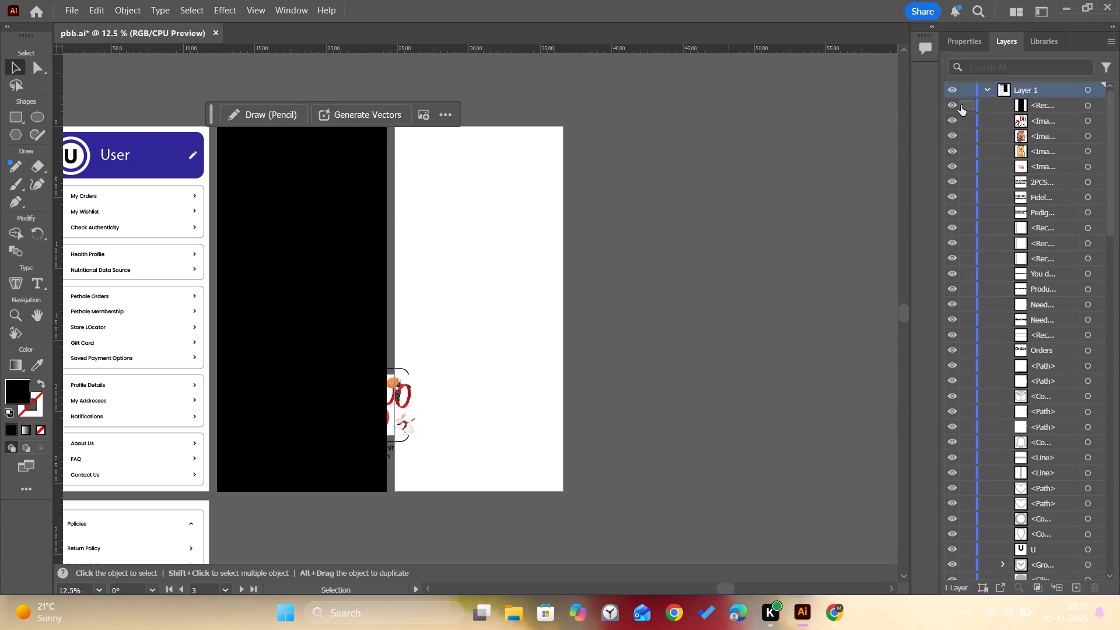
left_click(949, 106)
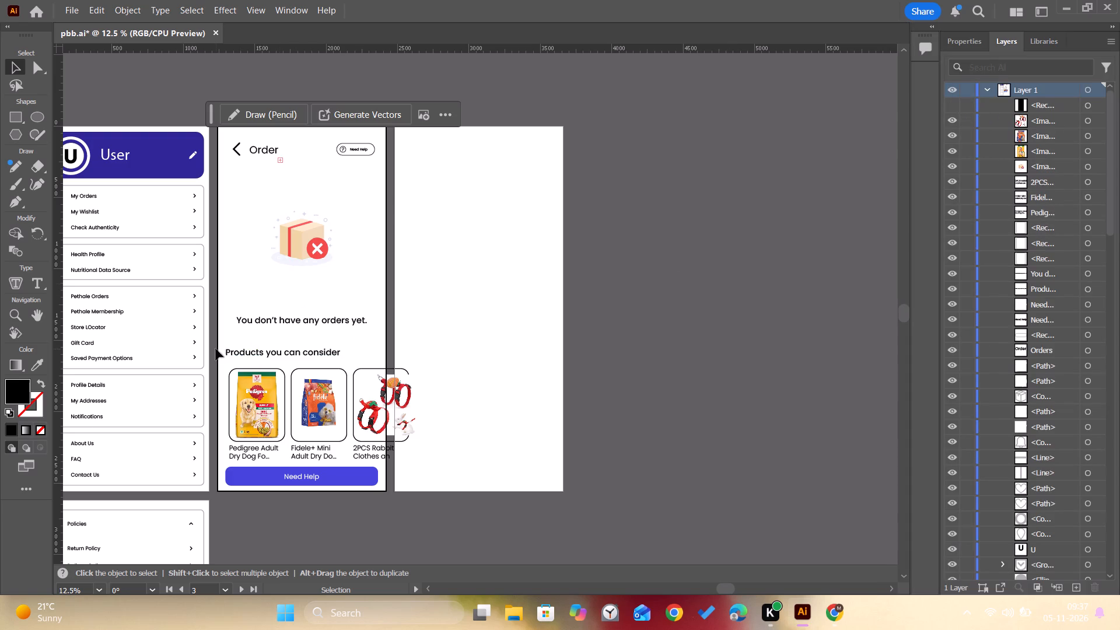
left_click_drag(213, 347, 418, 489)
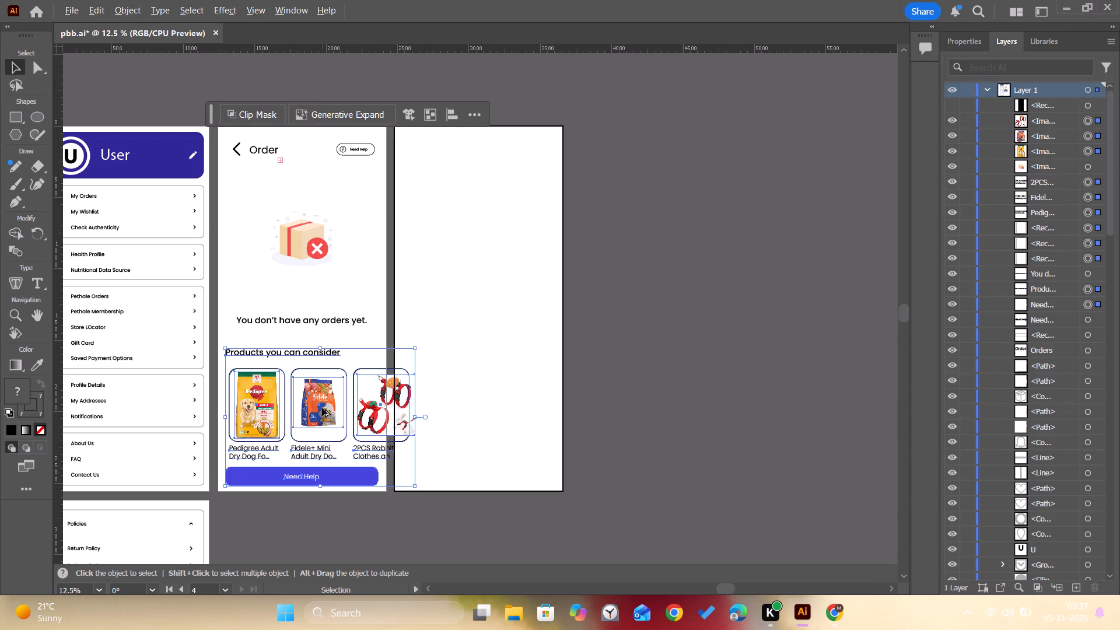
left_click_drag(322, 408, 453, 411, "alt")
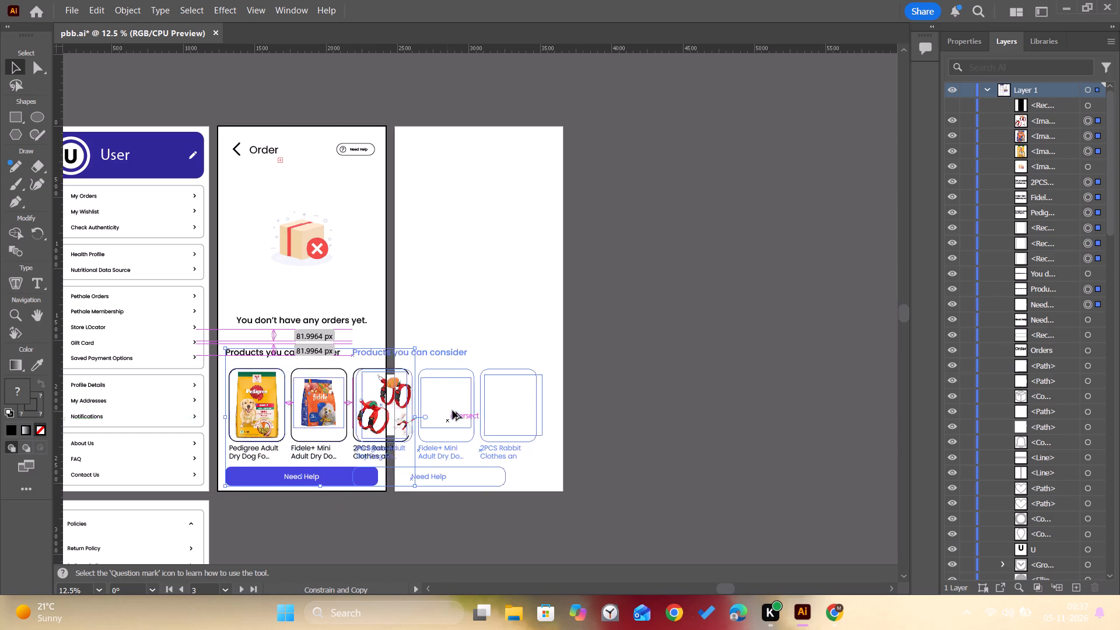
left_click_drag(453, 411, 499, 410, "alt")
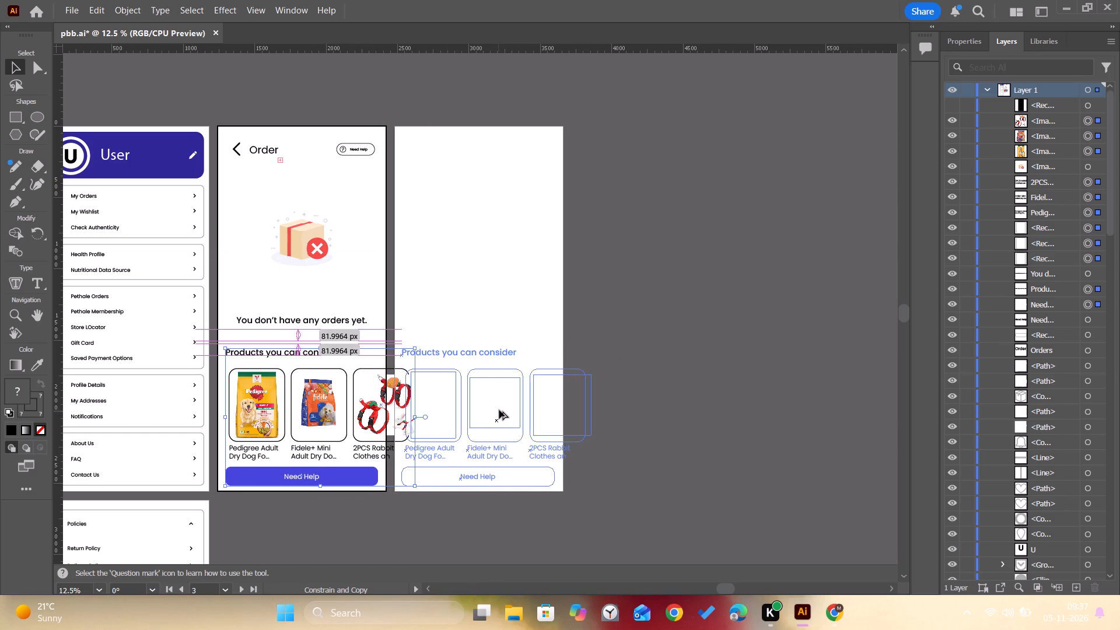
left_click_drag(499, 410, 501, 408, "alt")
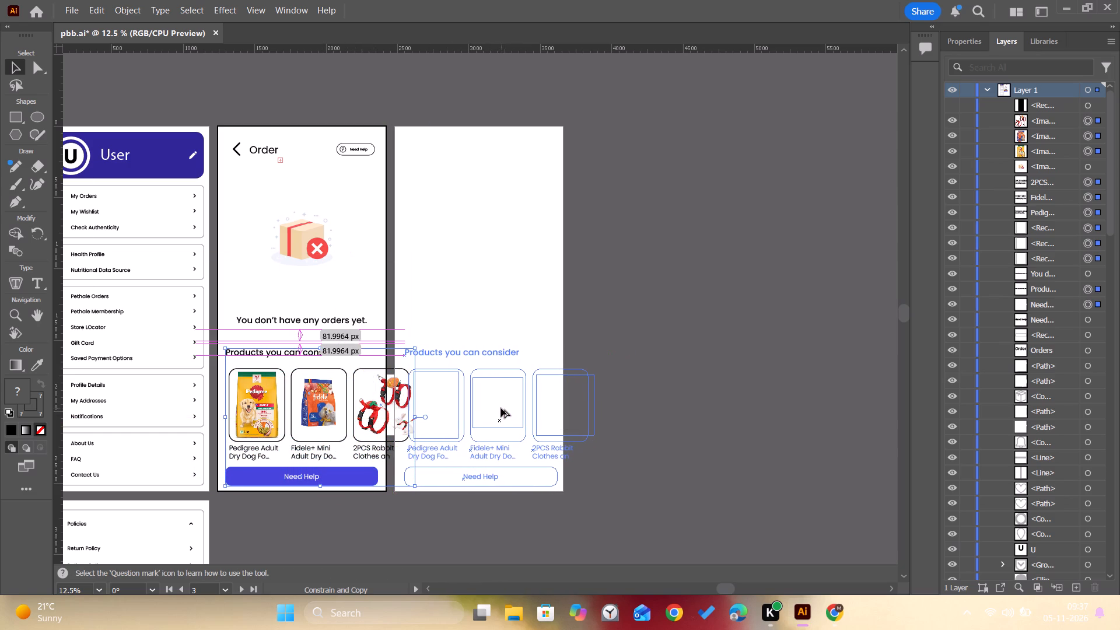
left_click_drag(501, 408, 503, 407, "alt")
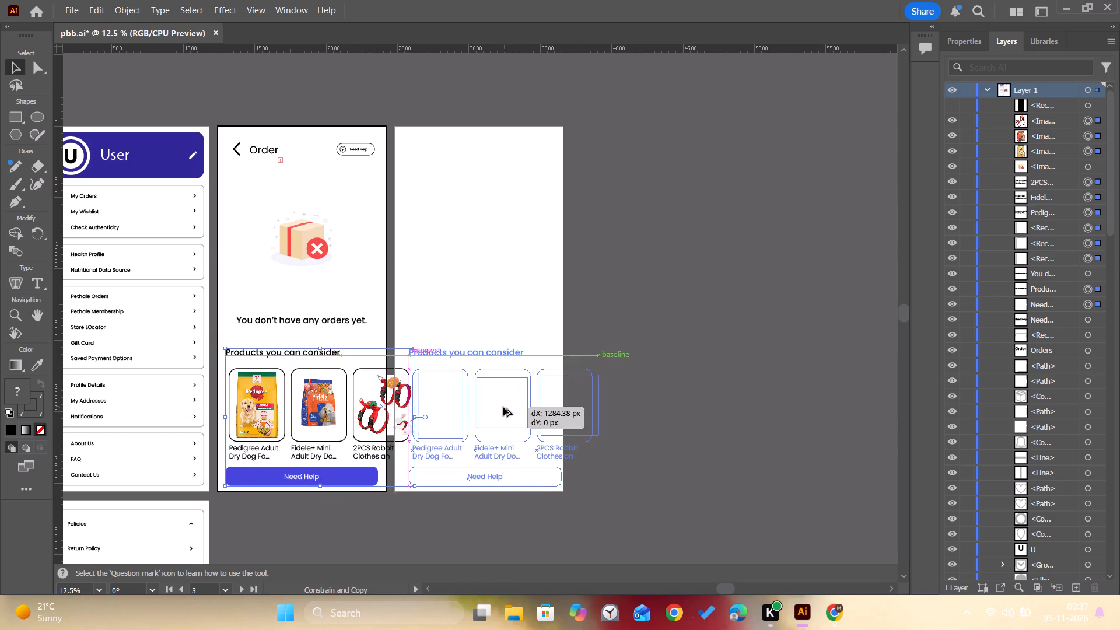
left_click_drag(503, 407, 502, 407, "alt")
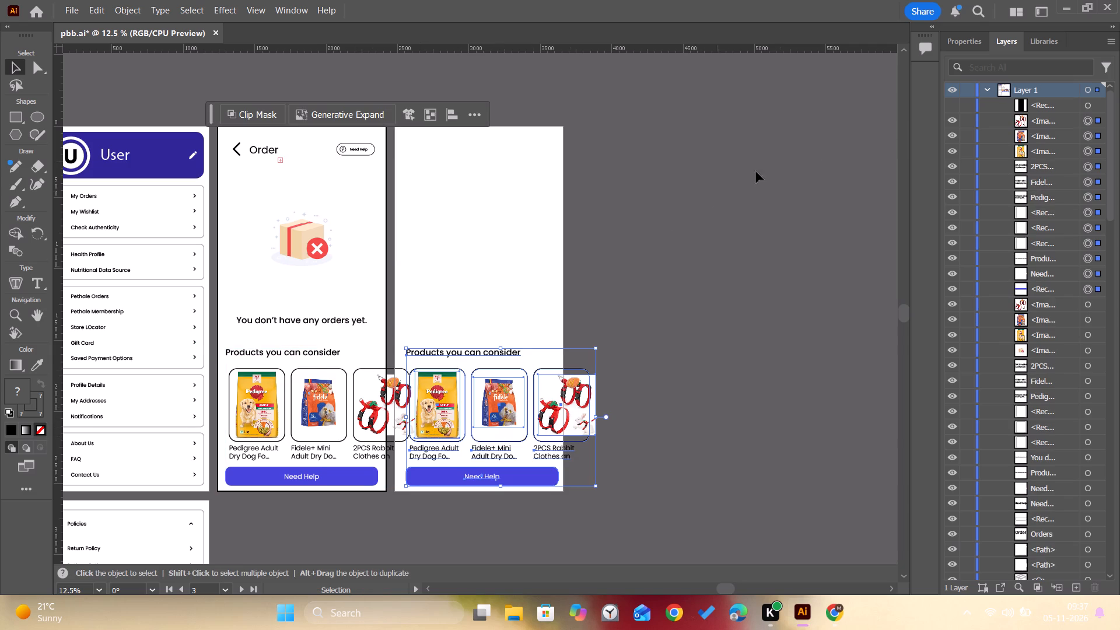
Show the black rectangle again and use it as a clipping mask for all the Order screen's artwork.
left_click(947, 105)
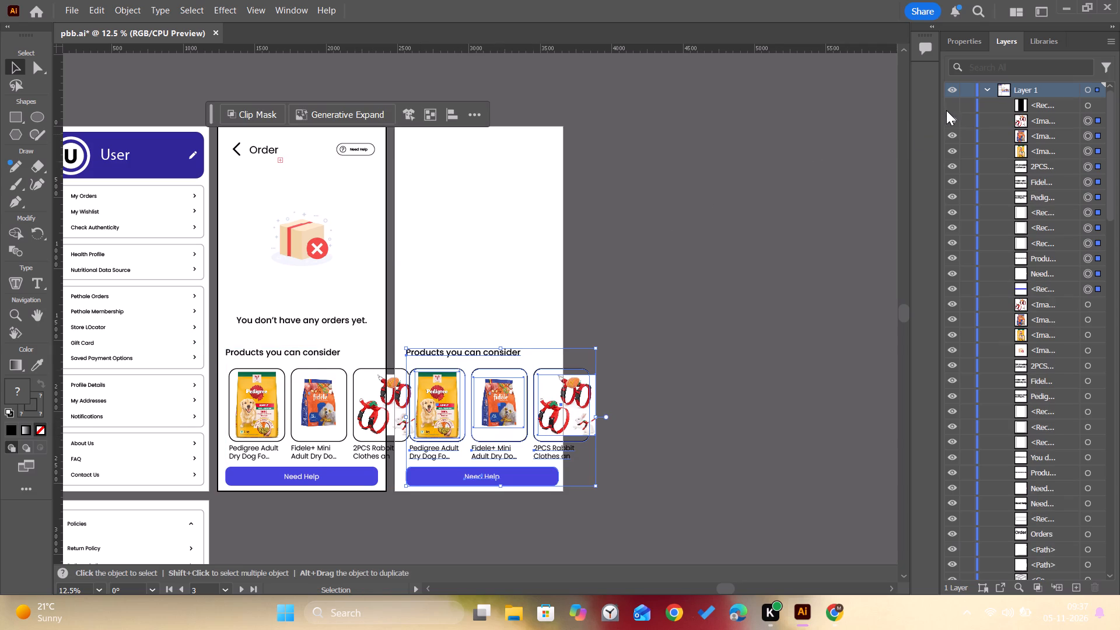
left_click(950, 104)
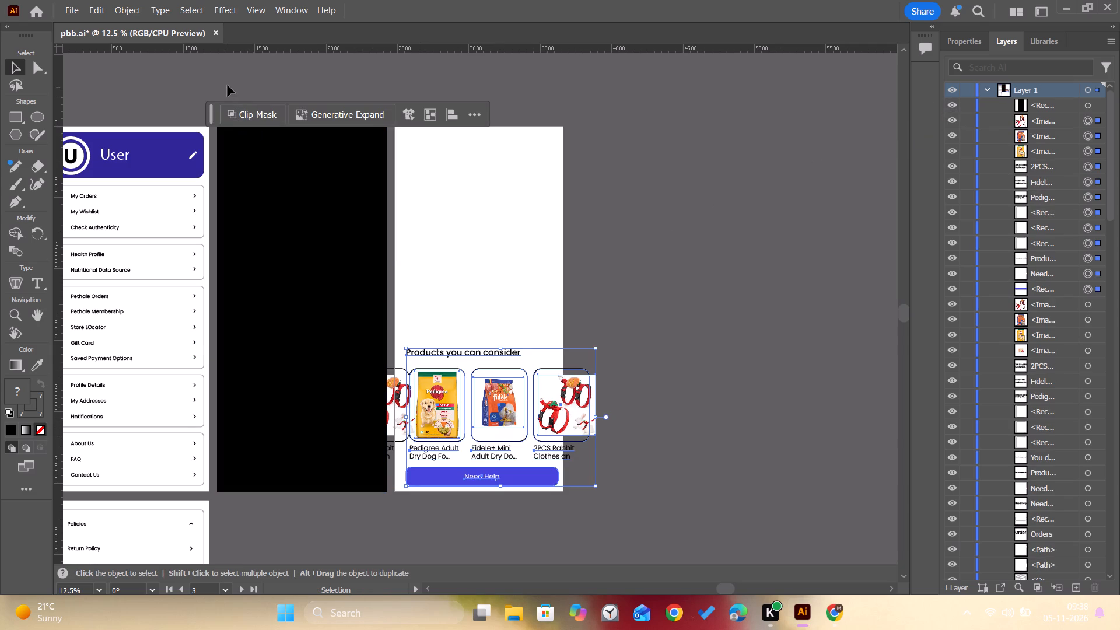
left_click_drag(228, 85, 384, 556)
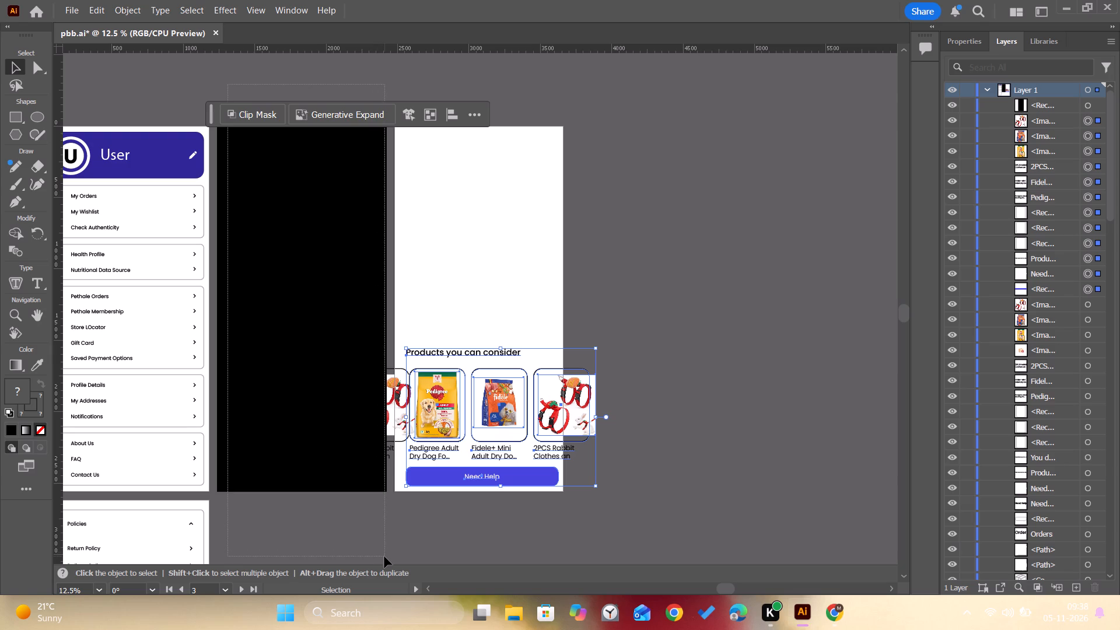
left_click_drag(384, 556, 386, 556)
right_click(347, 423)
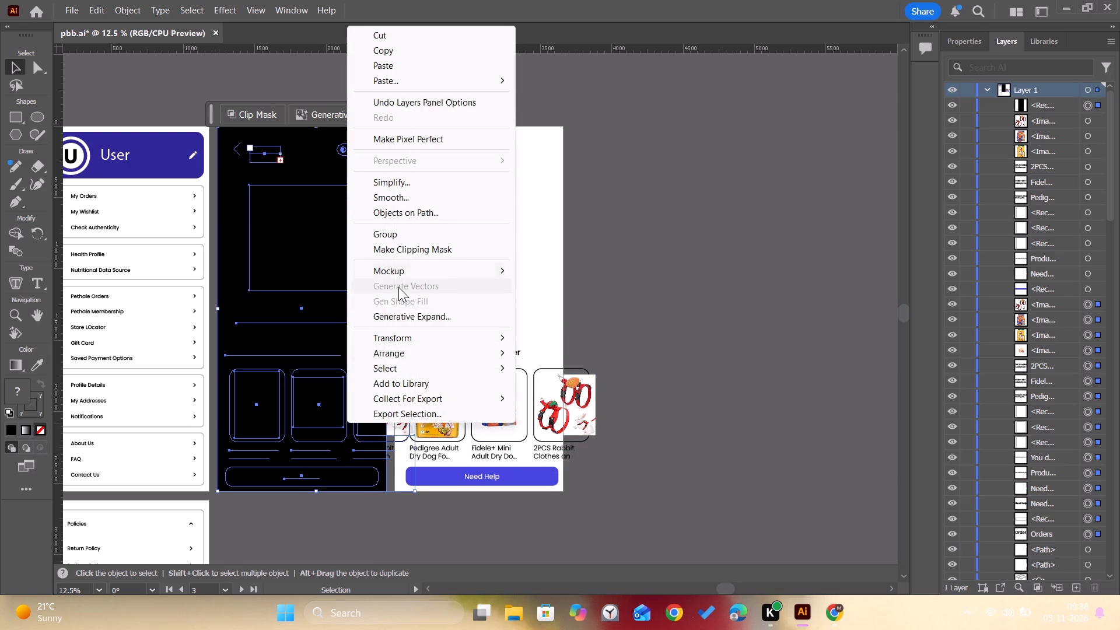
left_click(398, 251)
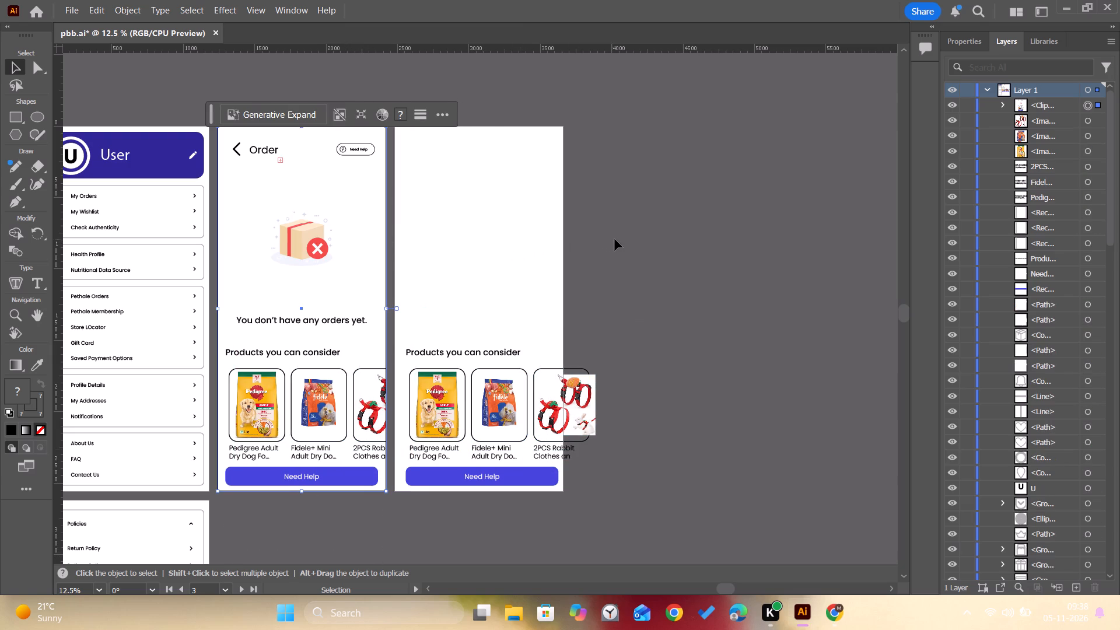
left_click(618, 239)
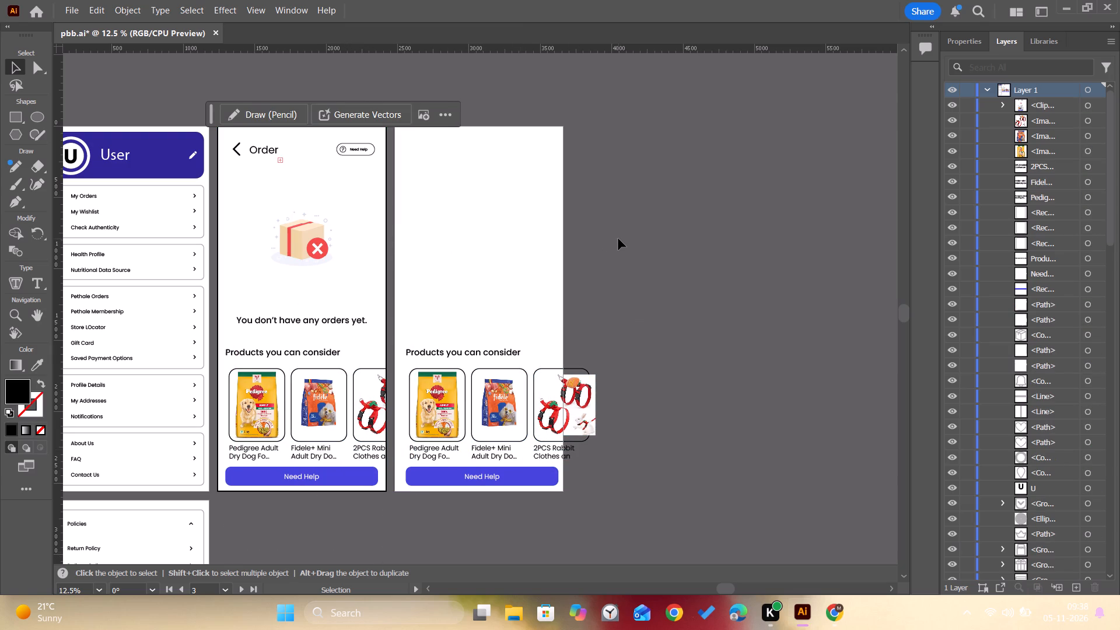
Undo the Order screen's clipping mask and duplicate its header row, box illustration and "You don't have any orders yet." text straight across onto Artboard 4.
key("ctrl+z")
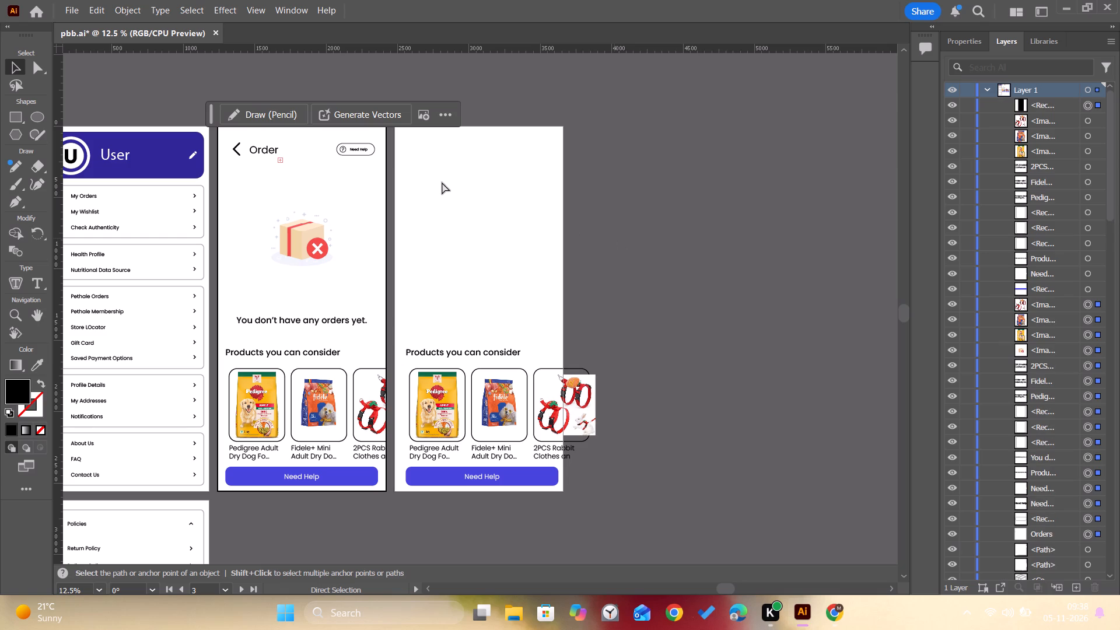
key("ctrl+z")
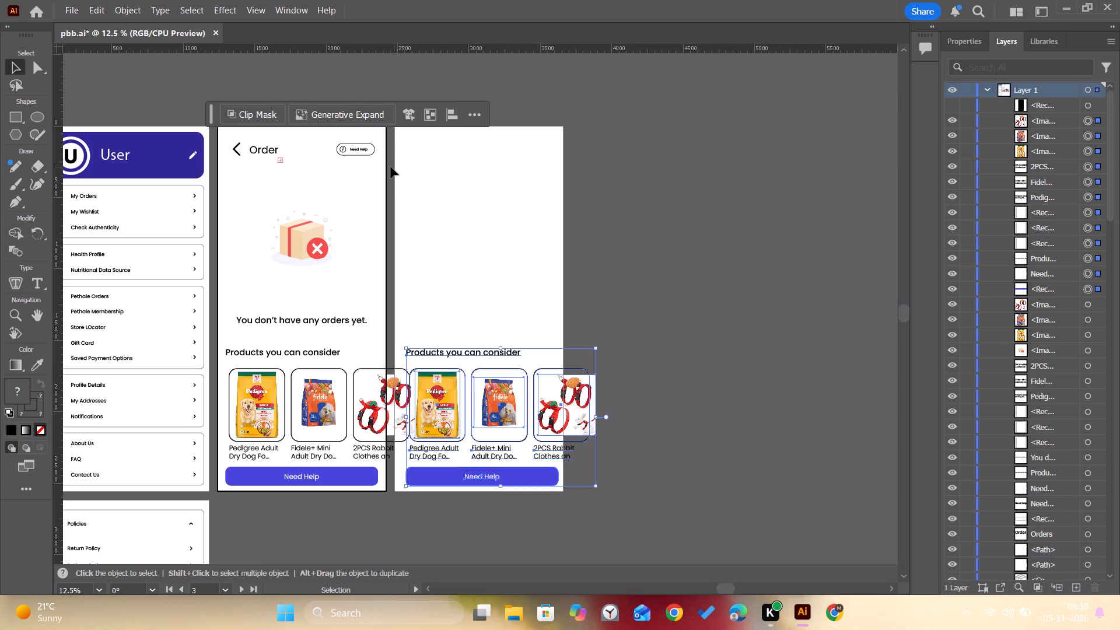
left_click_drag(226, 88, 374, 313)
left_click_drag(374, 313, 376, 327)
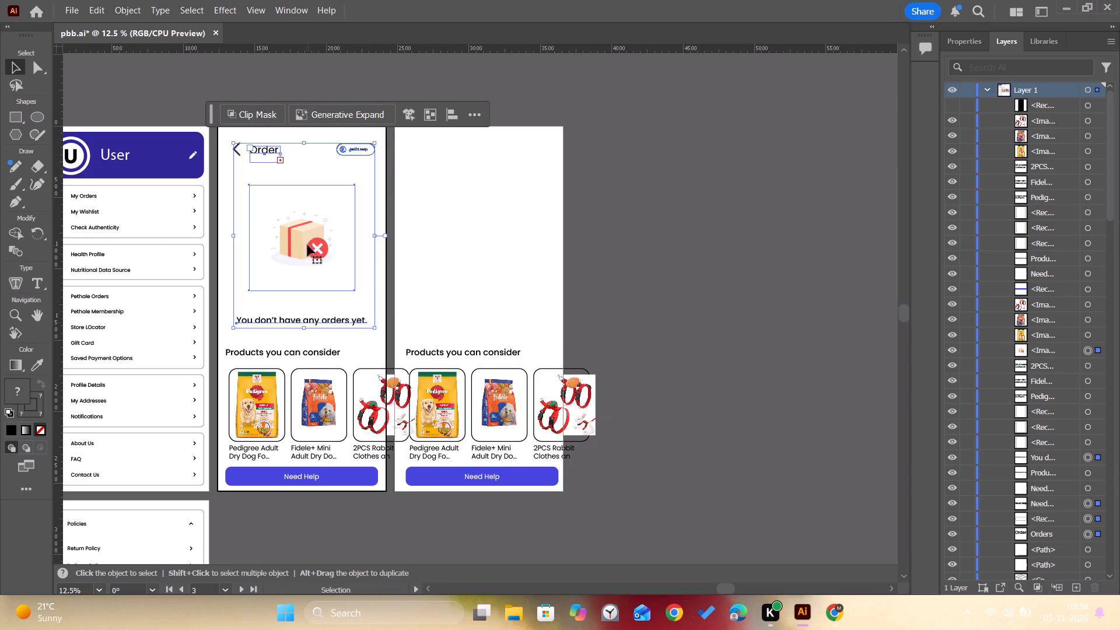
left_click_drag(306, 246, 325, 245, "alt")
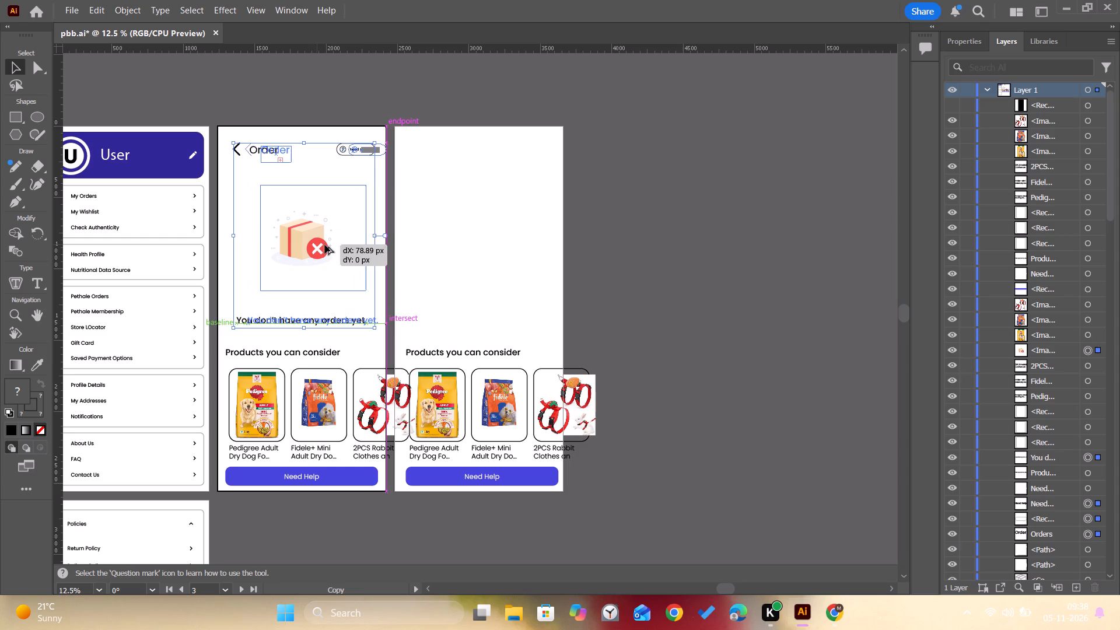
left_click_drag(325, 245, 470, 247, "alt")
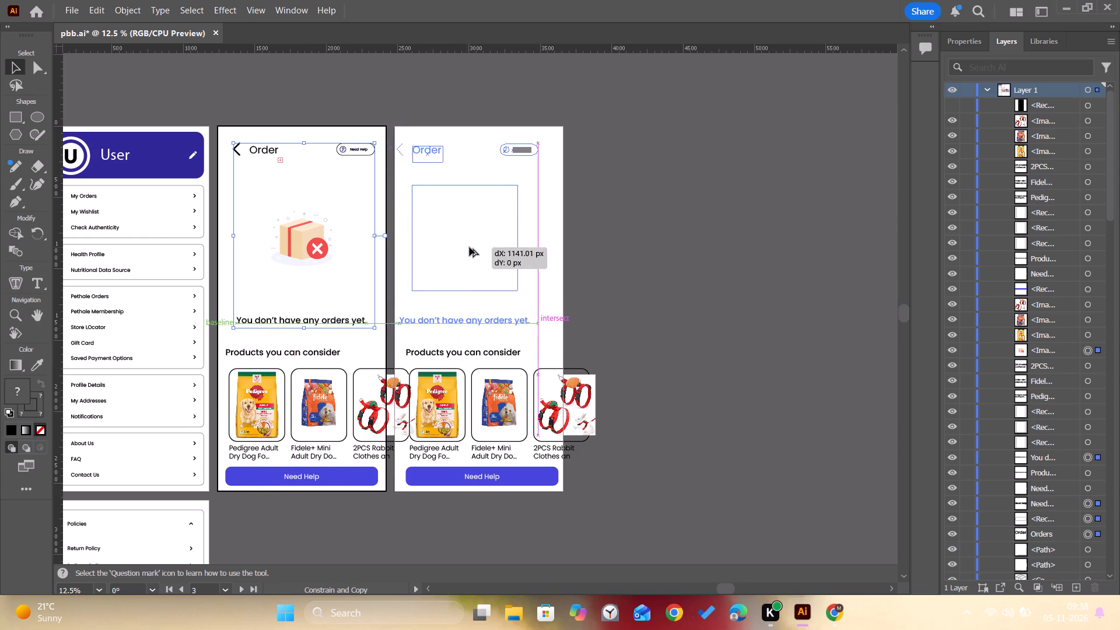
left_click_drag(470, 247, 479, 247, "alt")
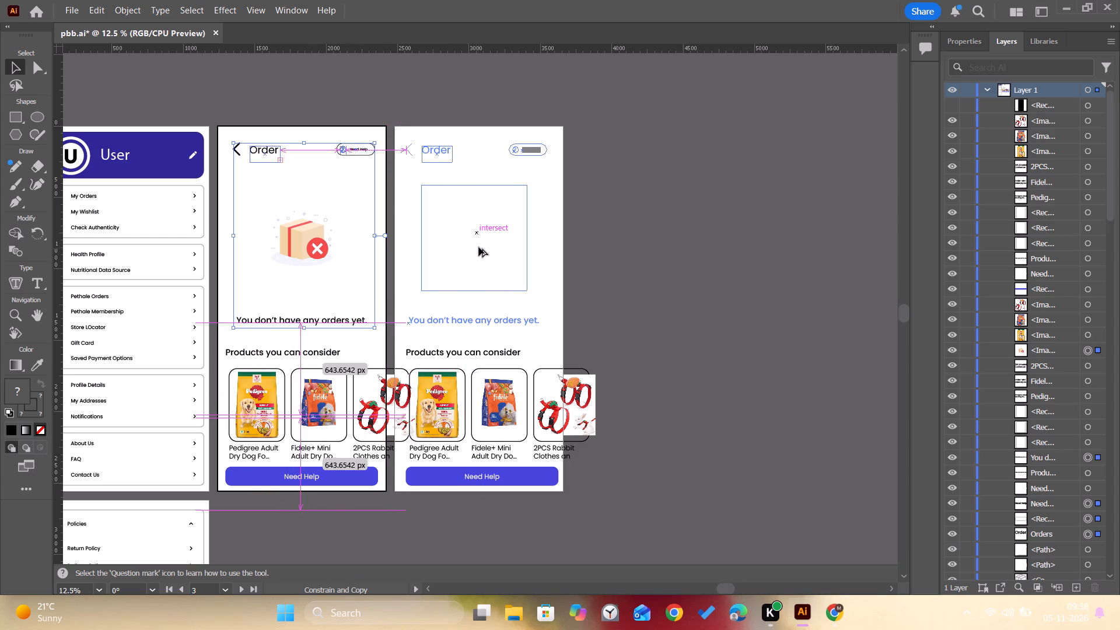
left_click_drag(479, 247, 478, 247, "alt")
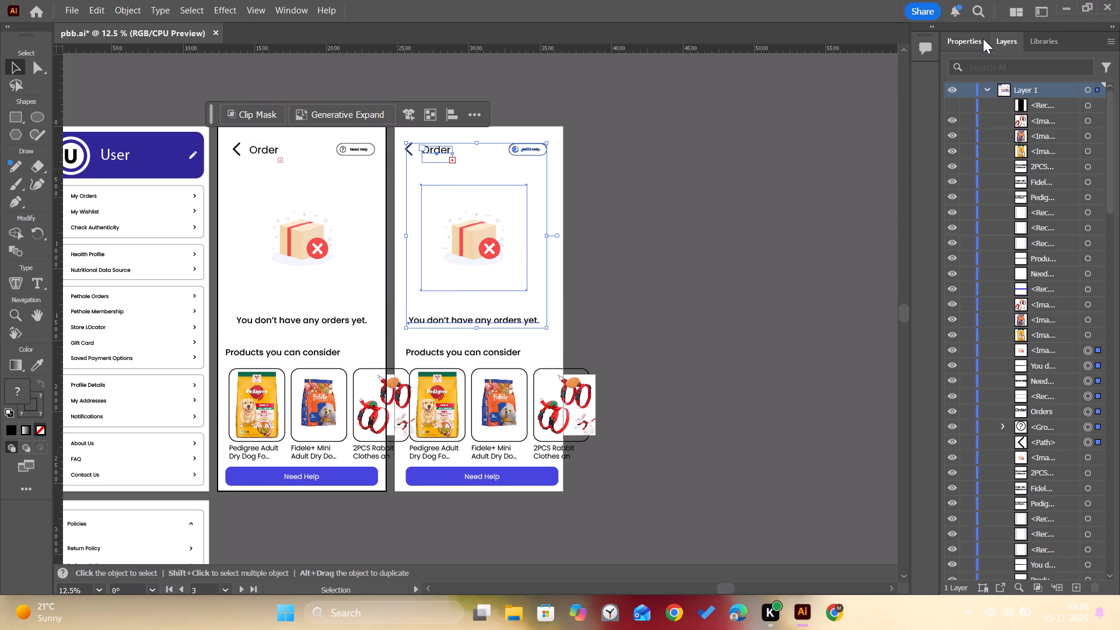
Show the black rectangle over the Order artboard and make it the clipping mask for all of that screen's artwork.
left_click(950, 106)
left_click_drag(232, 75, 379, 517)
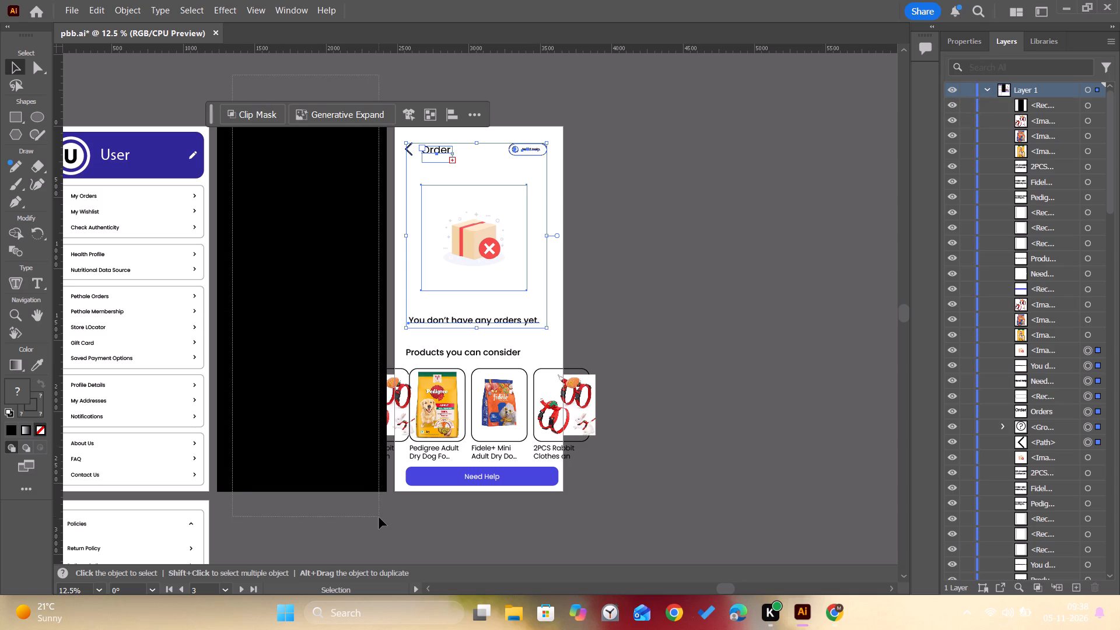
left_click_drag(379, 517, 381, 526)
right_click(321, 415)
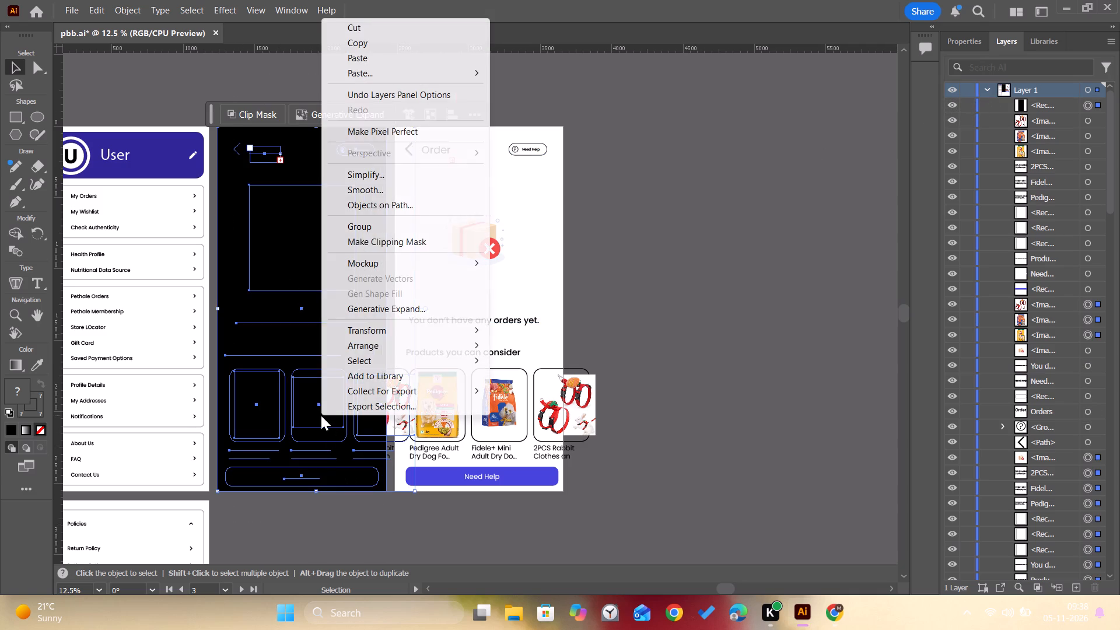
left_click(369, 245)
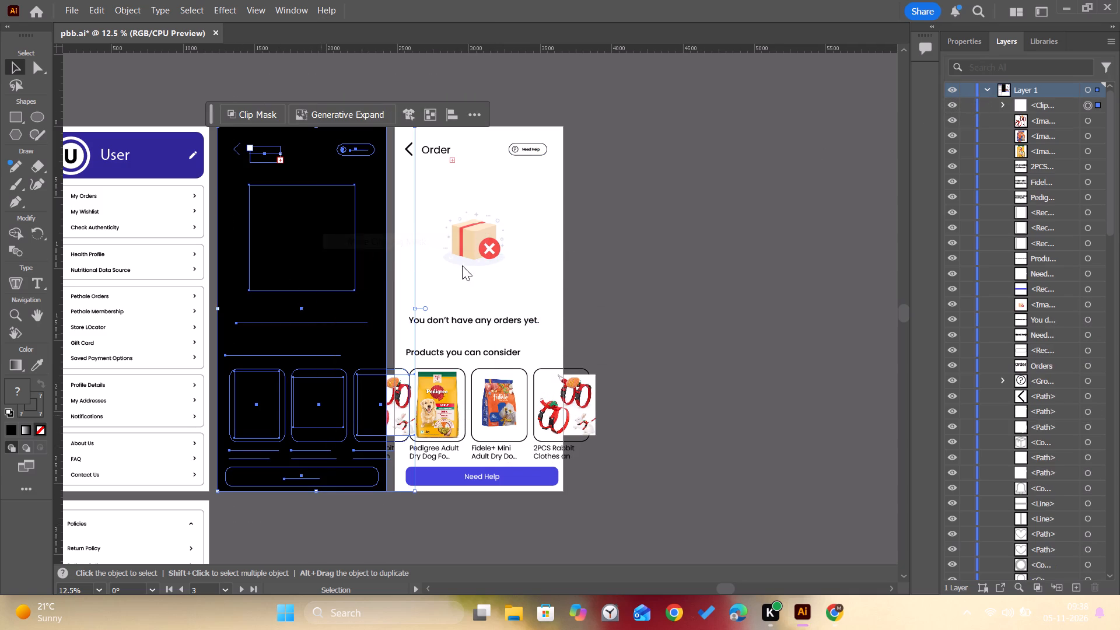
left_click(664, 299)
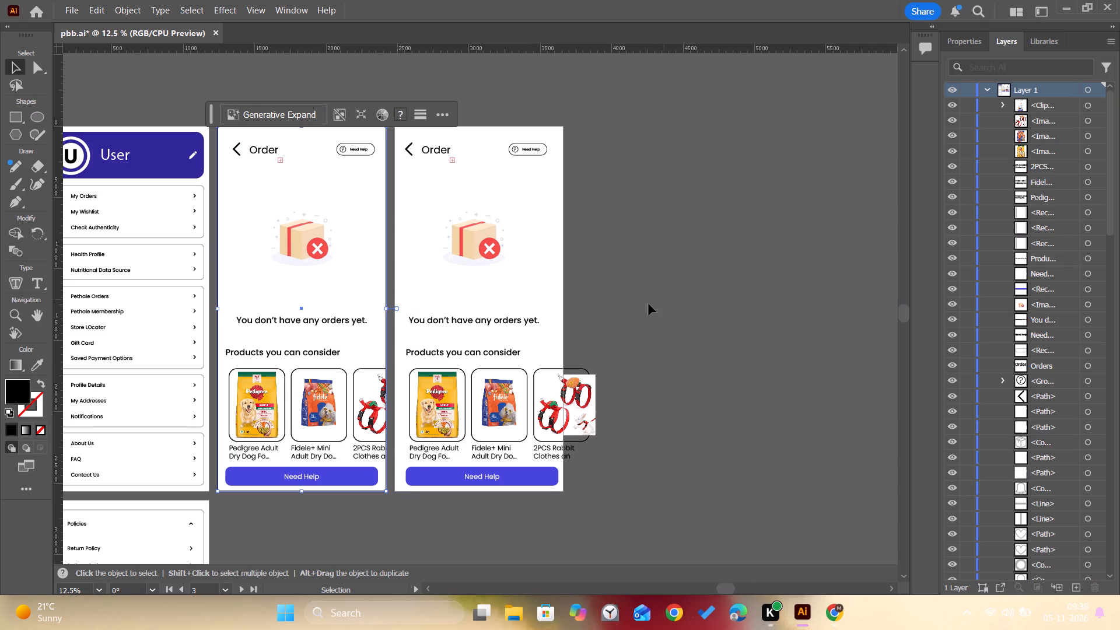
Change the "Products you can consider" heading on Artboard 4 to "Trending Products".
double_click(498, 350)
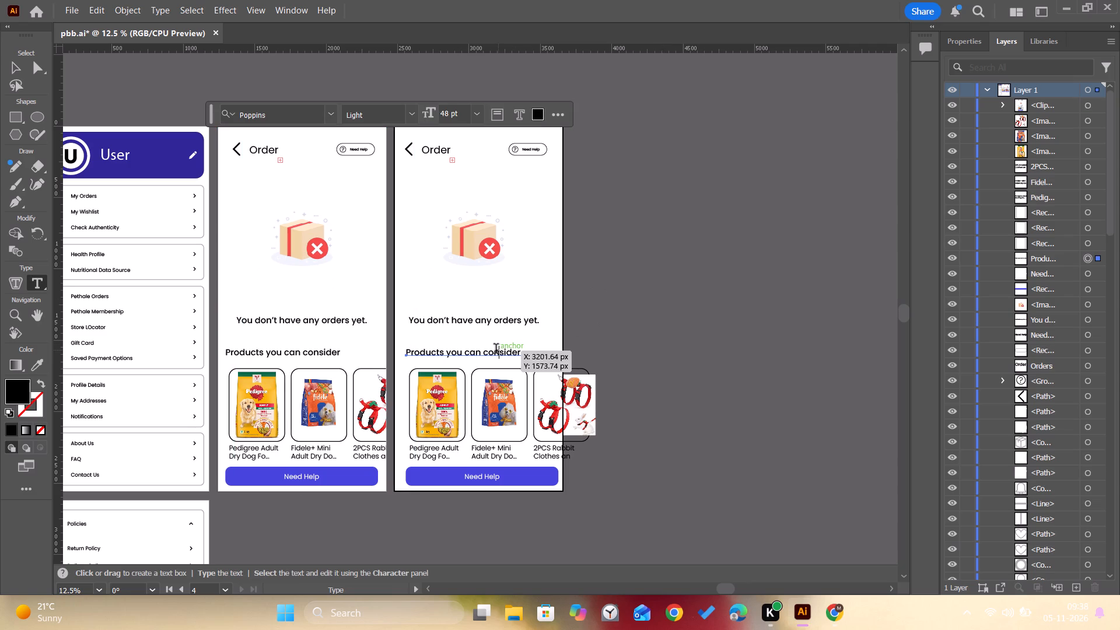
double_click(495, 350)
double_click(495, 350)
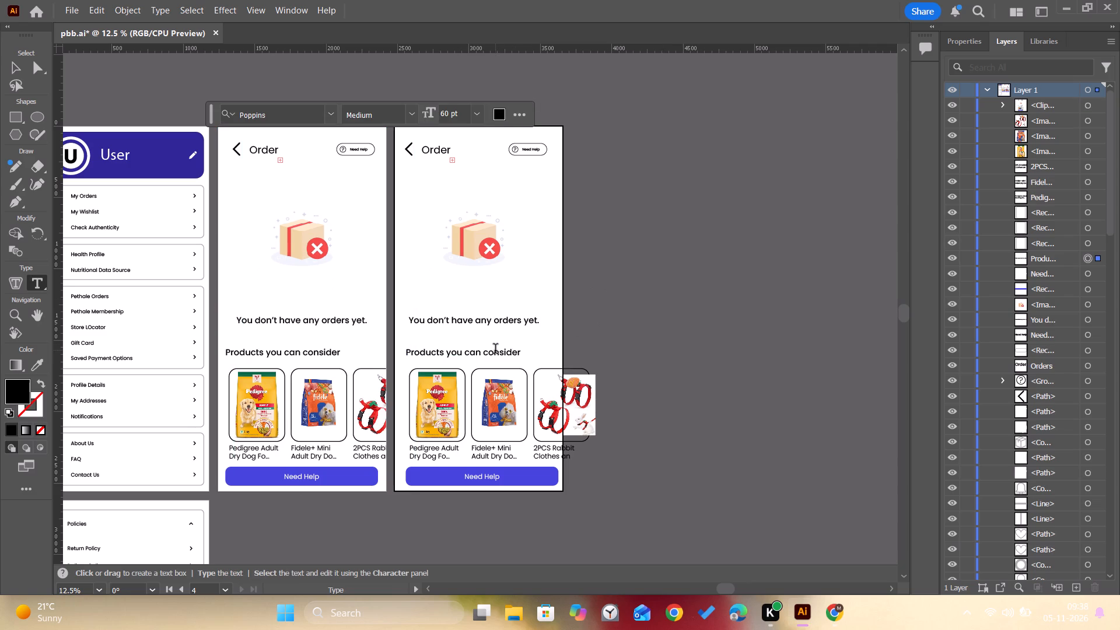
triple_click(495, 350)
left_click(495, 350)
double_click(495, 350)
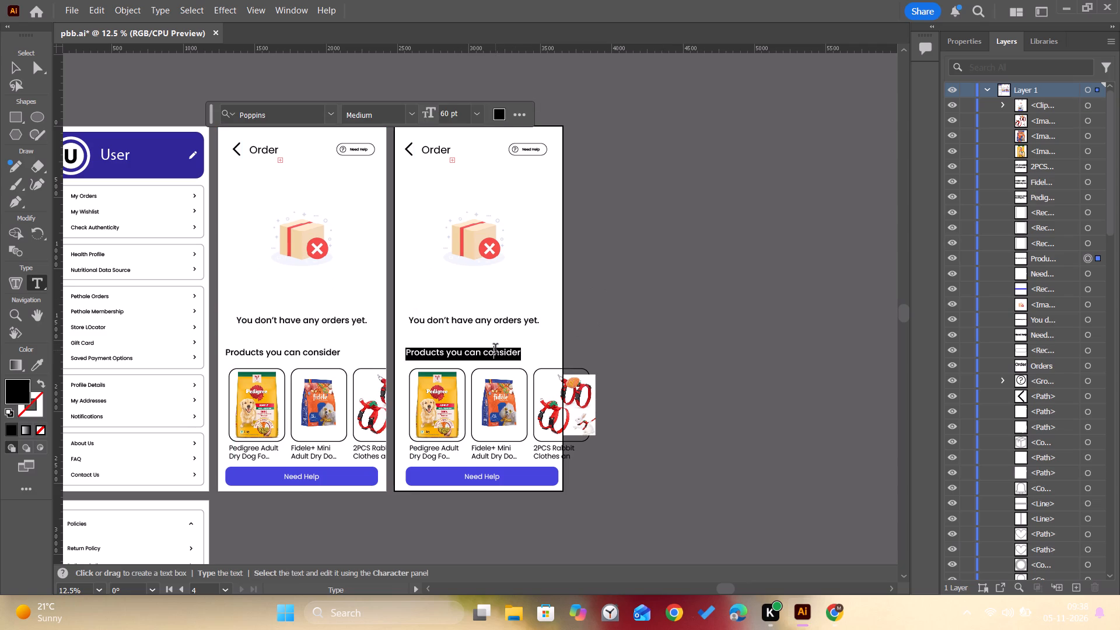
triple_click(495, 350)
left_click(495, 350)
key("shift+t")
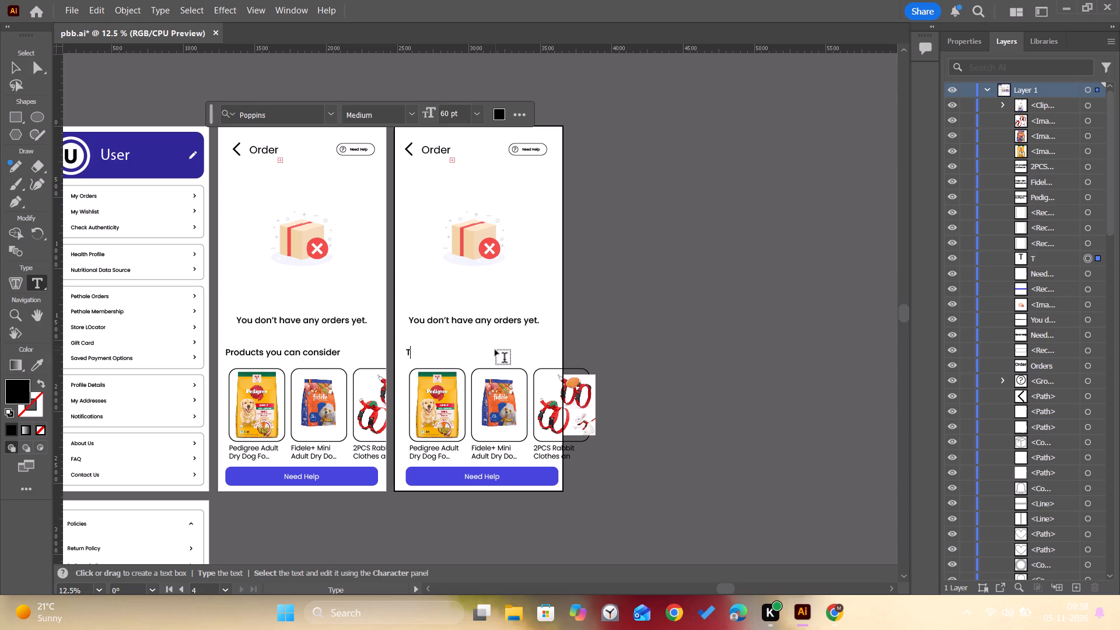
type("rending")
key("space")
key("p")
key("BackSpace")
key("shift+p")
type("roduct")
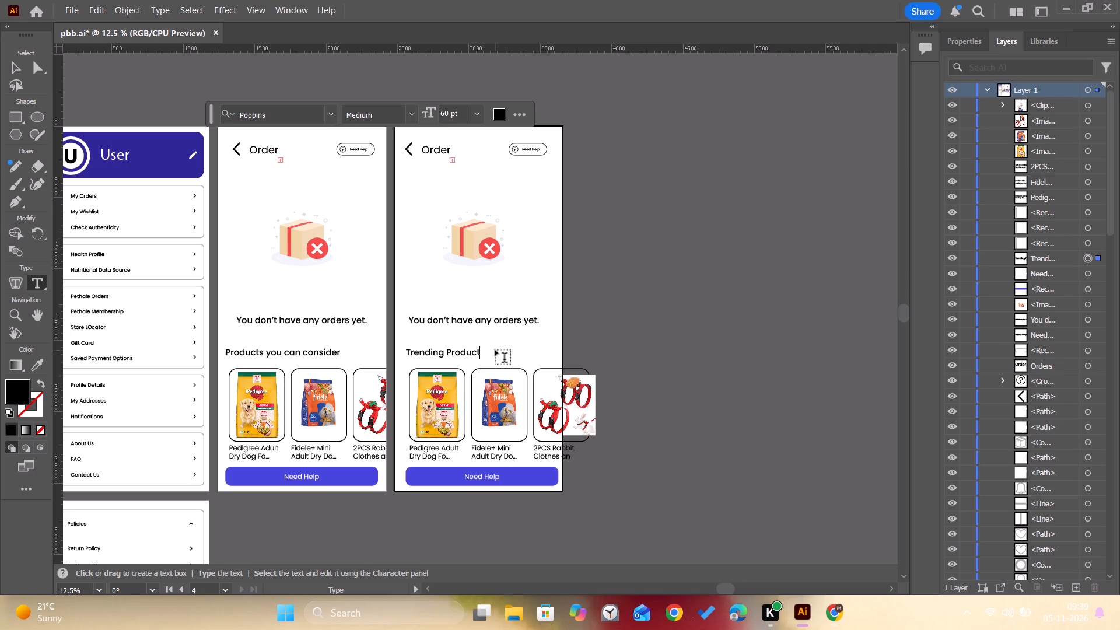
key("s")
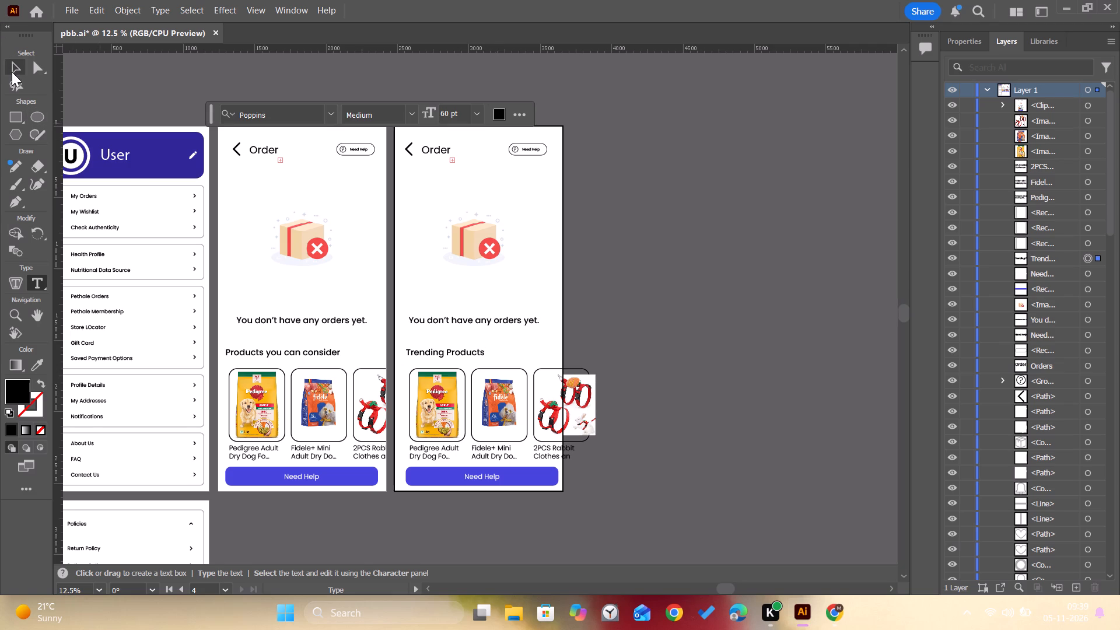
left_click(12, 72)
Replace the wide "Need Help" button's label on Artboard 4 with "Go to home".
double_click(474, 480)
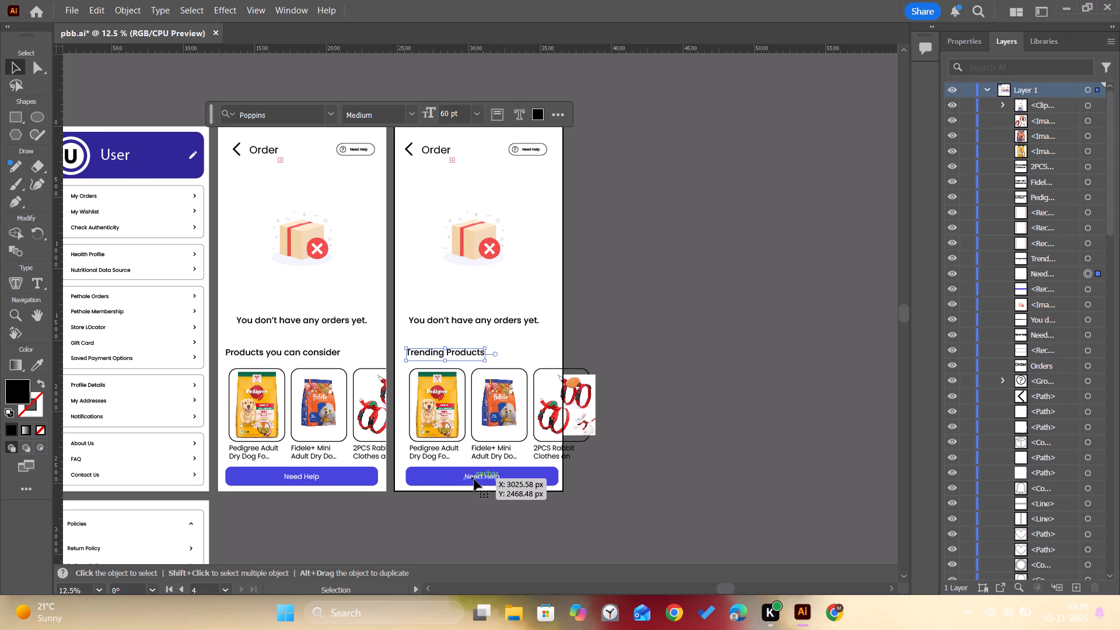
double_click(474, 480)
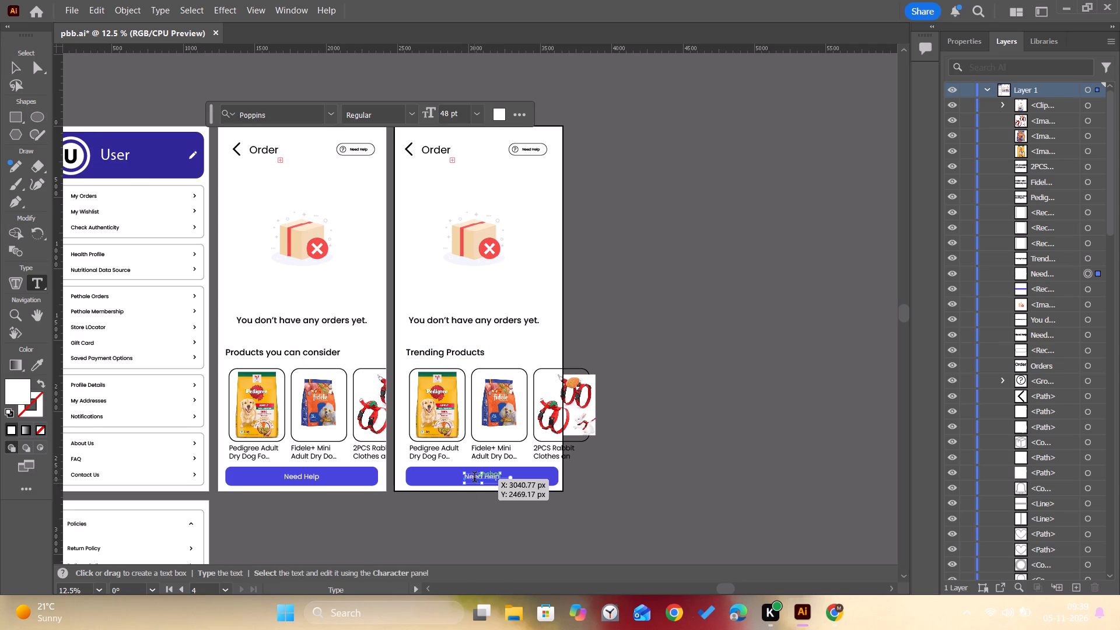
double_click(474, 478)
left_click(474, 478)
double_click(474, 478)
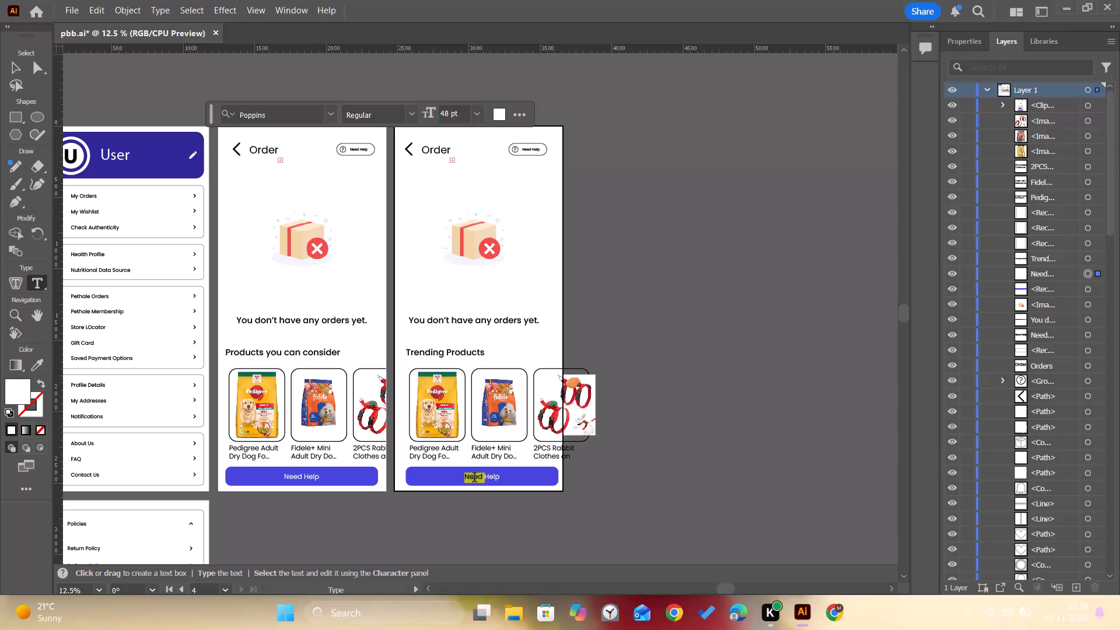
left_click(474, 478)
left_click_drag(499, 478, 424, 485)
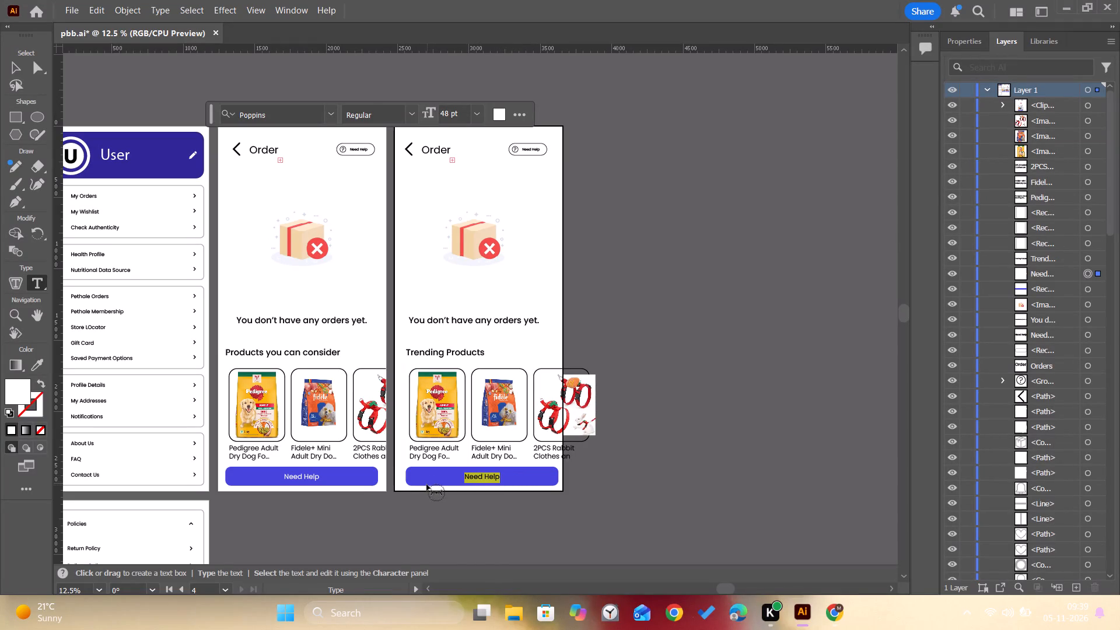
key("shift+g")
key("o")
key("space")
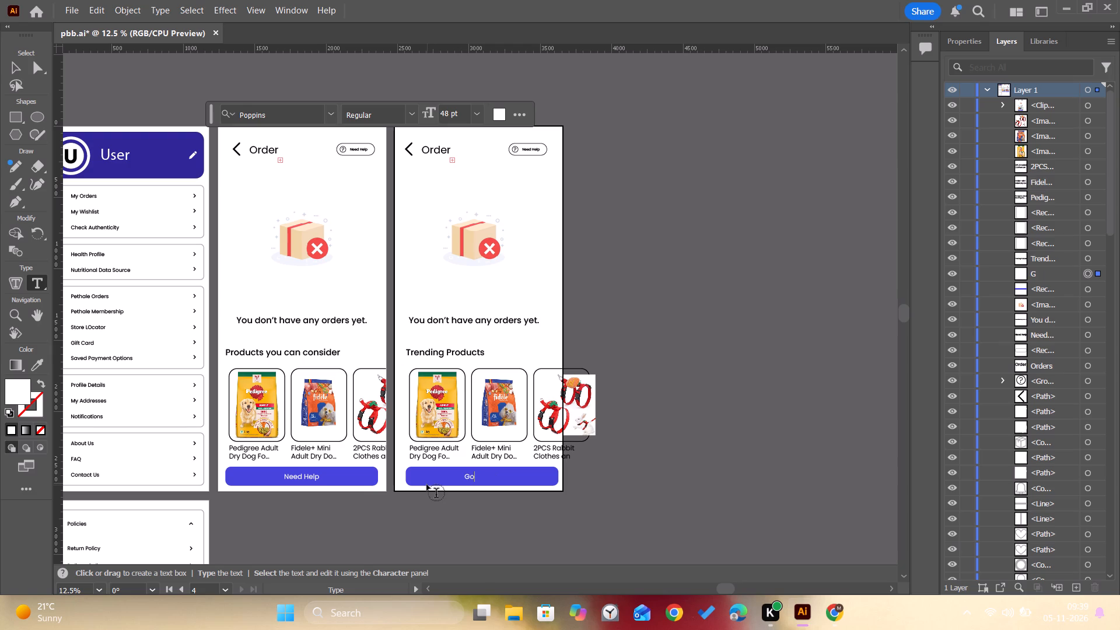
type("to")
key("space")
type("home")
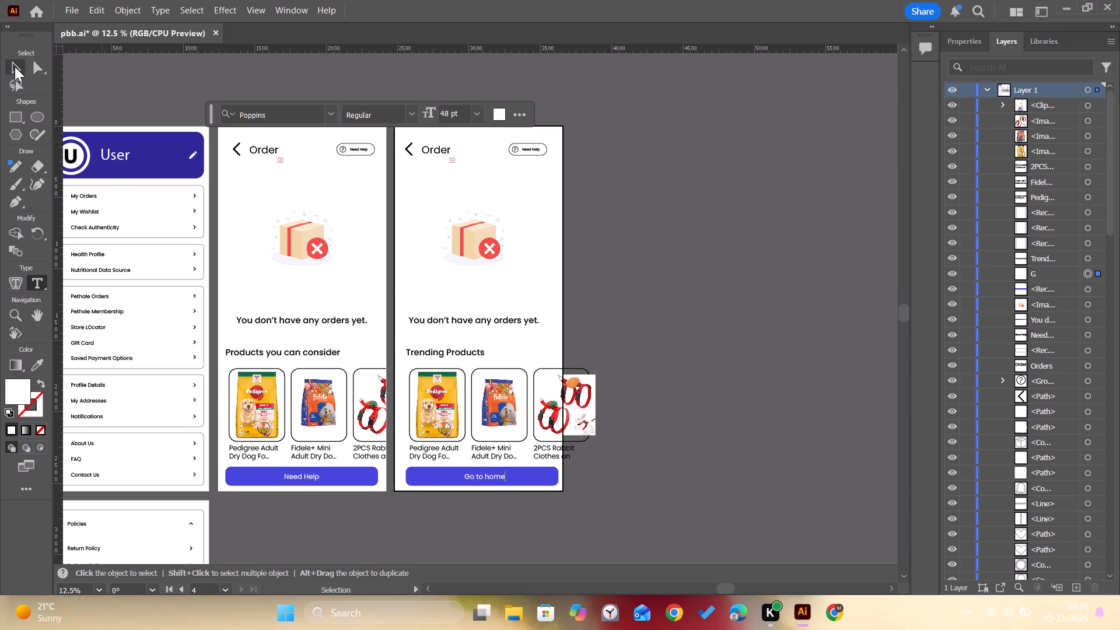
left_click(15, 66)
Centre the "Go to home" label horizontally on Artboard 4 and deselect it.
left_click(978, 43)
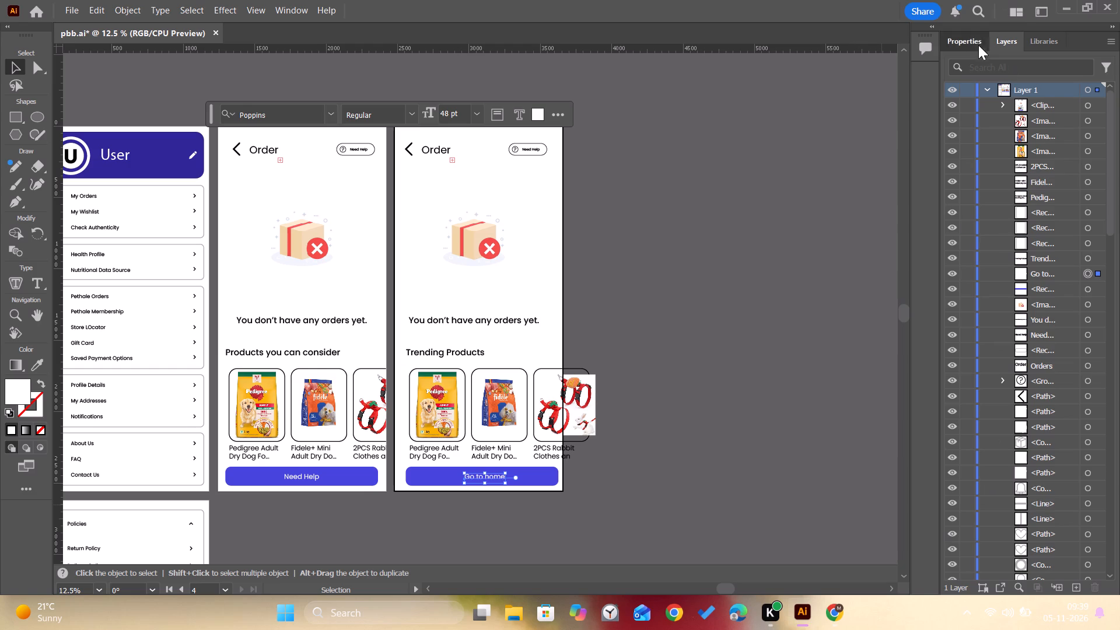
left_click(995, 557)
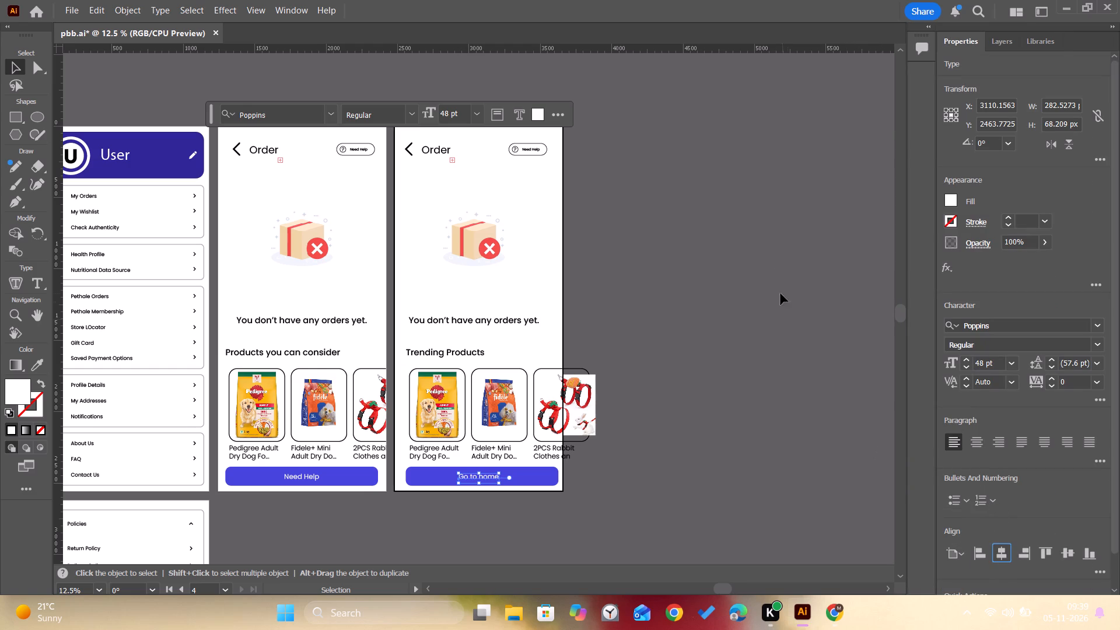
left_click(642, 145)
Replace the "You don't have any orders yet." message on Artboard 4 with "Your wishlist is empty. Browse some products and wishlist them now".
key("space")
key("space")
key("space")
key("space")
key("space")
key("space")
key("space")
key("space")
key("space")
key("space")
key("space")
key("space")
key("space")
key("space")
key("space")
key("space")
key("space")
key("space")
key("space")
key("space")
left_click_drag(605, 323, 534, 353)
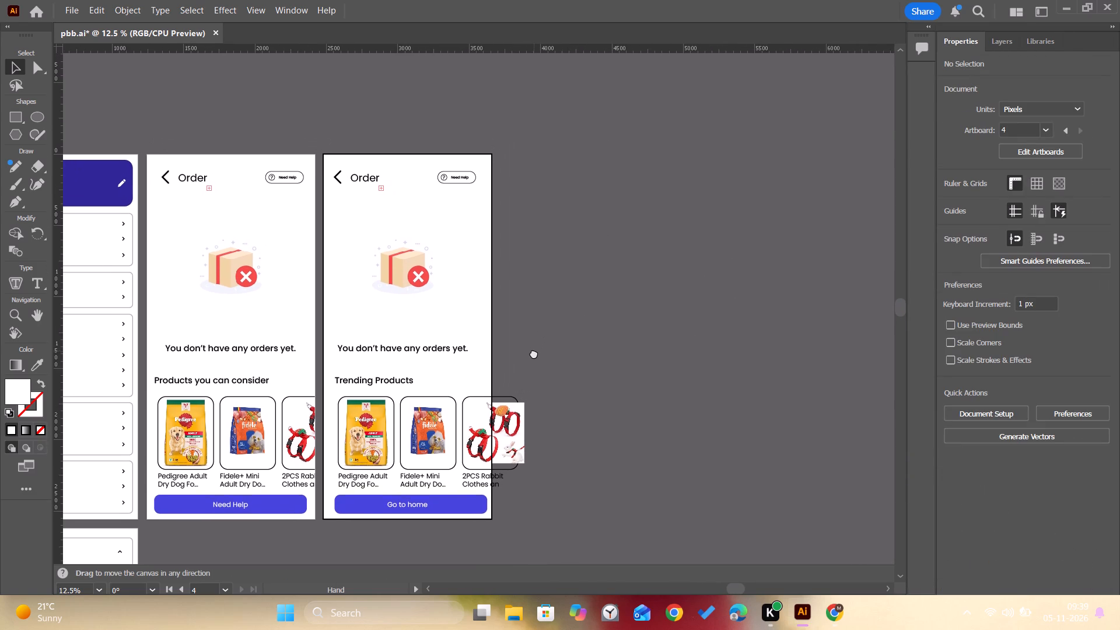
left_click_drag(534, 353, 533, 356)
triple_click(415, 351)
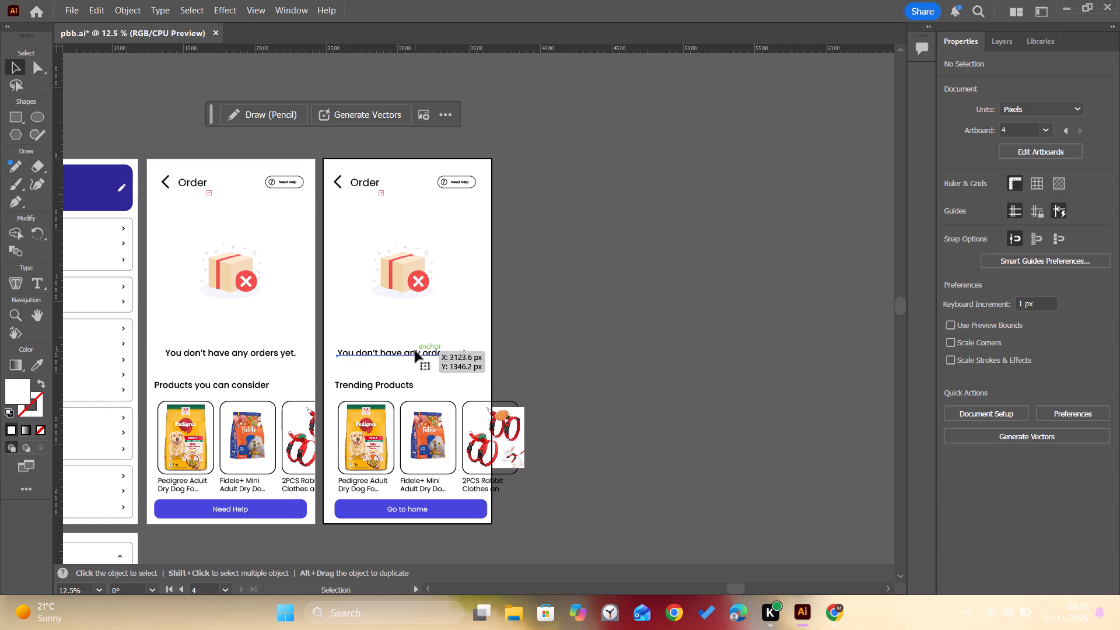
double_click(401, 352)
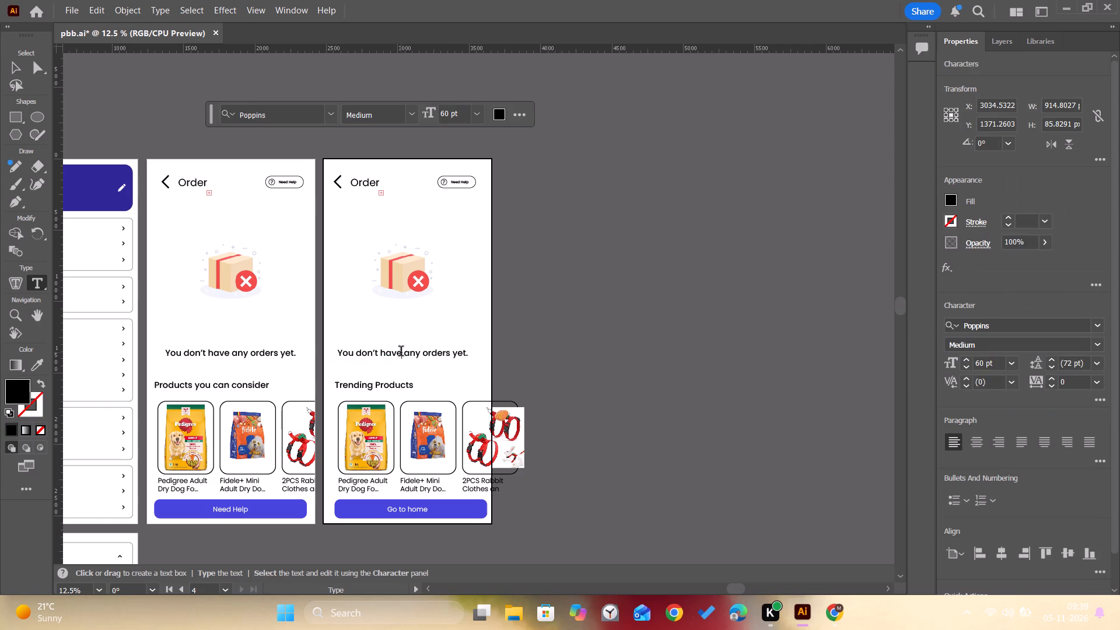
double_click(401, 352)
triple_click(401, 352)
double_click(401, 352)
type("Your")
key("space")
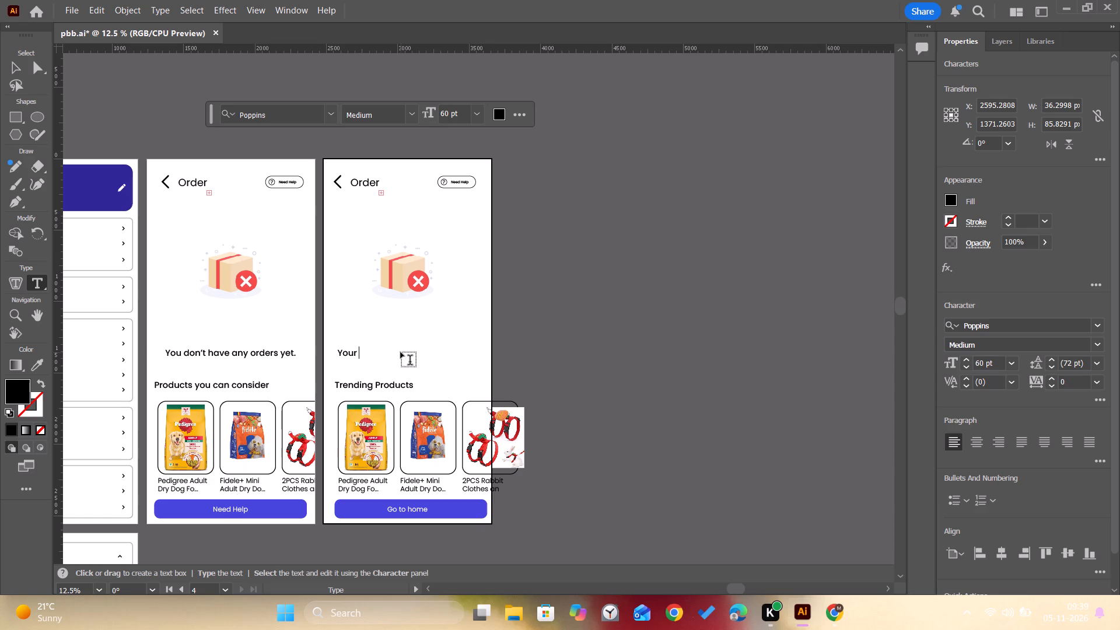
type("wi")
type("shlis")
key("t")
key("space")
type("is empty")
type(".")
key("space")
type("Bro")
type("wse")
key("space")
type("some p")
type("roducts")
key("space")
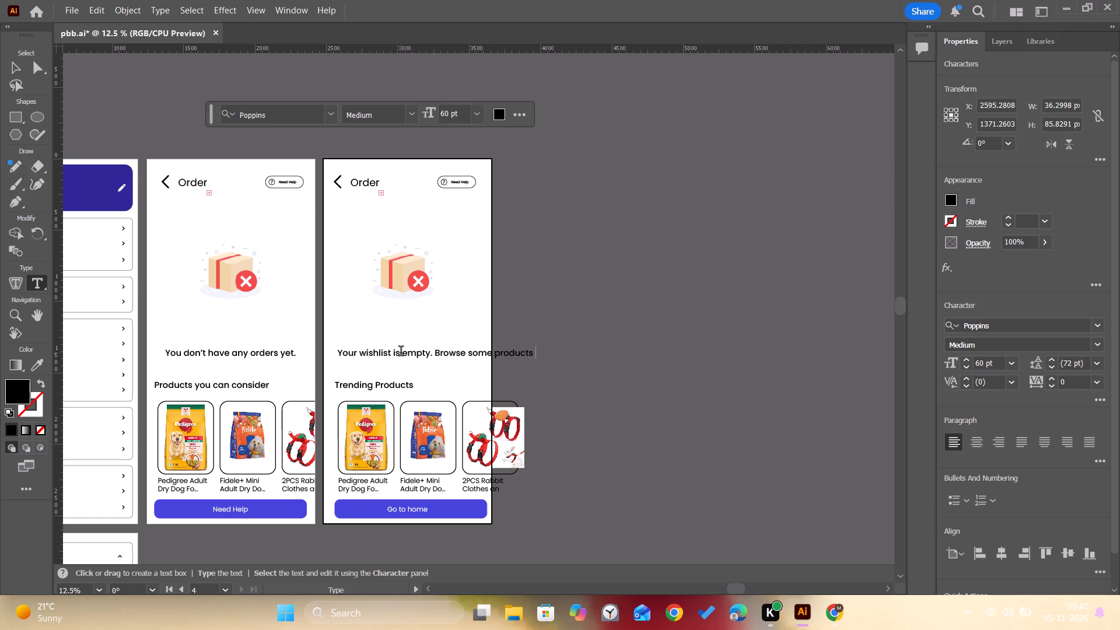
type("and")
key("space")
type("wishlist")
key("space")
type("them now")
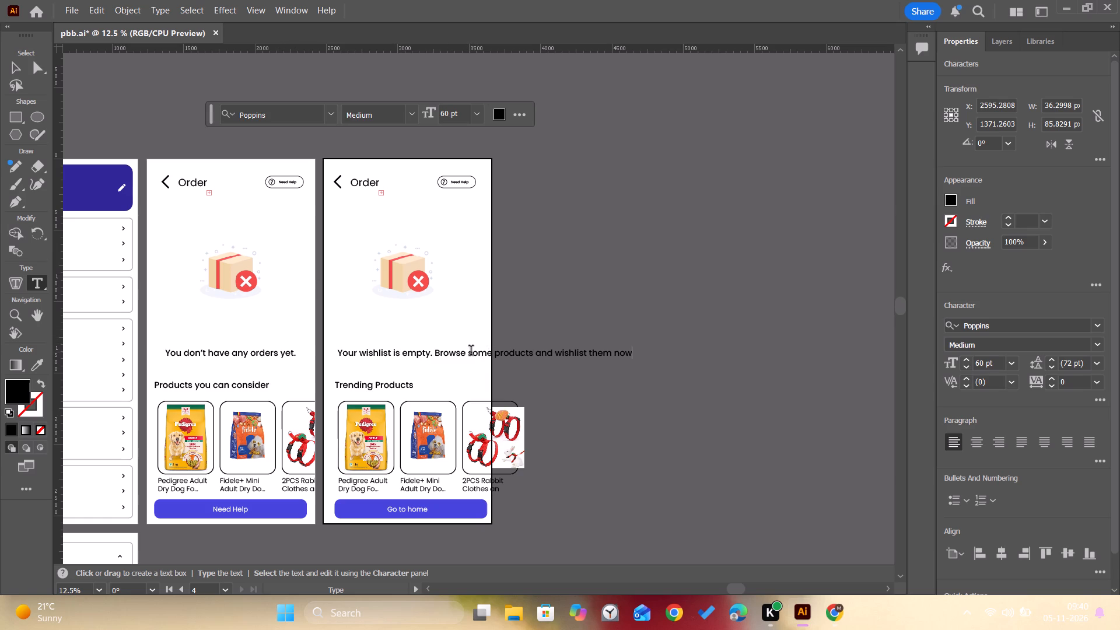
left_click(12, 65)
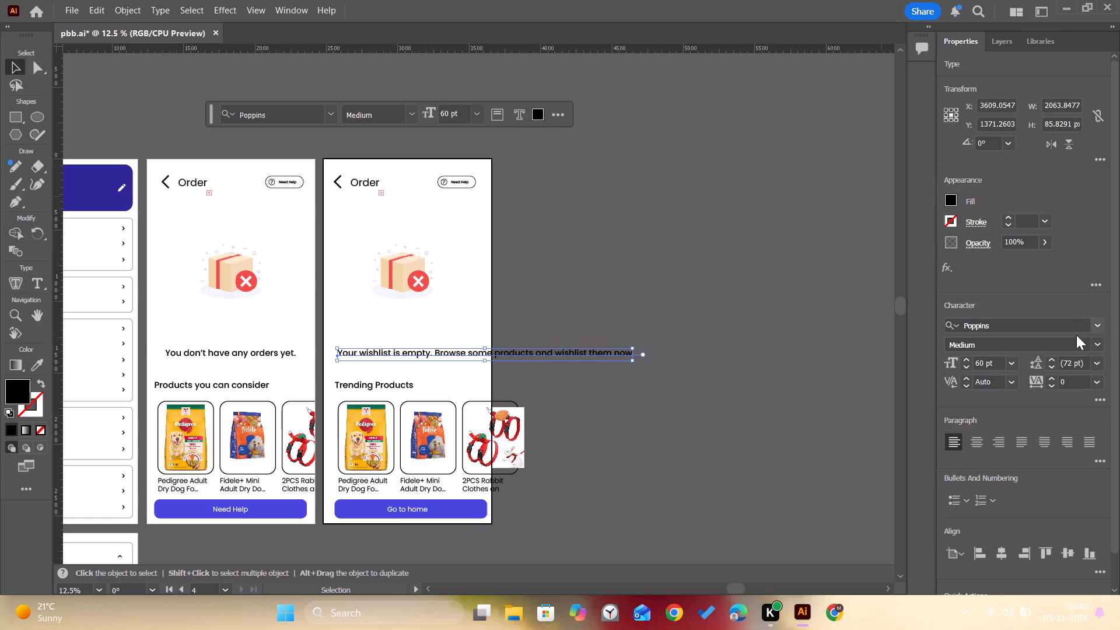
Set the wishlist message's font style to Poppins Regular.
left_click(1101, 343)
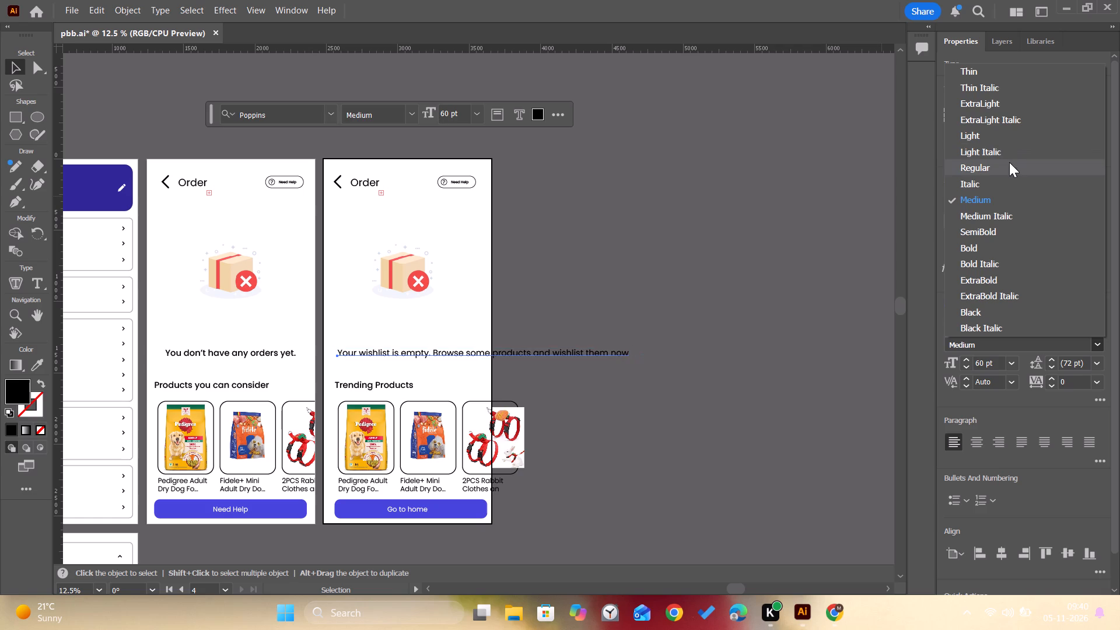
left_click(1009, 164)
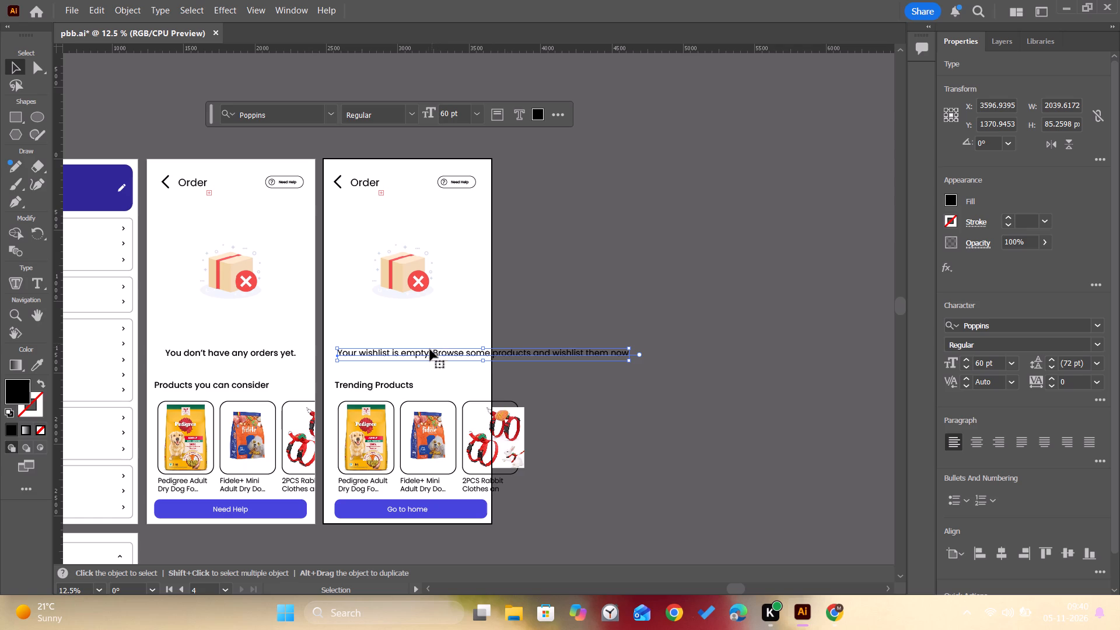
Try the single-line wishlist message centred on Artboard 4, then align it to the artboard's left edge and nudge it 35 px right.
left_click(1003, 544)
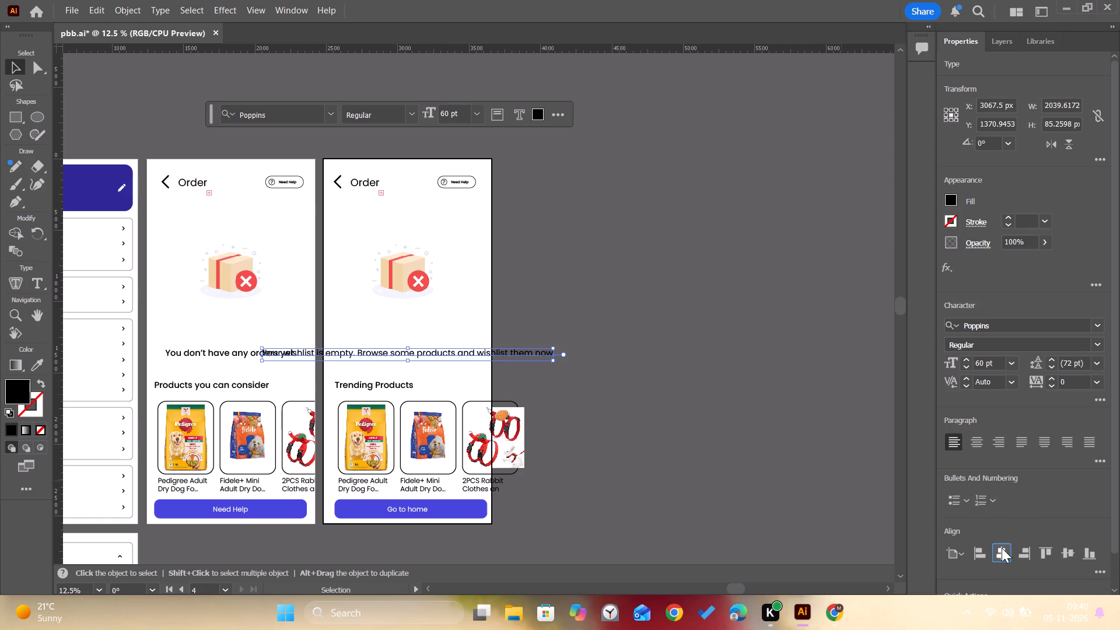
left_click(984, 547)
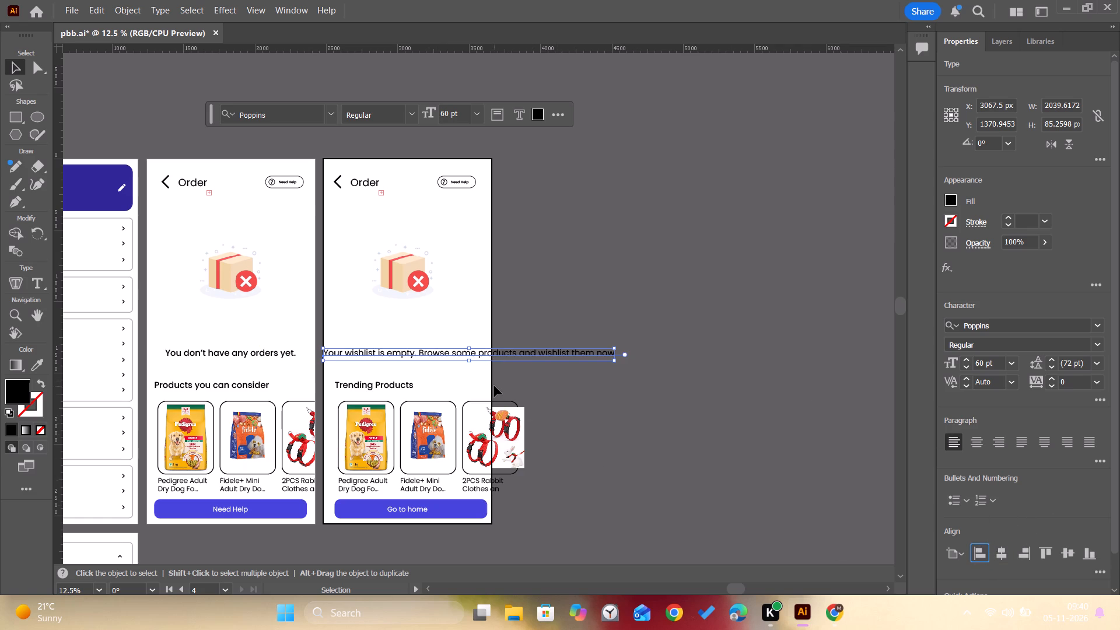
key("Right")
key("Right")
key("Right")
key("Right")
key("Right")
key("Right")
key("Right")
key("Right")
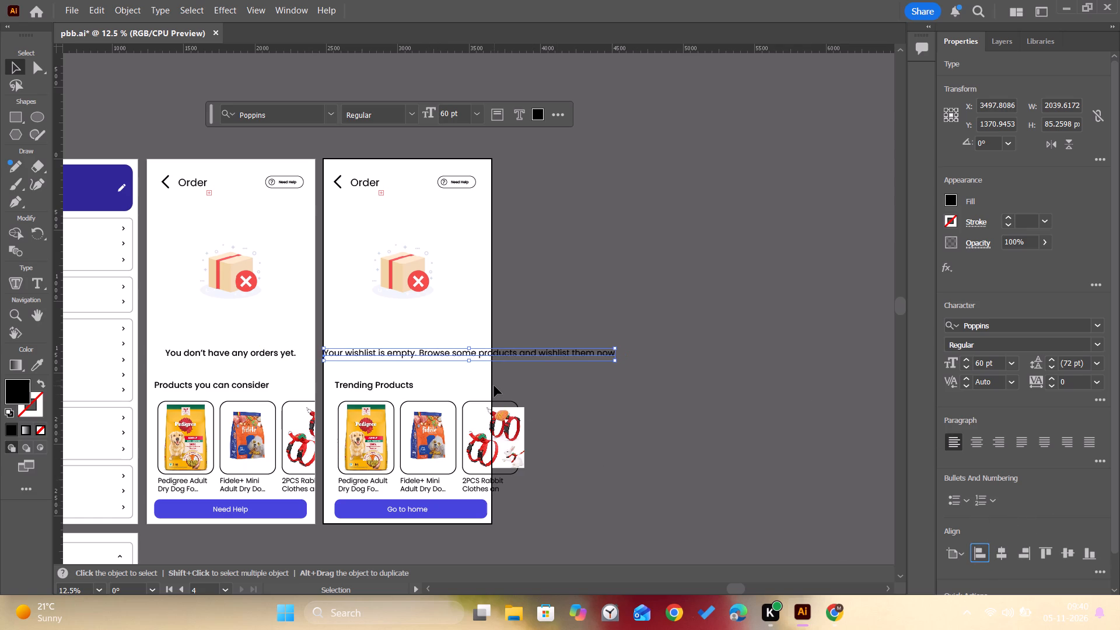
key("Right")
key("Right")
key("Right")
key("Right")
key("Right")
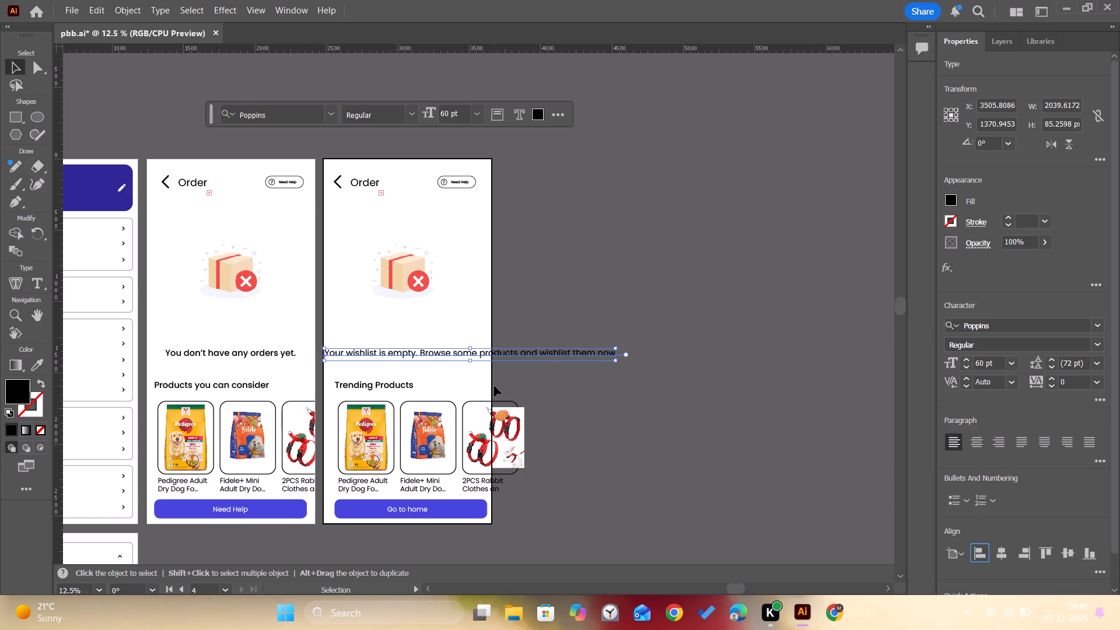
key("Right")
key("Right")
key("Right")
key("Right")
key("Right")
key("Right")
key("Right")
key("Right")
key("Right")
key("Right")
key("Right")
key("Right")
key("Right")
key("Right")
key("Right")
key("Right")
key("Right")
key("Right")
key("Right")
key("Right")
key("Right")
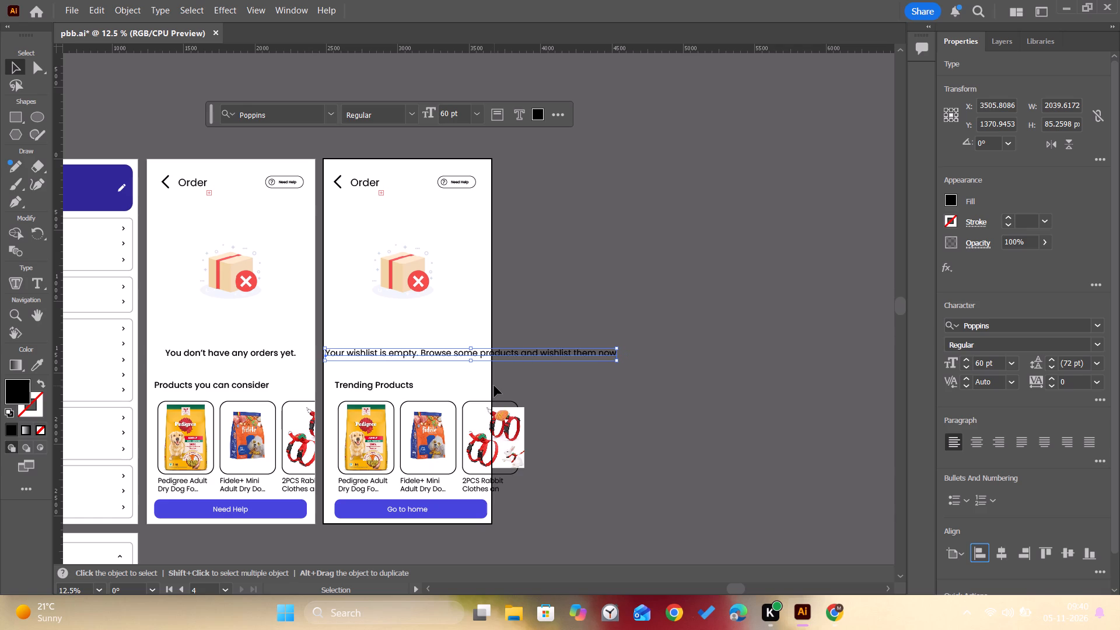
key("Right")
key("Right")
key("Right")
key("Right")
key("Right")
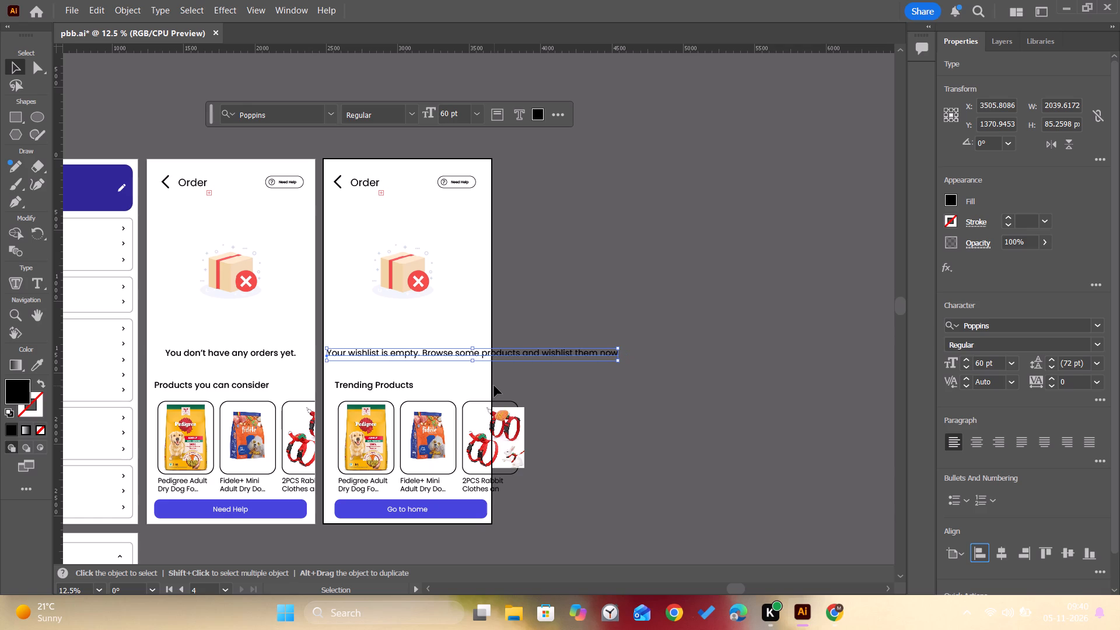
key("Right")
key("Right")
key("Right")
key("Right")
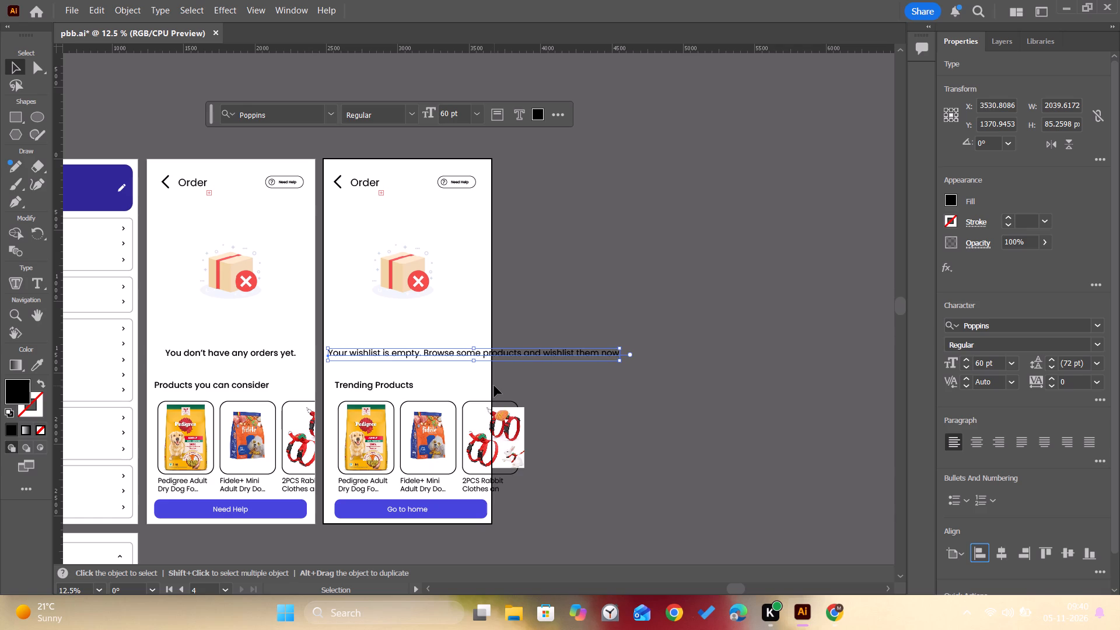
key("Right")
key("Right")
Set the wishlist message's paragraph alignment to centred.
left_click(985, 440)
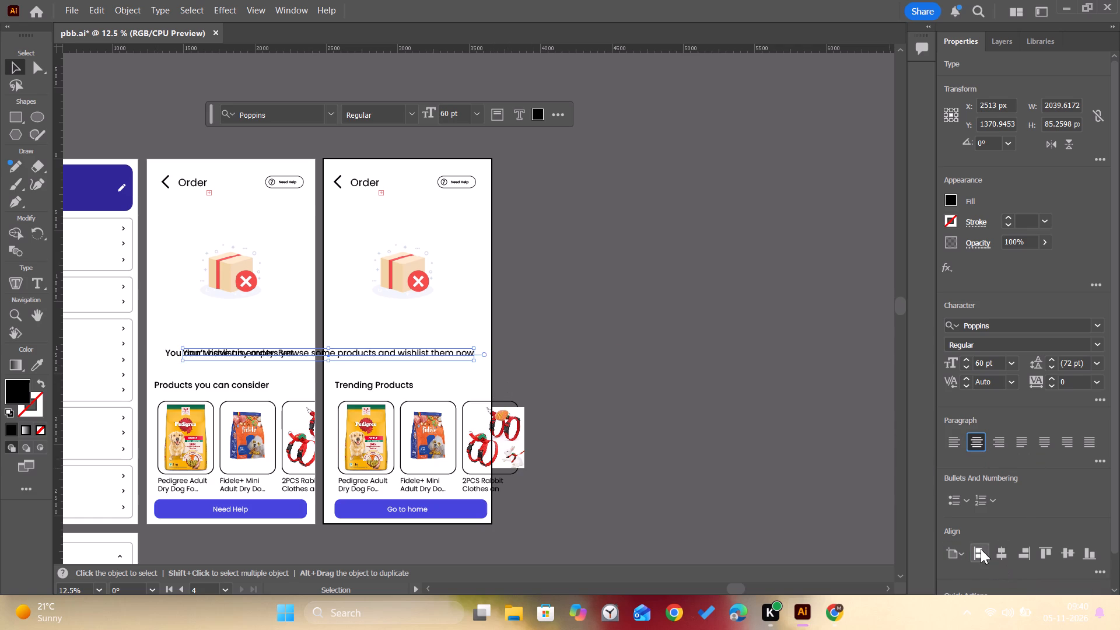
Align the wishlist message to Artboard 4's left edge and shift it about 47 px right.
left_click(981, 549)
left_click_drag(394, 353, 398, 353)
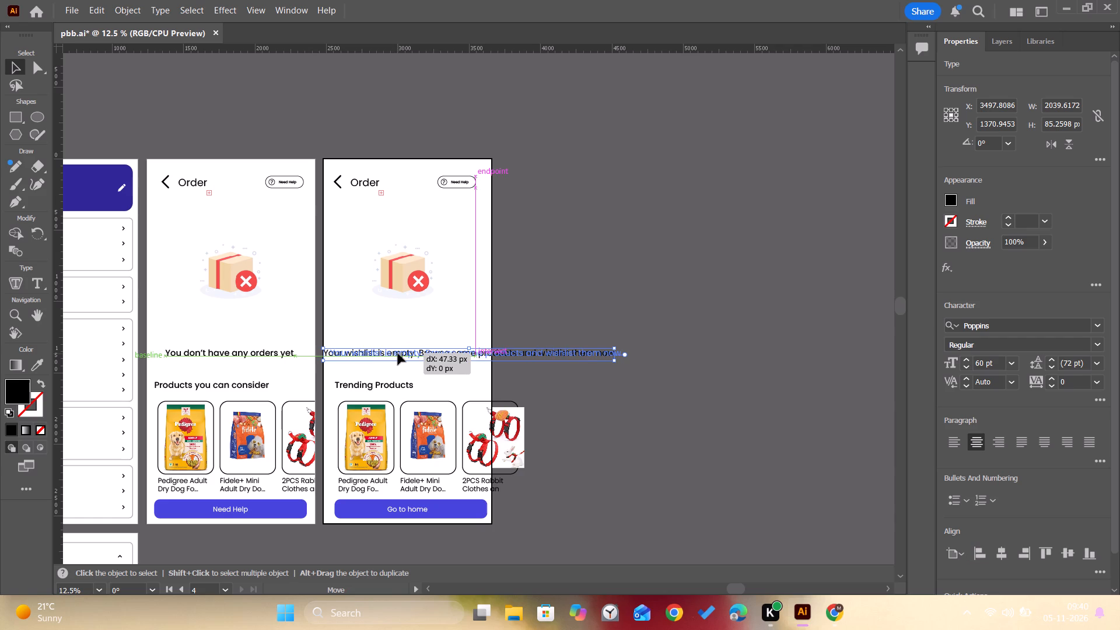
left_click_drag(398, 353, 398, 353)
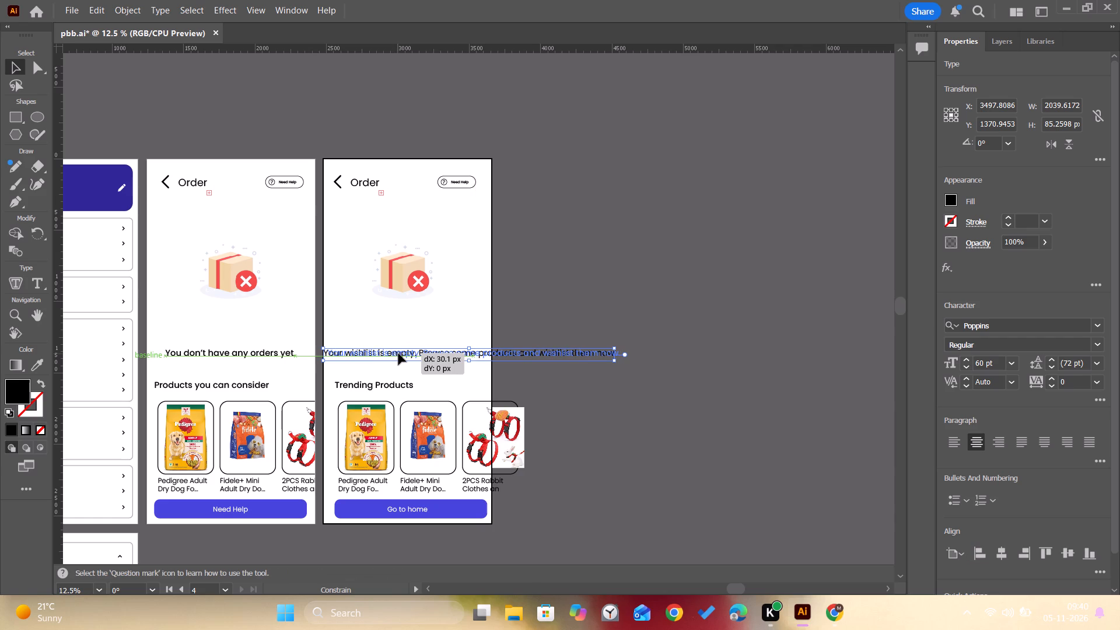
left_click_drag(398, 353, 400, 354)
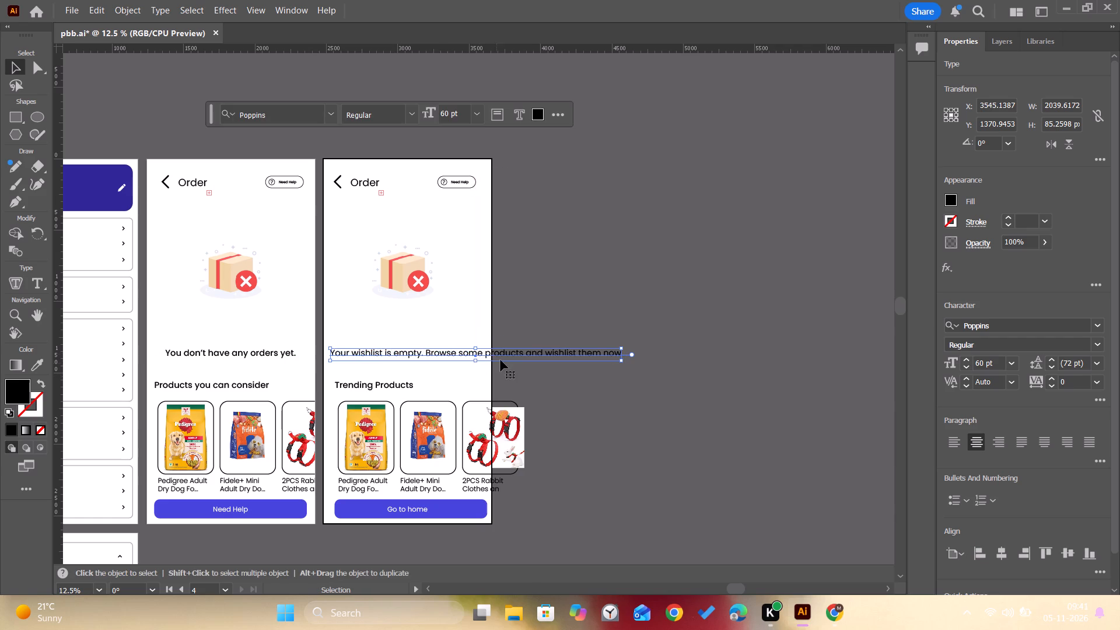
Break the wishlist message into two lines so that the second line starts with "products".
double_click(484, 355)
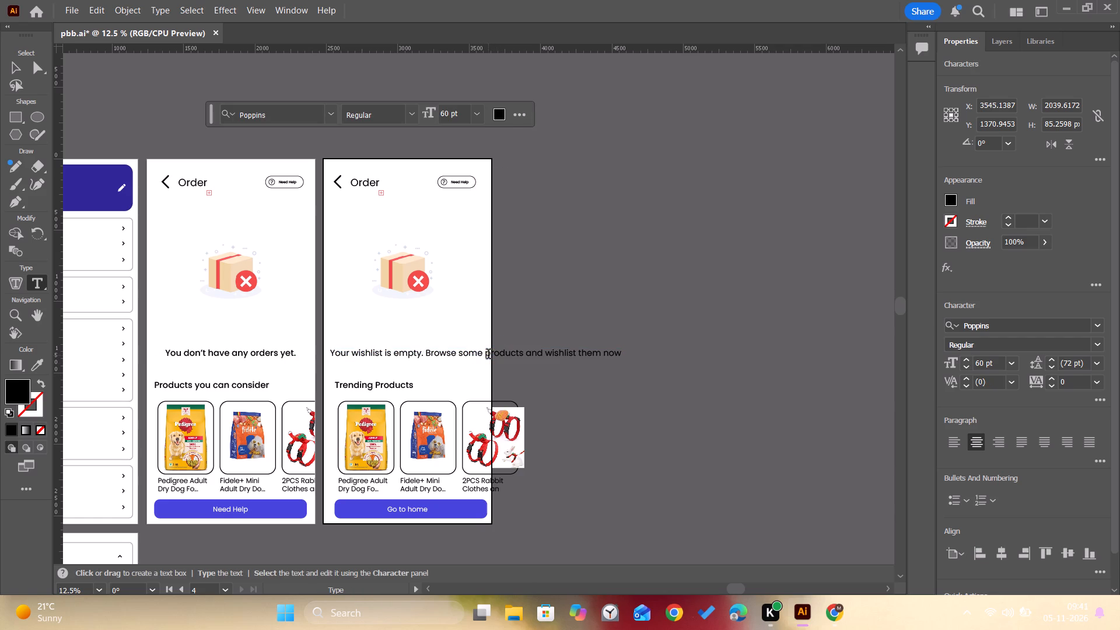
key("Right")
key("BackSpace")
key("Return")
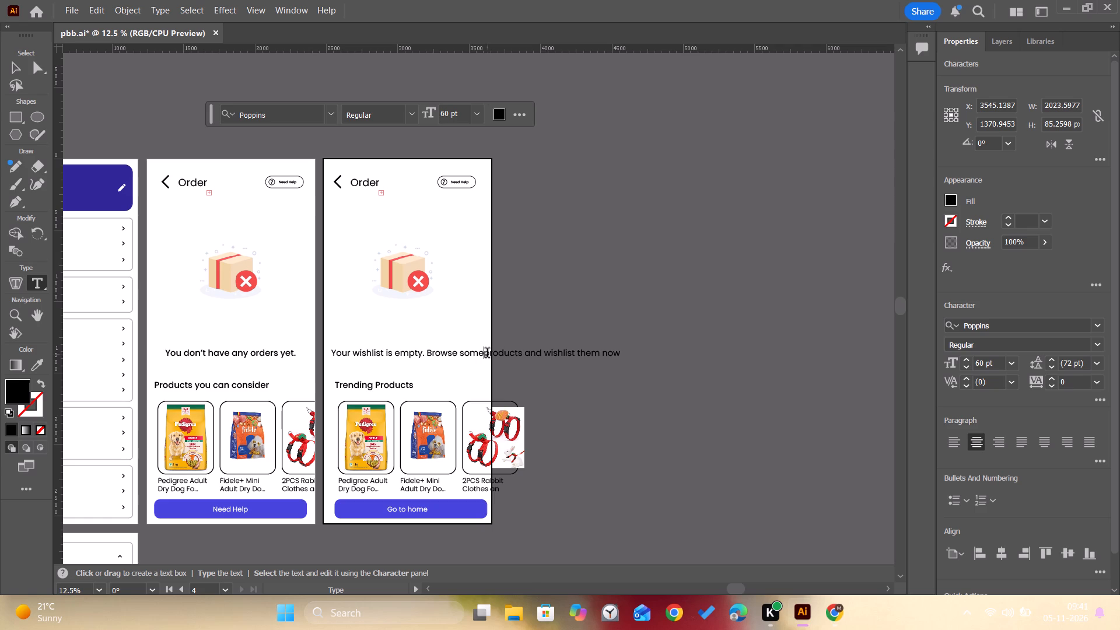
left_click(11, 70)
Centre the two-line wishlist message horizontally on Artboard 4 and deselect it.
left_click(977, 561)
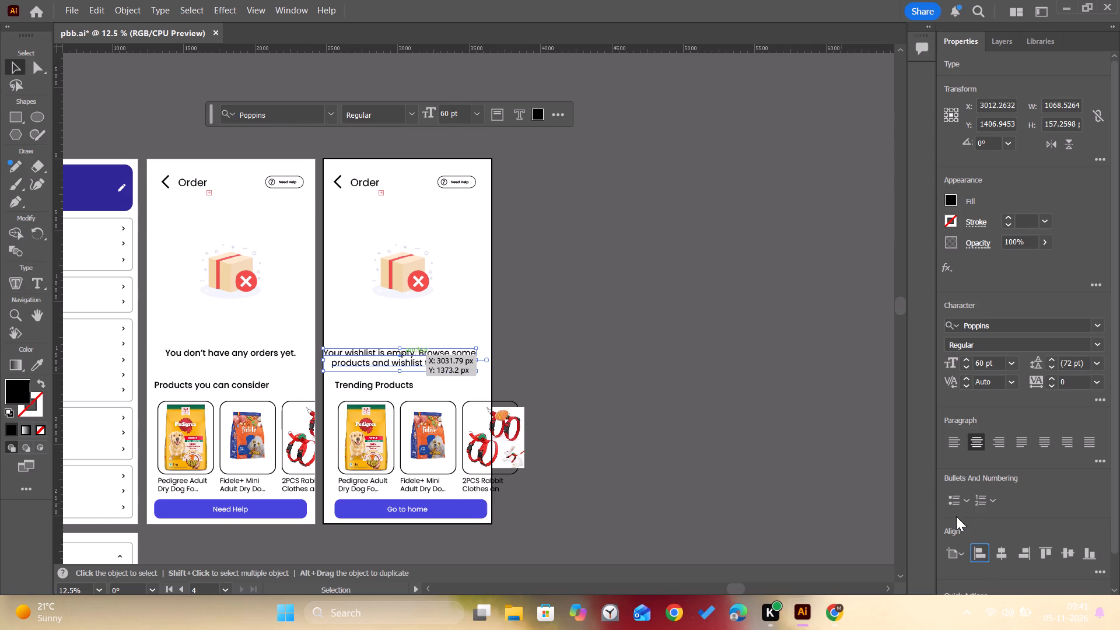
left_click(1000, 549)
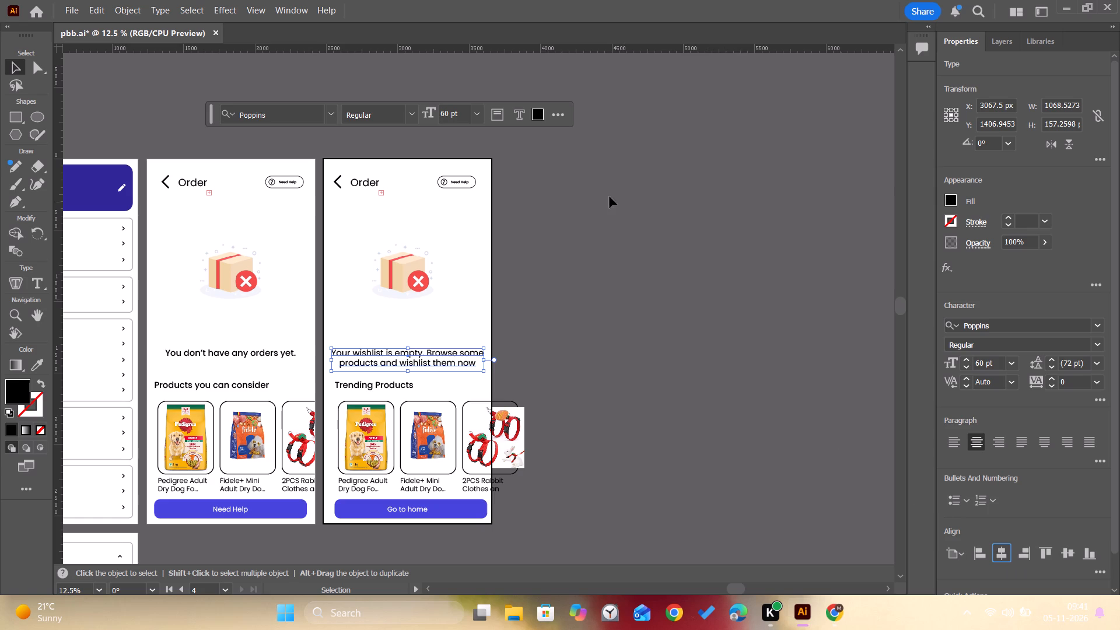
left_click(587, 195)
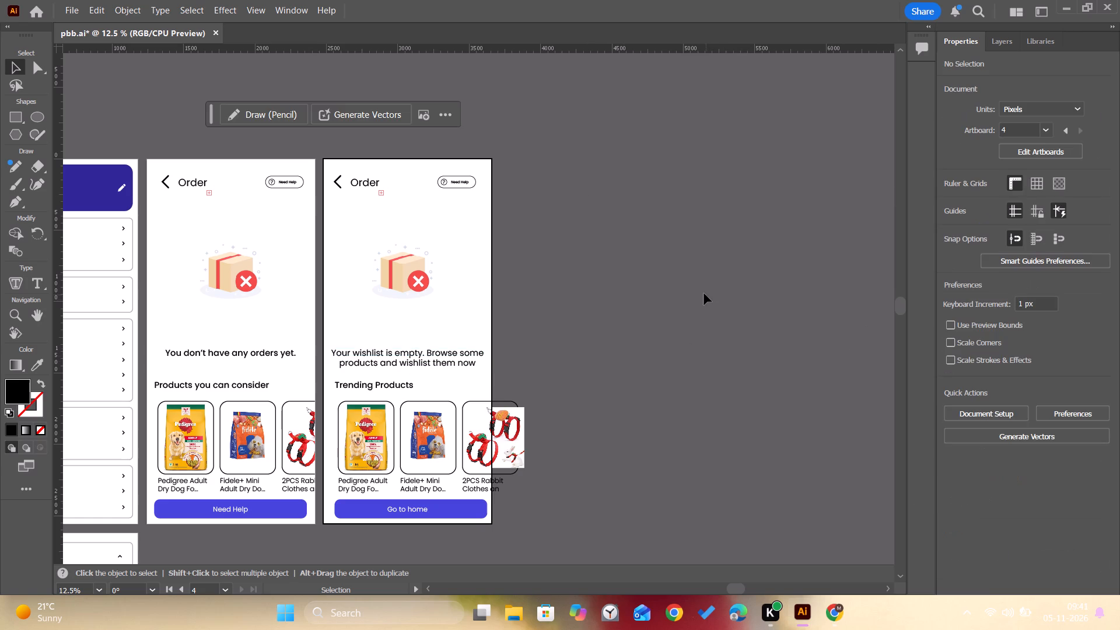
Replace the "Order" heading text at the top of Artboard 4 with "Wishlist".
triple_click(370, 184)
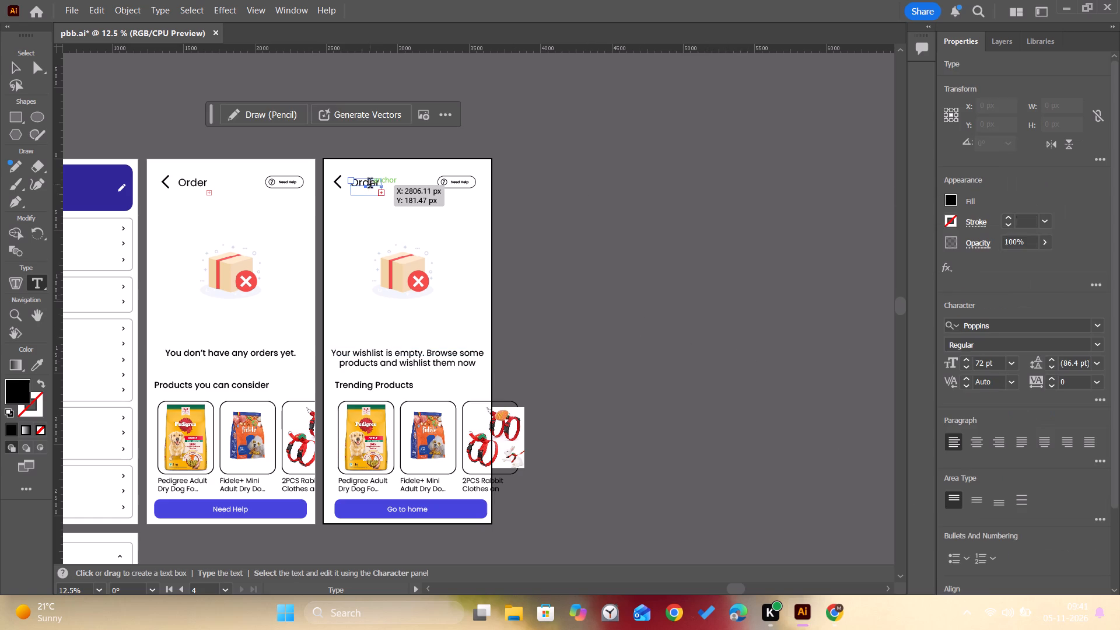
double_click(370, 184)
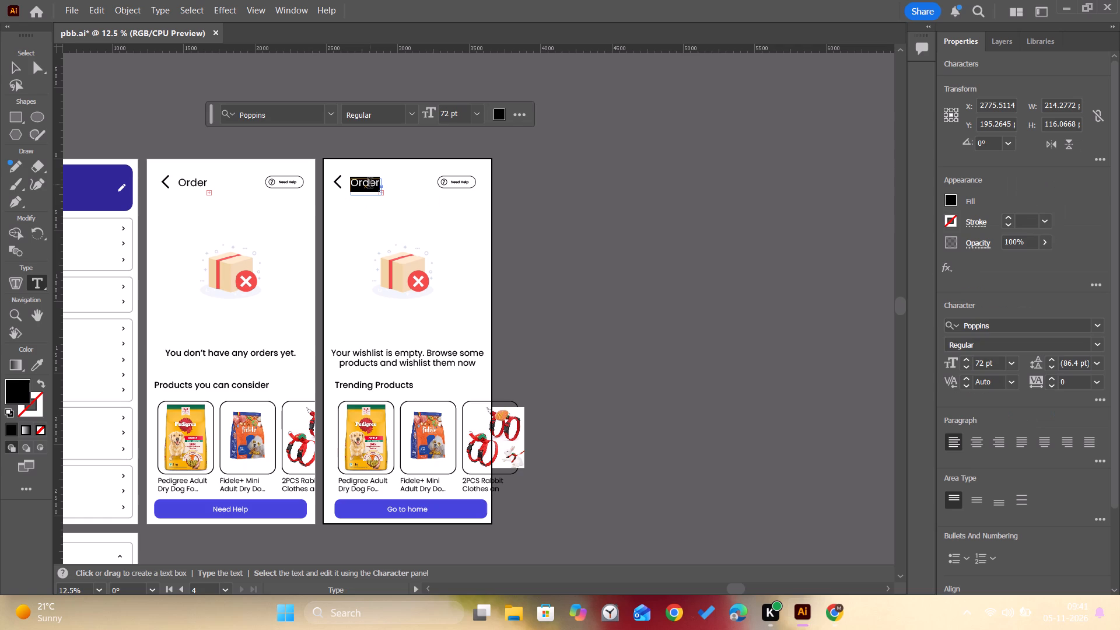
type("Wish")
type("list")
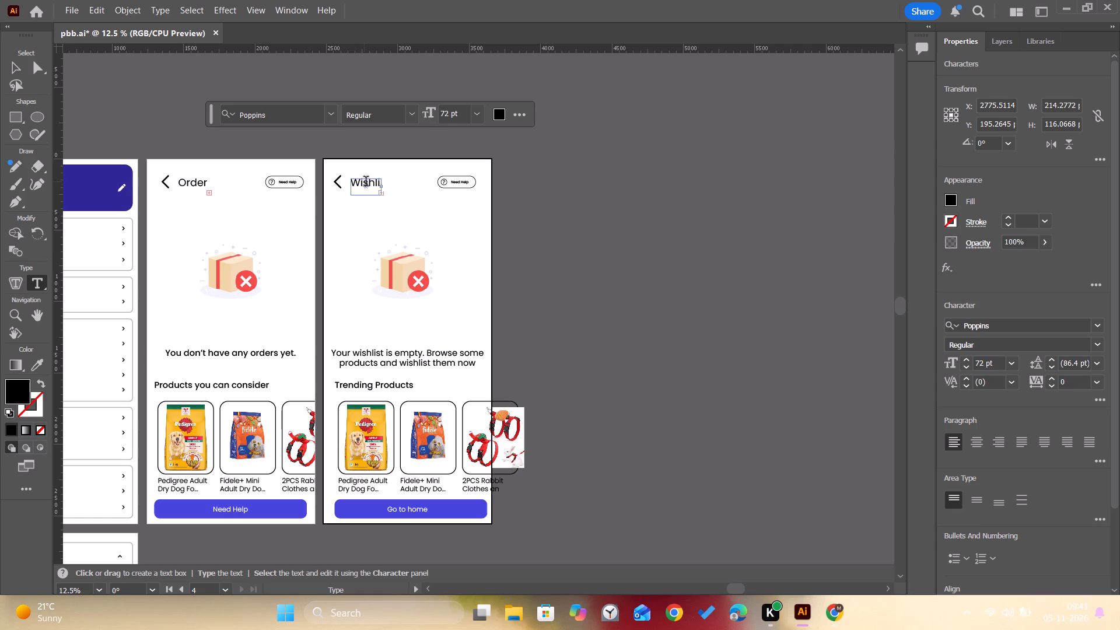
left_click(369, 184)
left_click_drag(370, 184, 388, 184)
key("Right")
type("st")
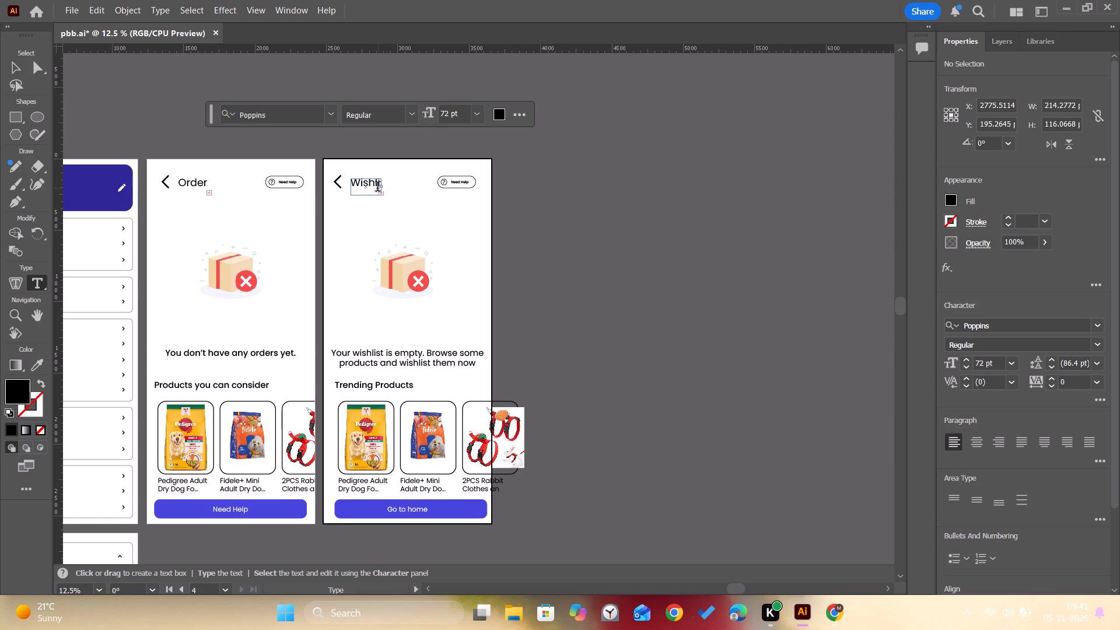
key("v")
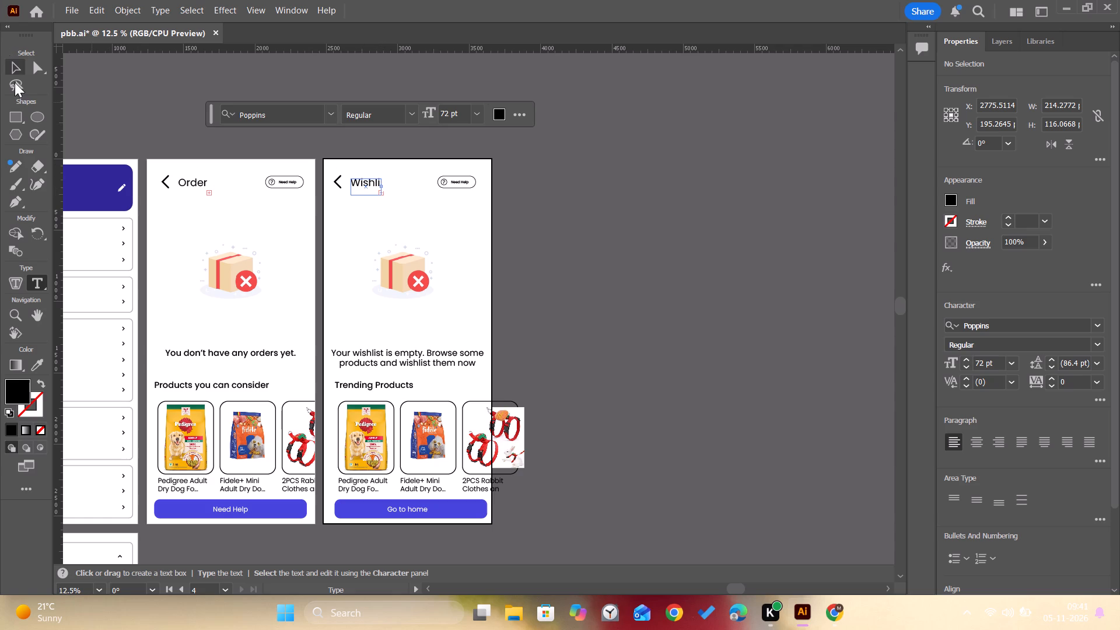
left_click(16, 76)
left_click(16, 66)
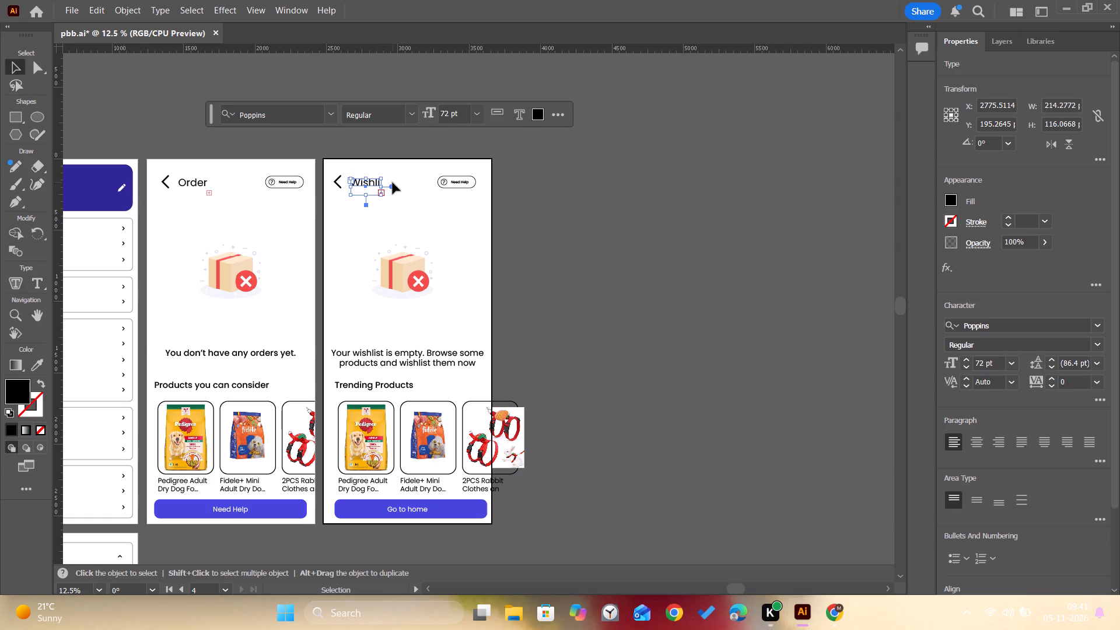
Widen the Artboard 4 heading's text box to about 366 px so the whole word fits.
left_click_drag(382, 186, 398, 187)
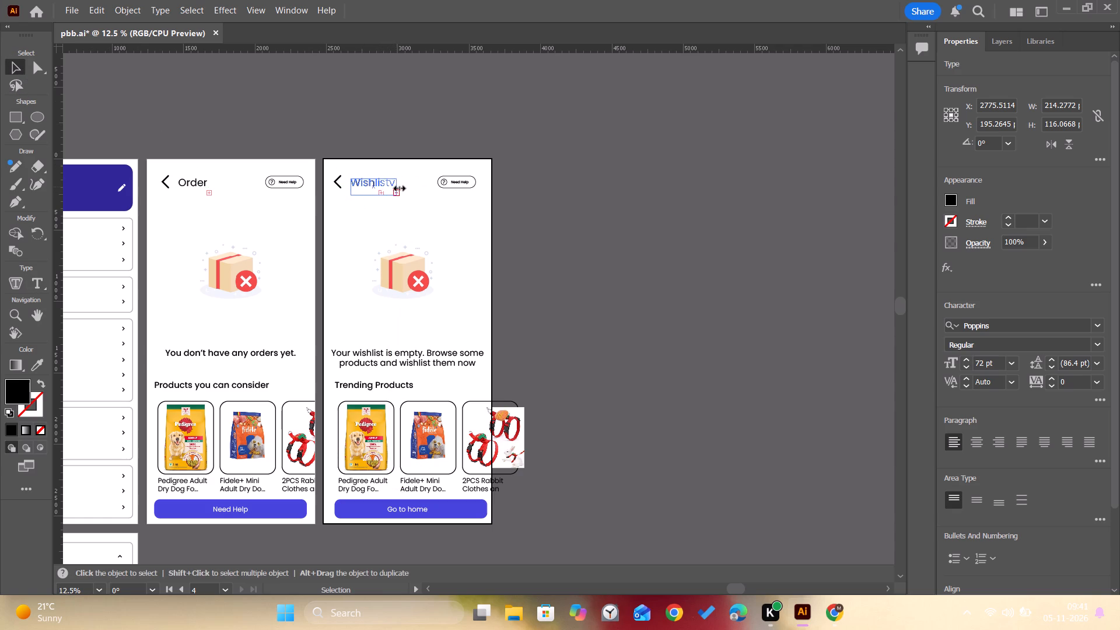
left_click_drag(398, 187, 405, 187)
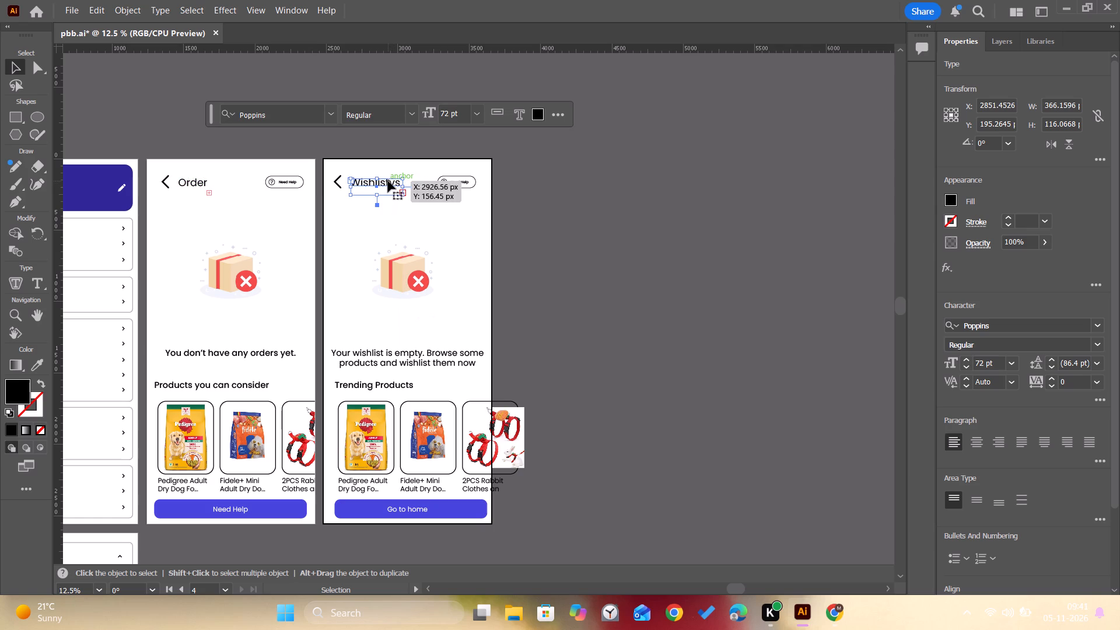
Delete the stray characters after "Wishlist" in the Artboard 4 heading and finish editing the text.
double_click(392, 182)
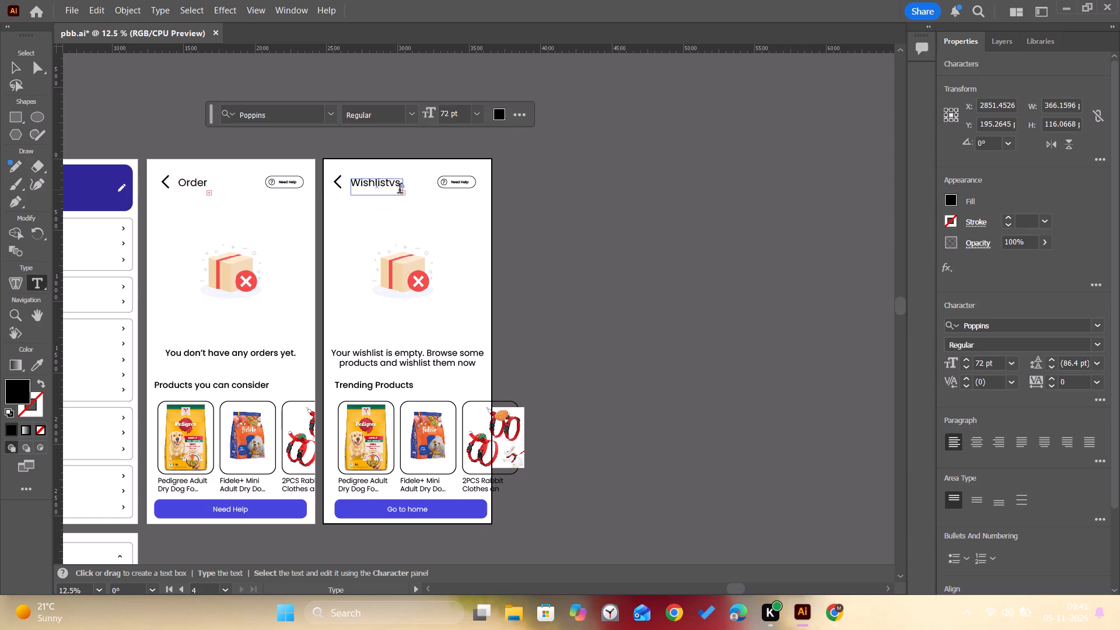
key("Right")
key("BackSpace")
key("BackSpace")
key("BackSpace")
left_click(13, 64)
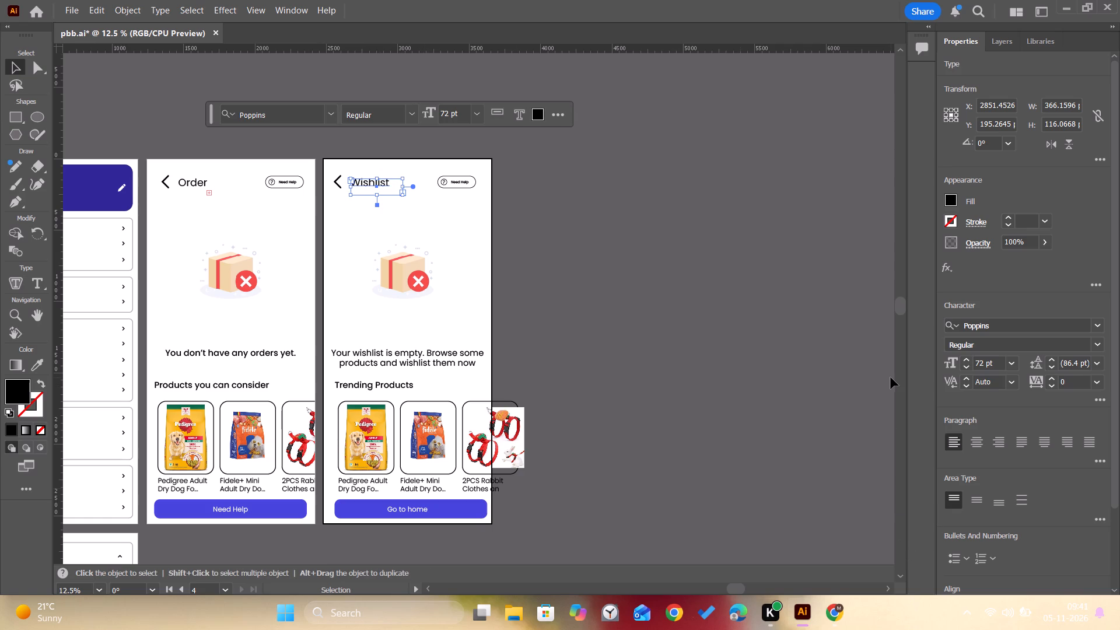
Switch from Illustrator to the Chrome browser window.
left_click(809, 624)
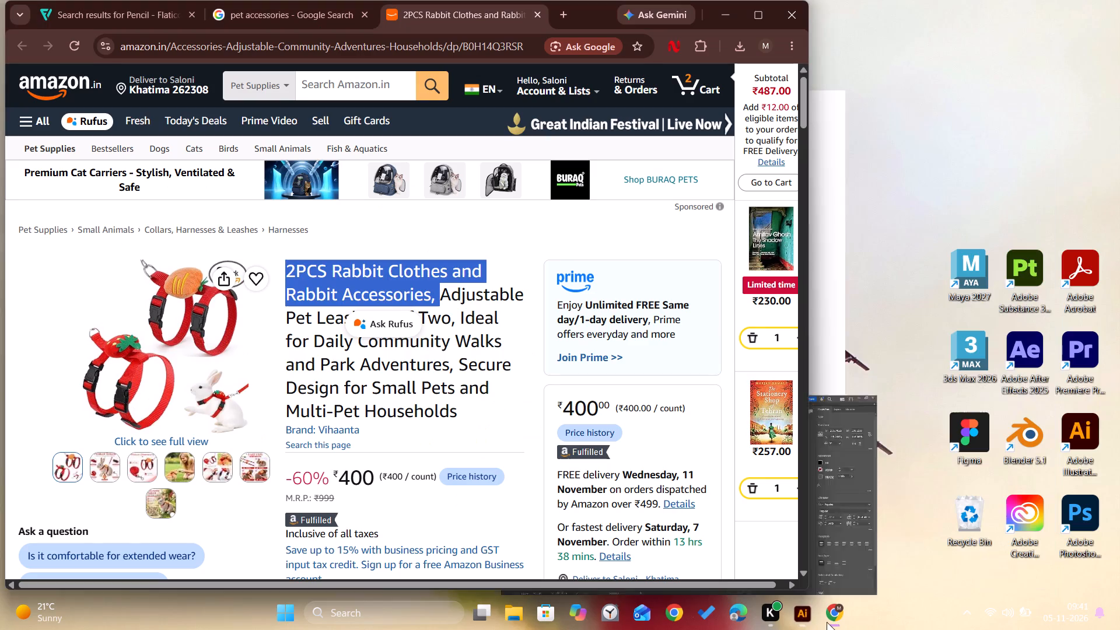
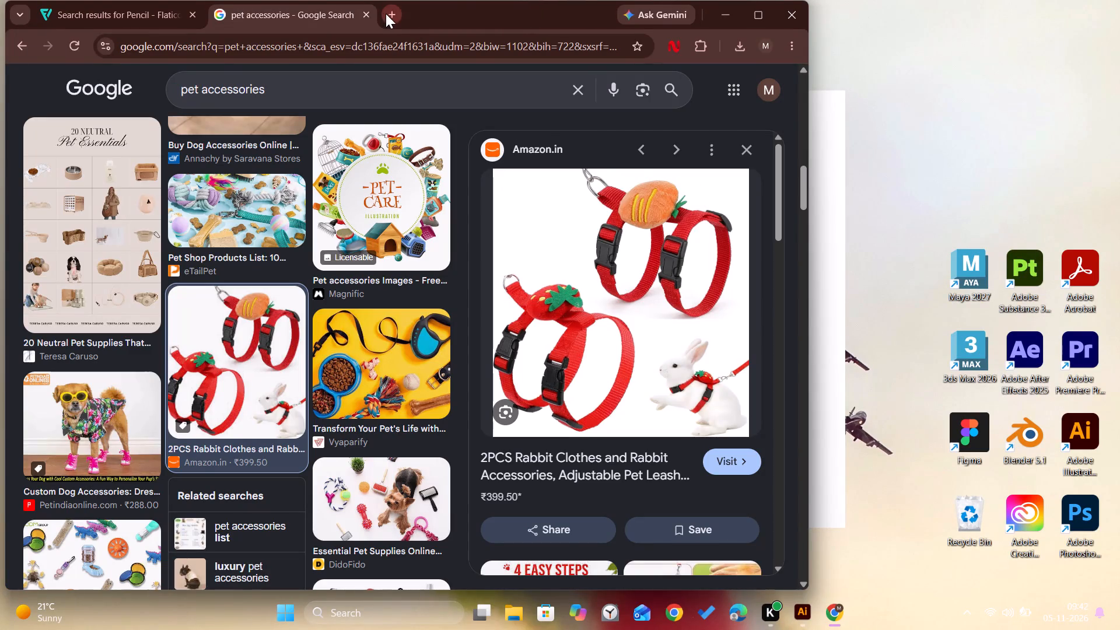
Search Google Images for "empty wishlist illustration" in a new browser tab.
left_click(386, 13)
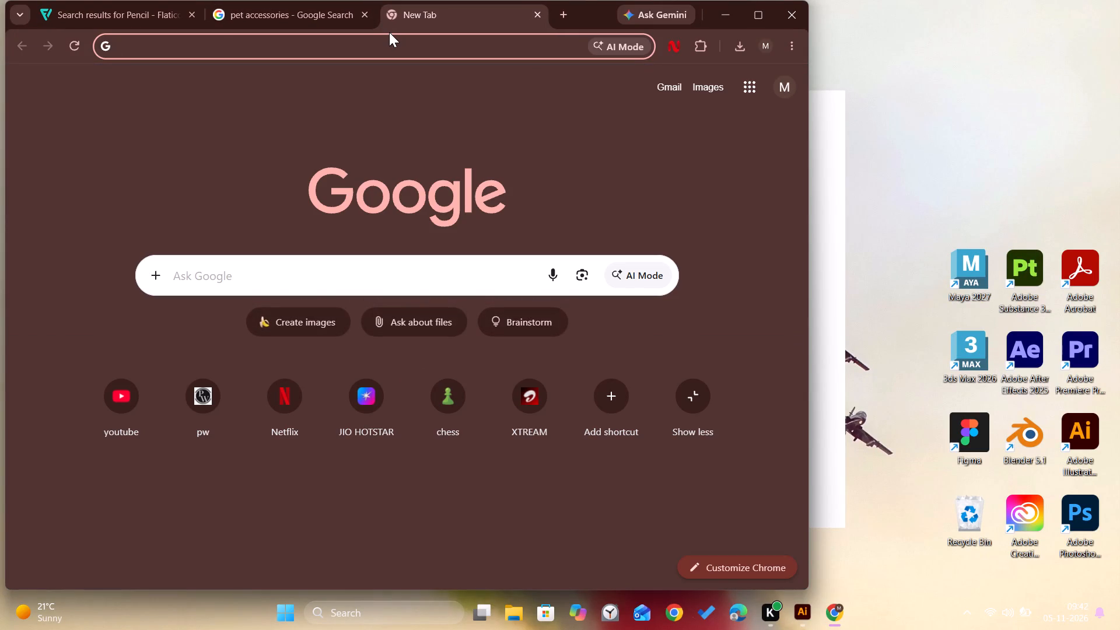
type("empty wi")
type("shlist")
key("space")
type("illus")
key("Down")
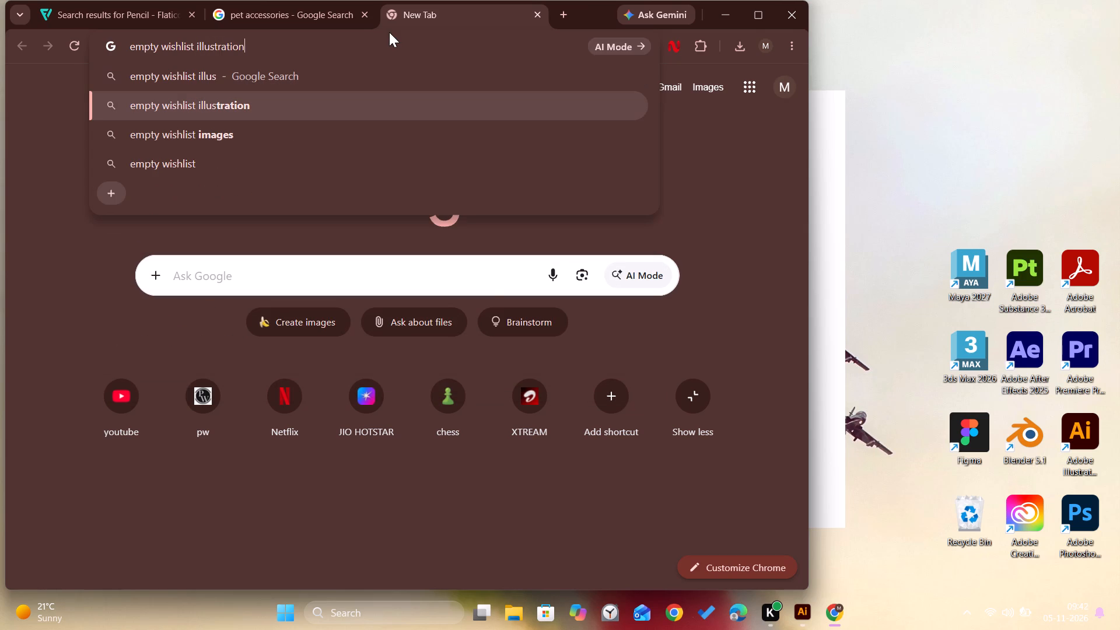
key("Return")
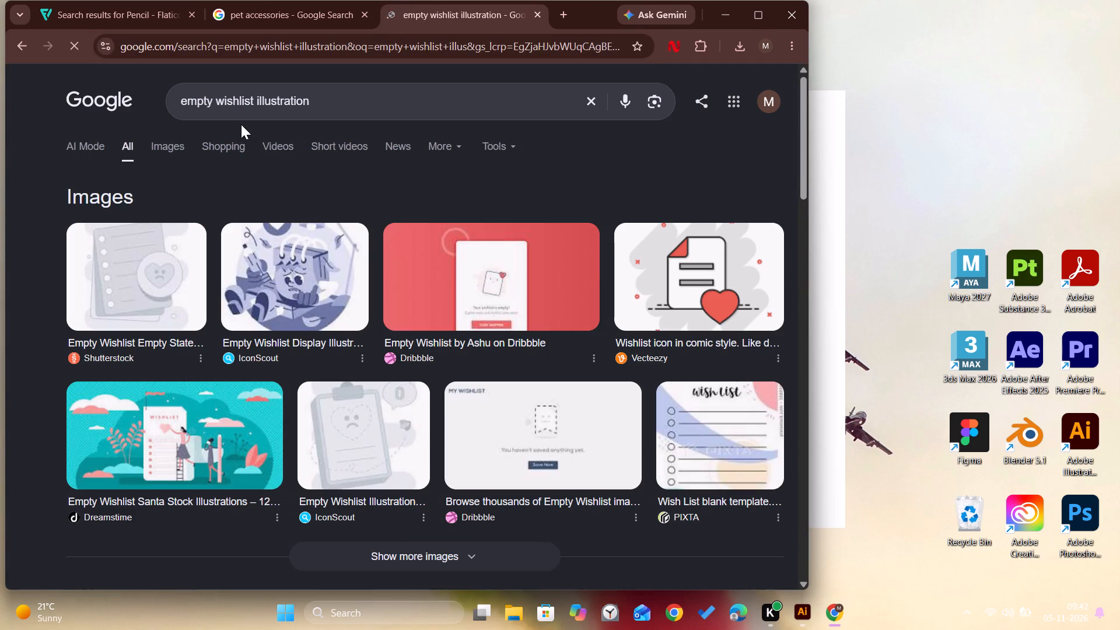
left_click(174, 140)
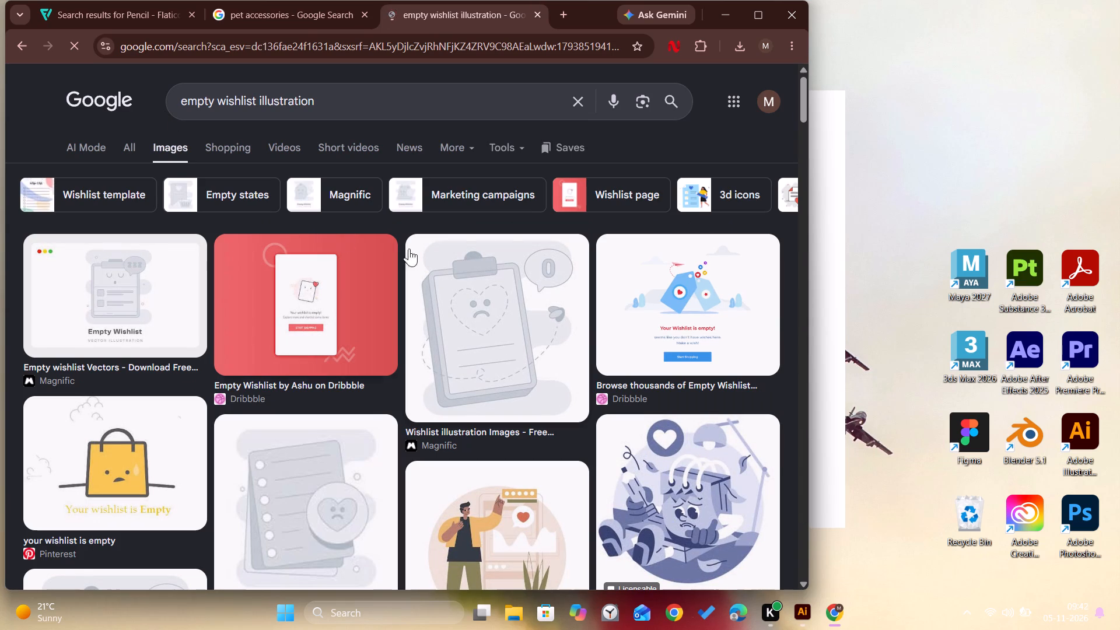
Copy the Magnific image of the grey sad-faced clipboard with a dashed heart from the image results.
left_click(526, 334)
right_click(578, 326)
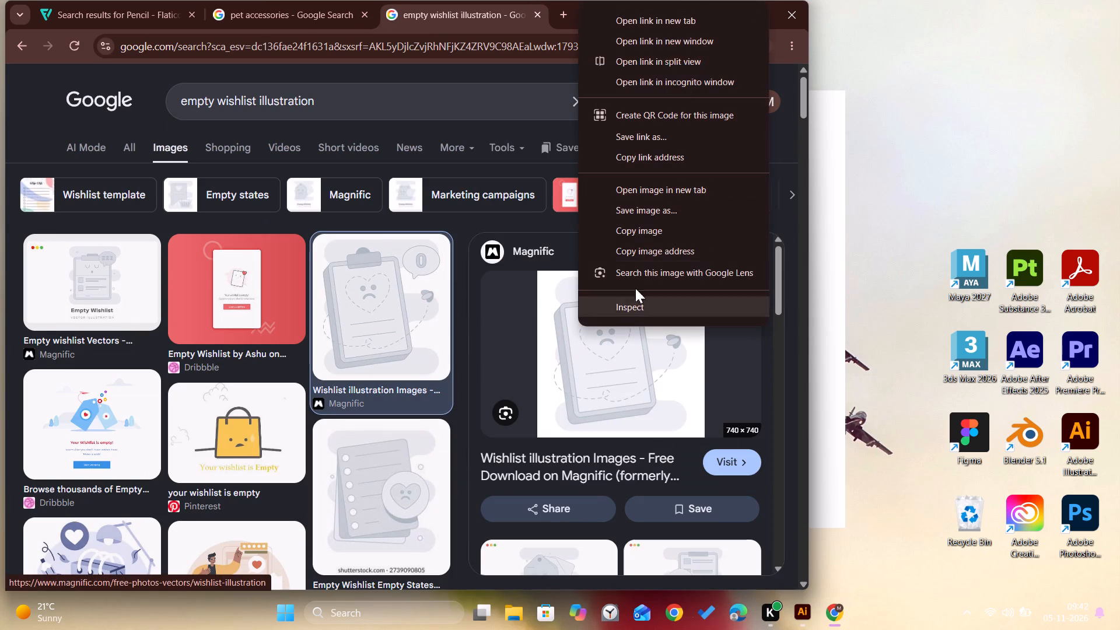
left_click(643, 229)
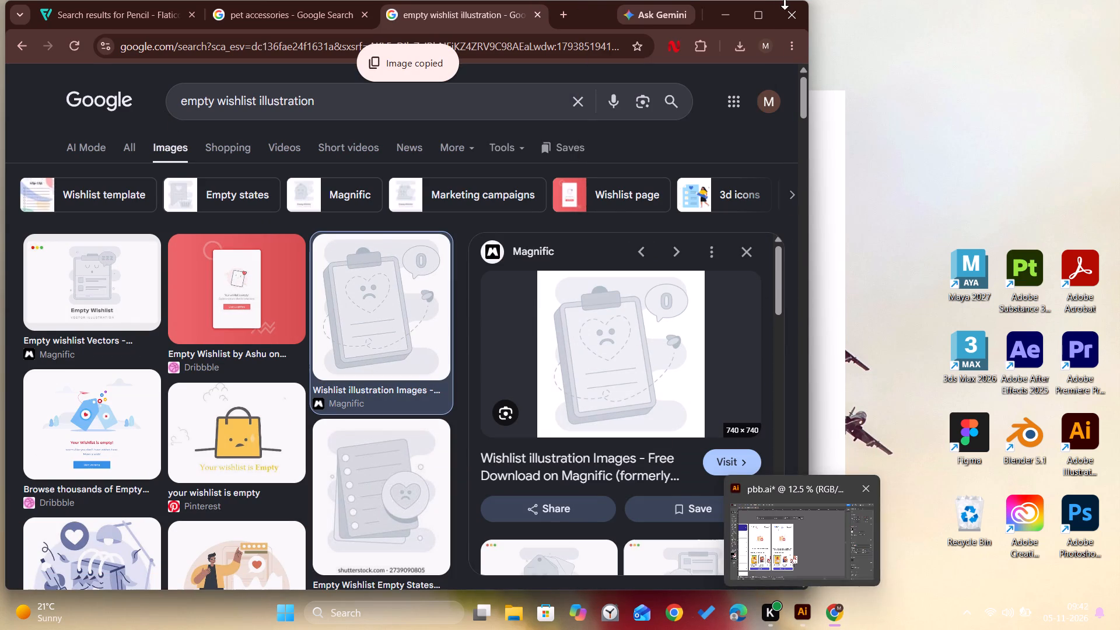
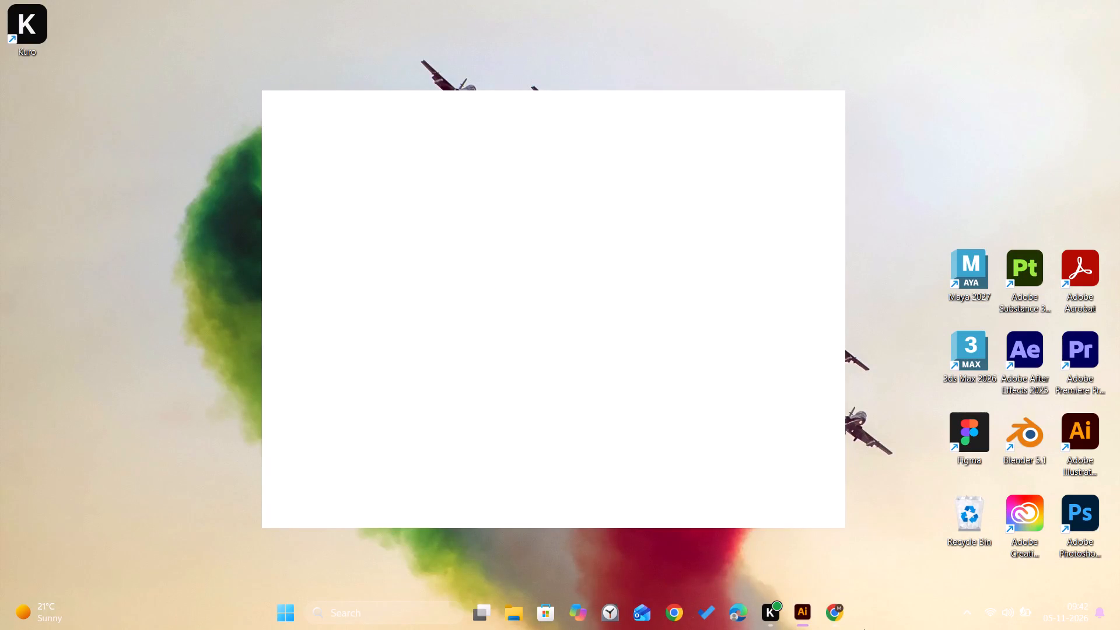
Switch to Illustrator and replace the package illustration on the Wishlist screen with the copied clipboard image.
left_click(811, 610)
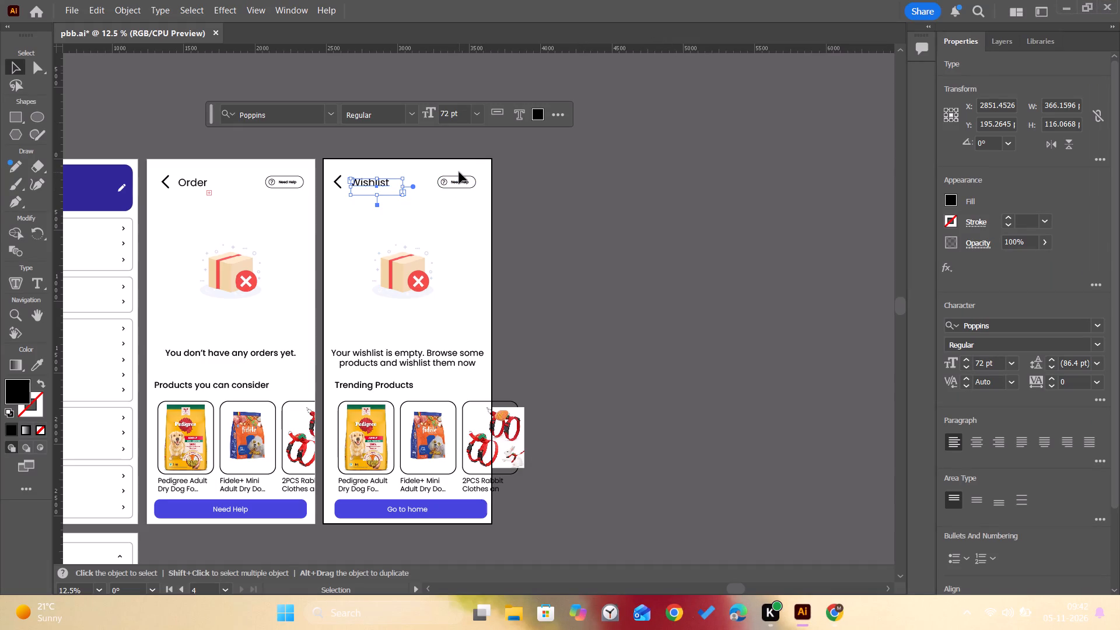
left_click(402, 274)
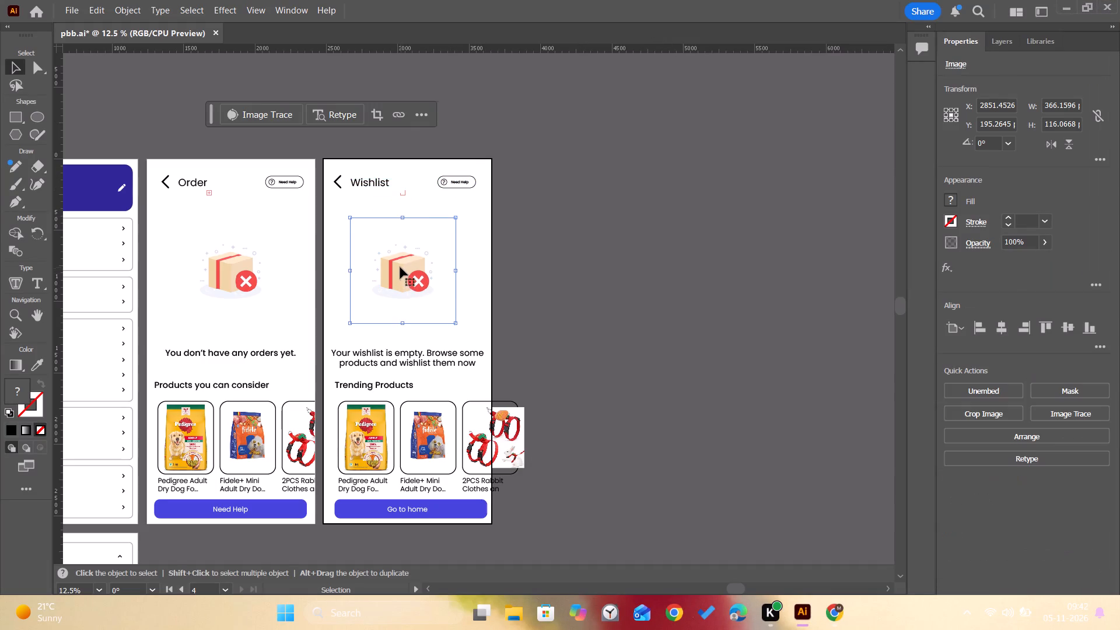
key("Delete")
key("ctrl+v")
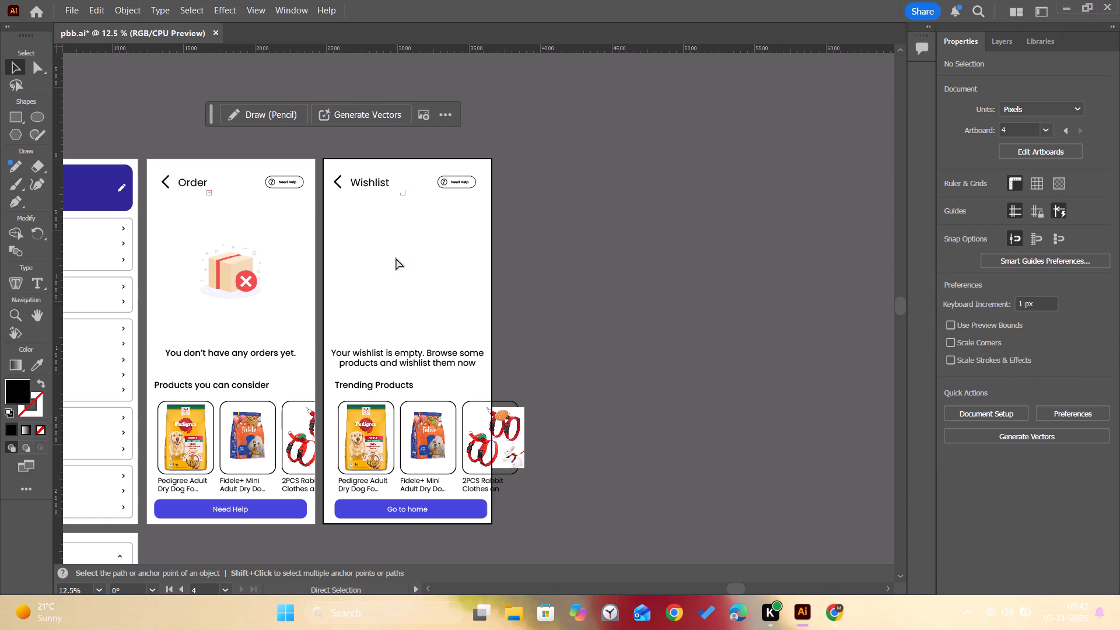
Move the clipboard illustration above the empty-wishlist message and centre it horizontally on Artboard 4.
left_click_drag(460, 304, 453, 302)
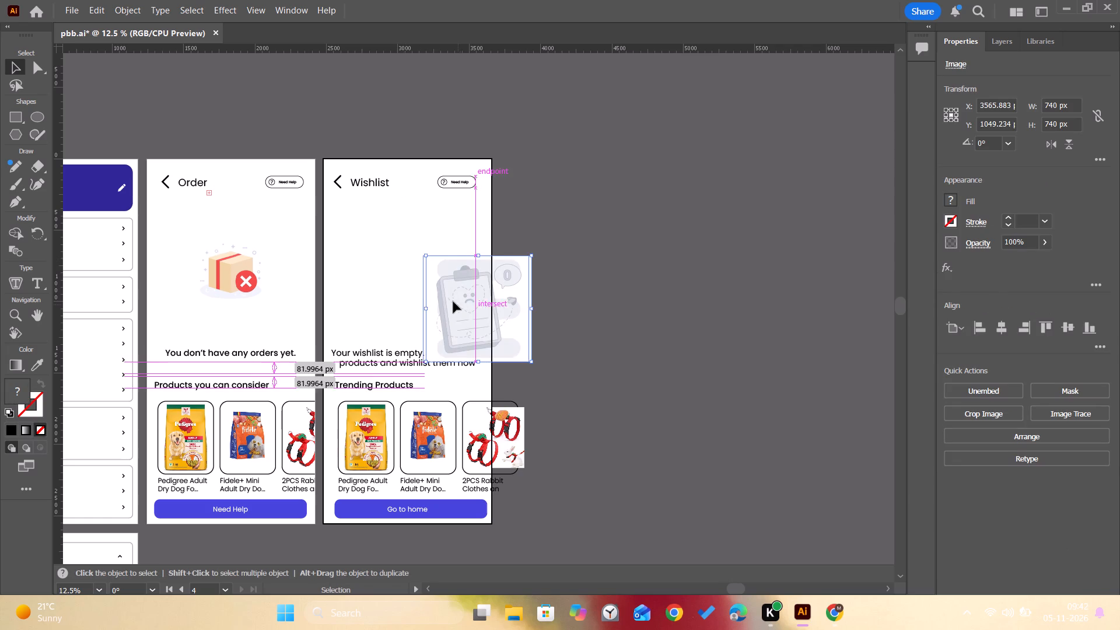
left_click_drag(453, 302, 388, 267)
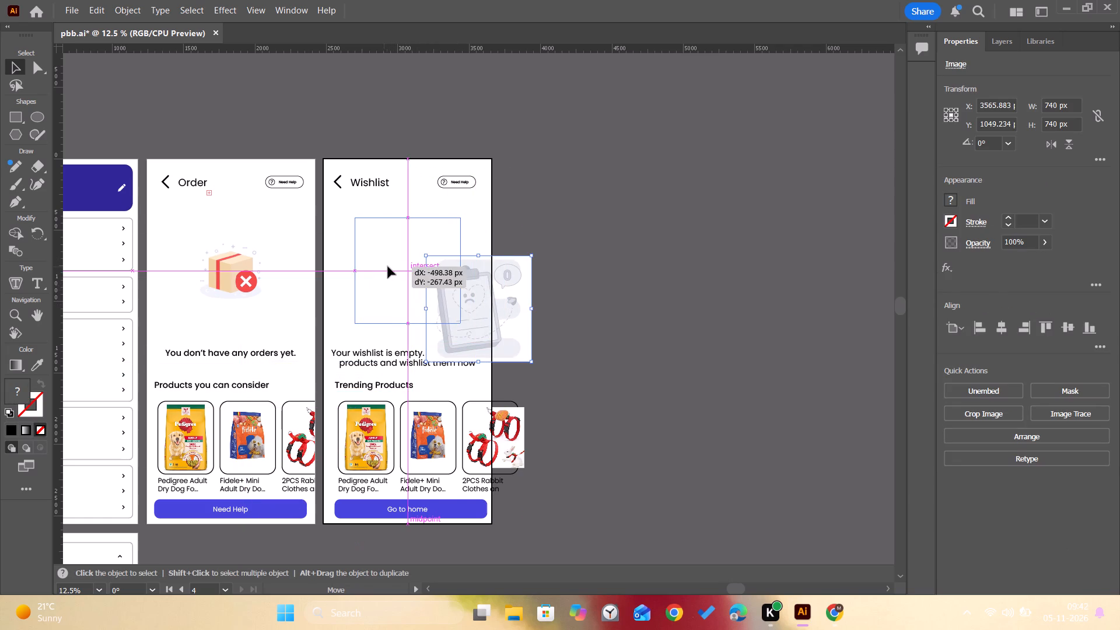
left_click_drag(388, 267, 386, 266)
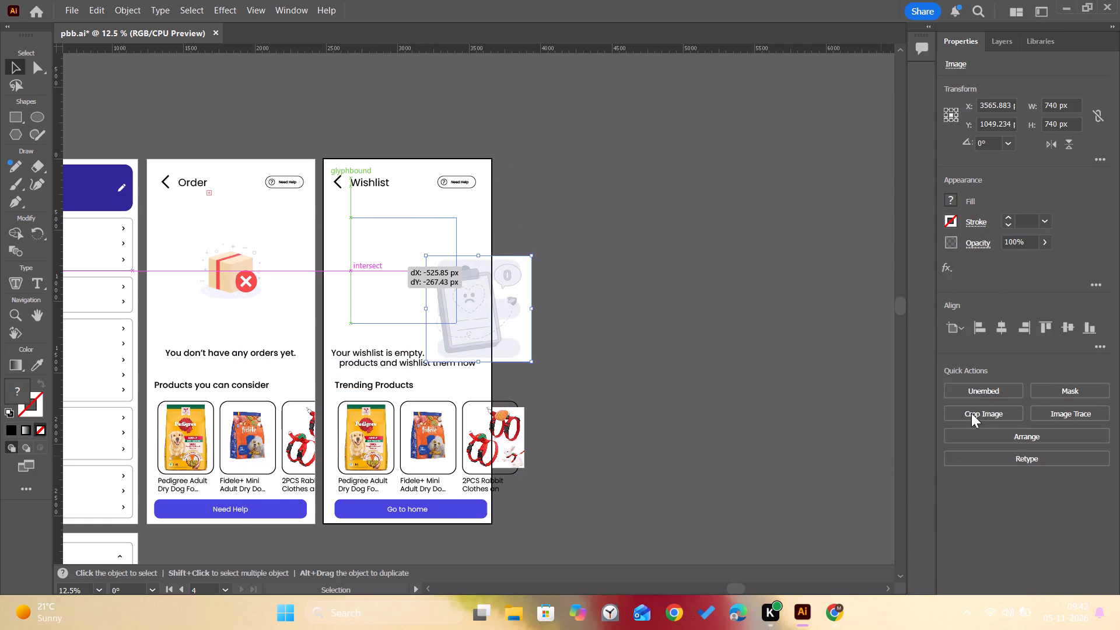
left_click(997, 328)
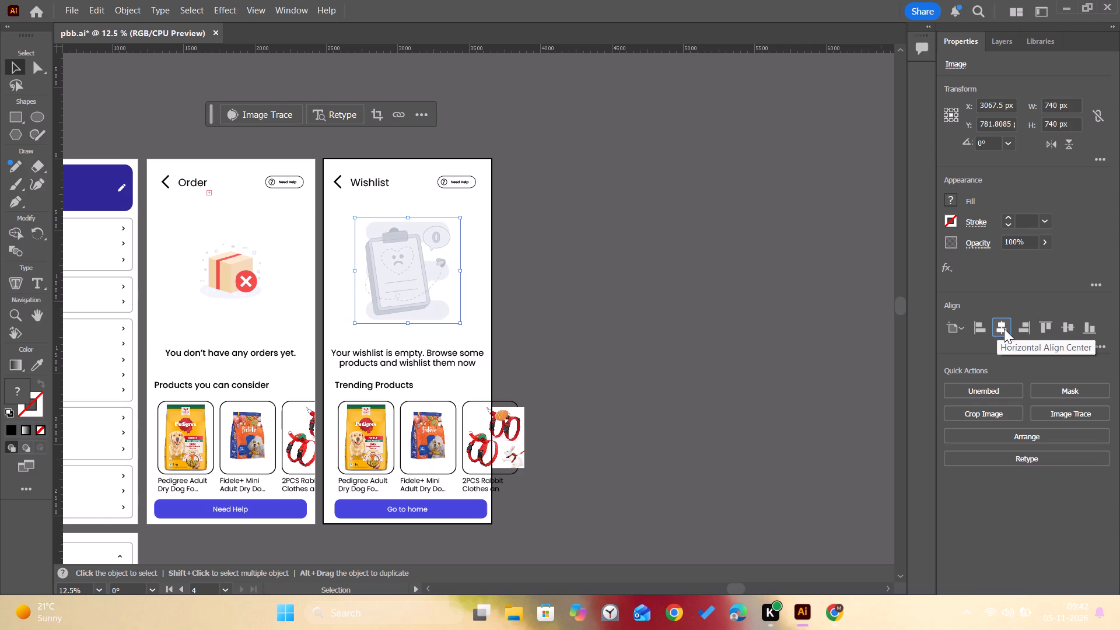
left_click(392, 268)
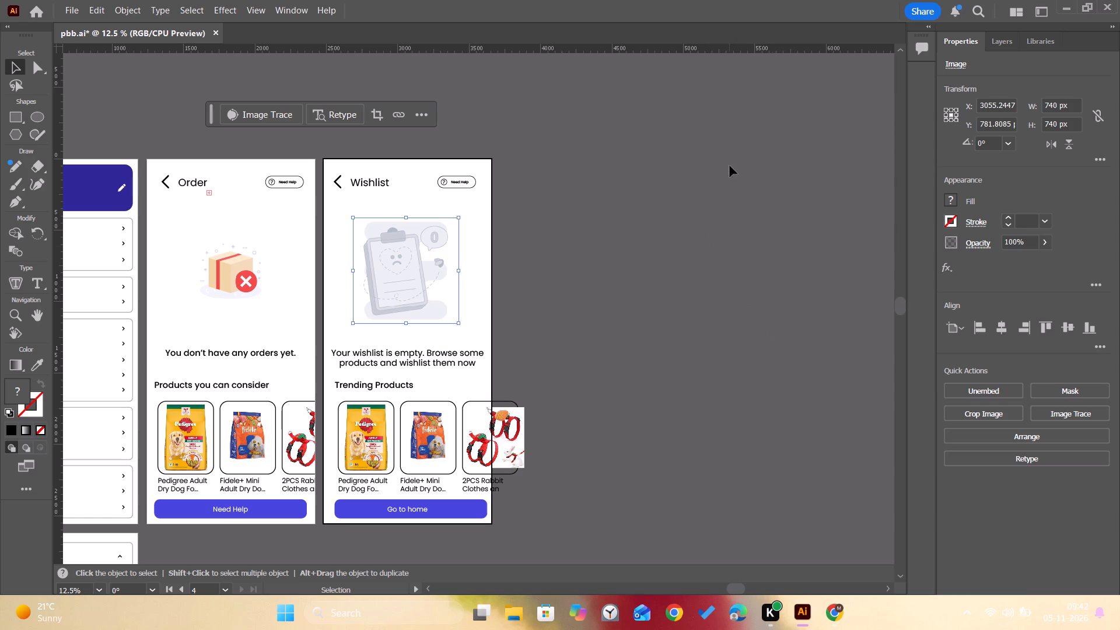
left_click(997, 324)
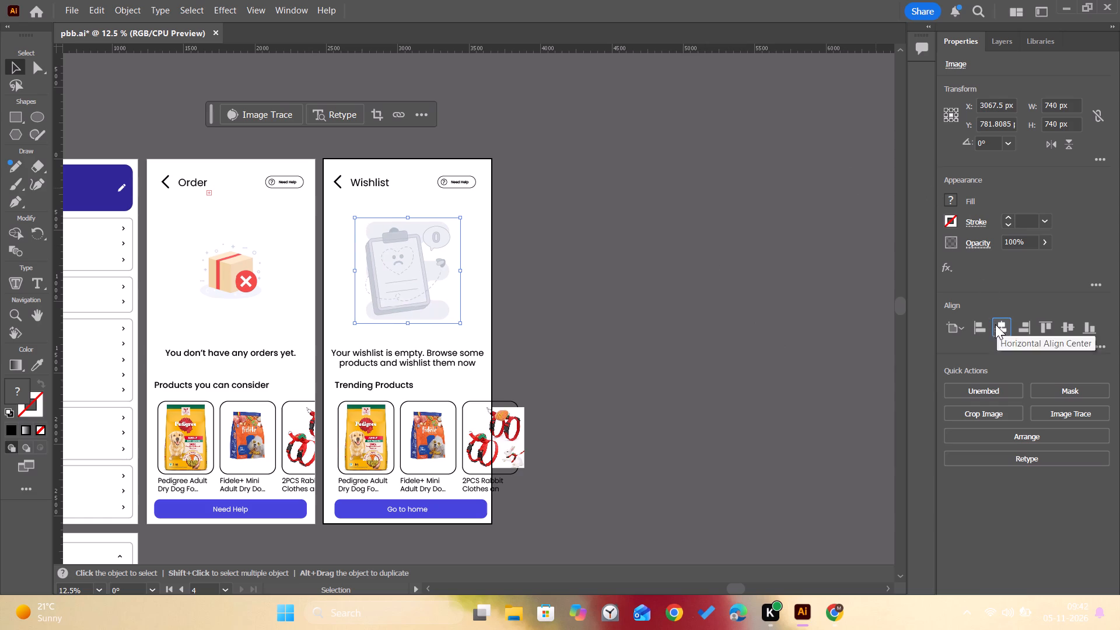
left_click(646, 202)
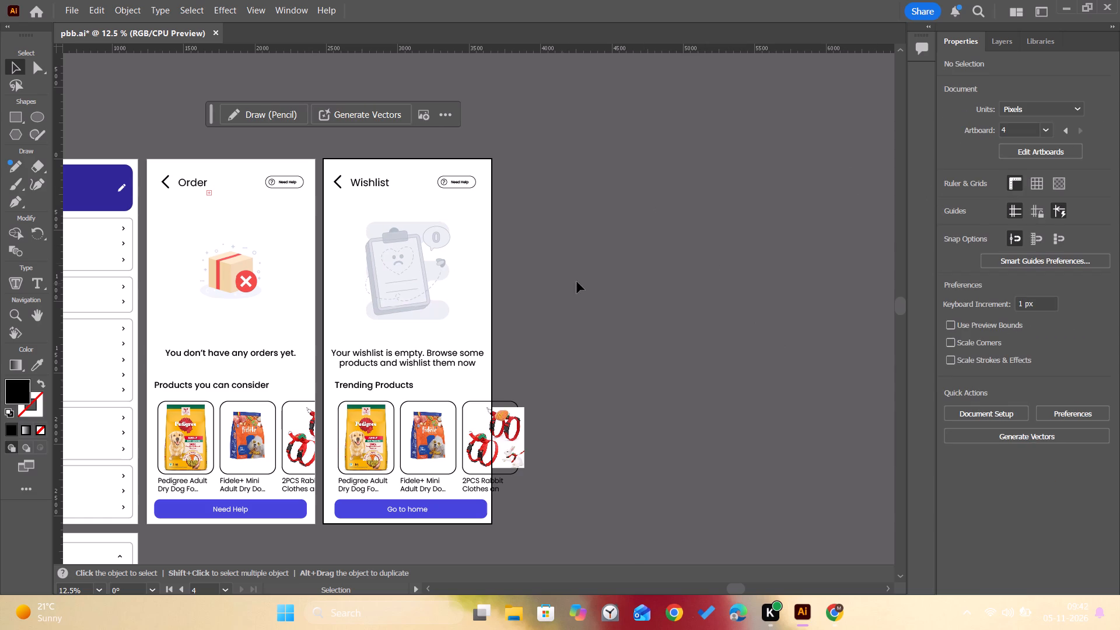
Delete the small Need Help badge from the Wishlist screen's header.
left_click_drag(428, 175, 475, 194)
key("Delete")
Add a new iPhone-size artboard directly beside Artboard 4 and leave artboard editing.
left_click(986, 407)
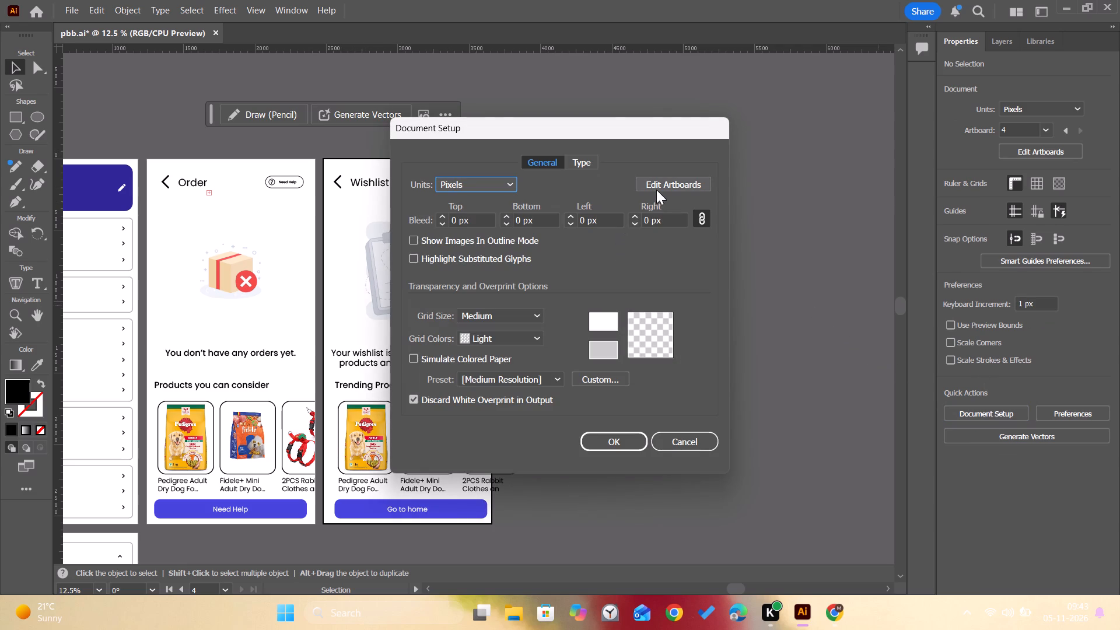
left_click(656, 190)
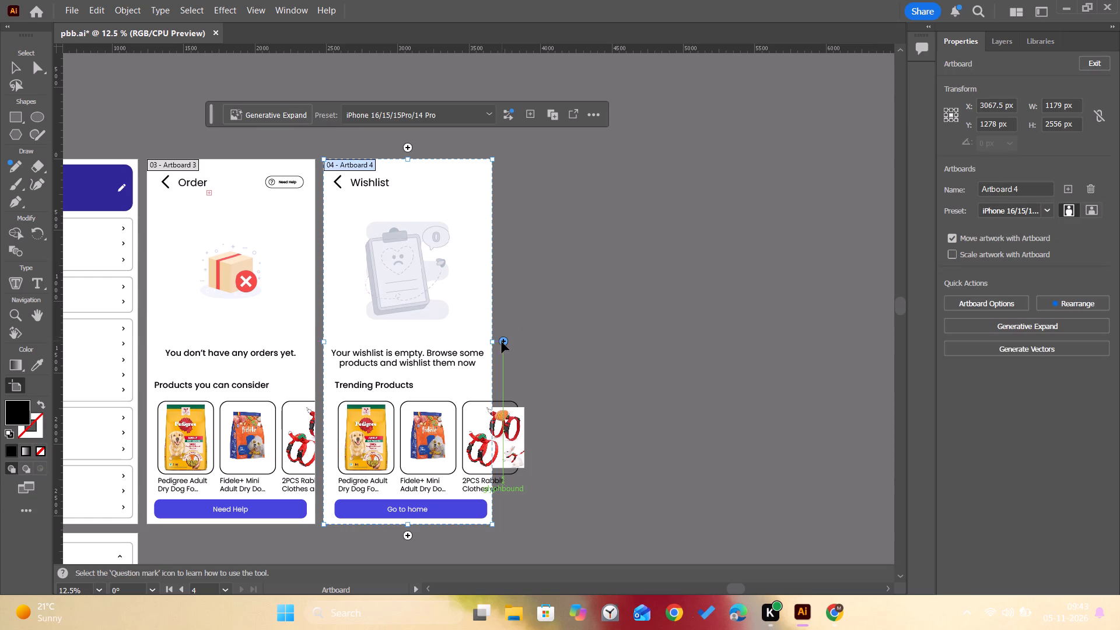
left_click(502, 342)
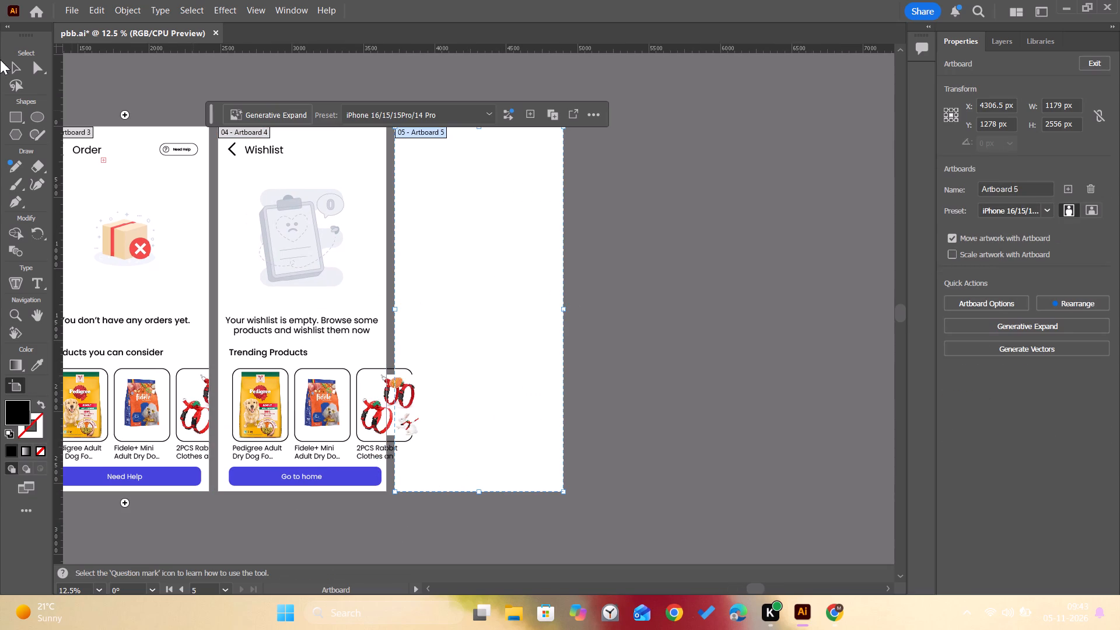
left_click(21, 72)
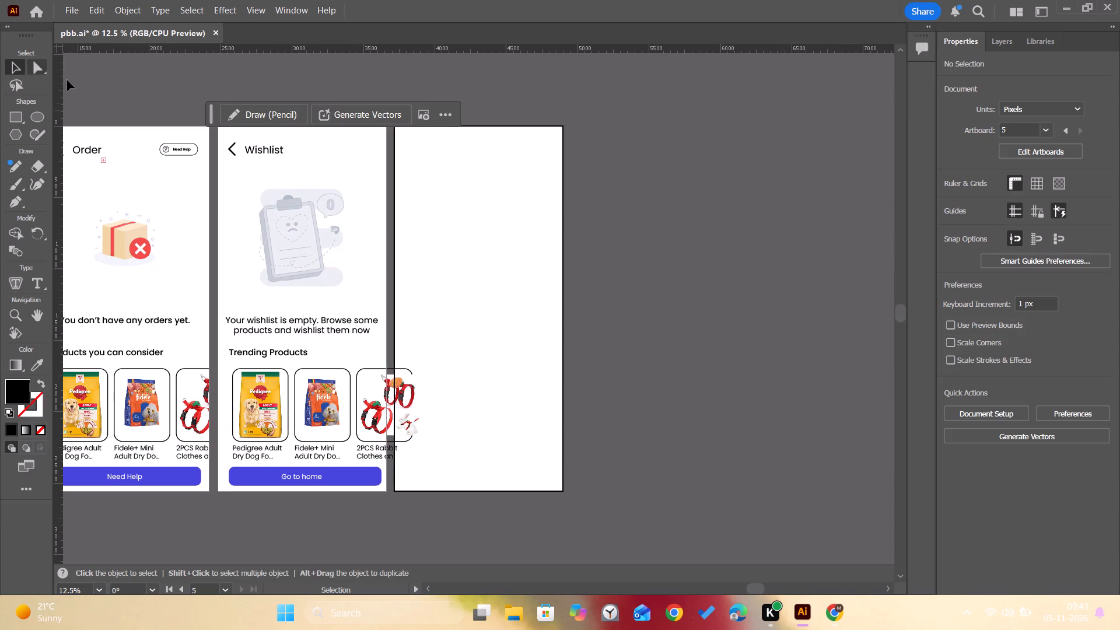
Duplicate the back arrow and Wishlist title straight across onto the empty Artboard 5, keeping the same height.
left_click_drag(228, 130, 281, 159)
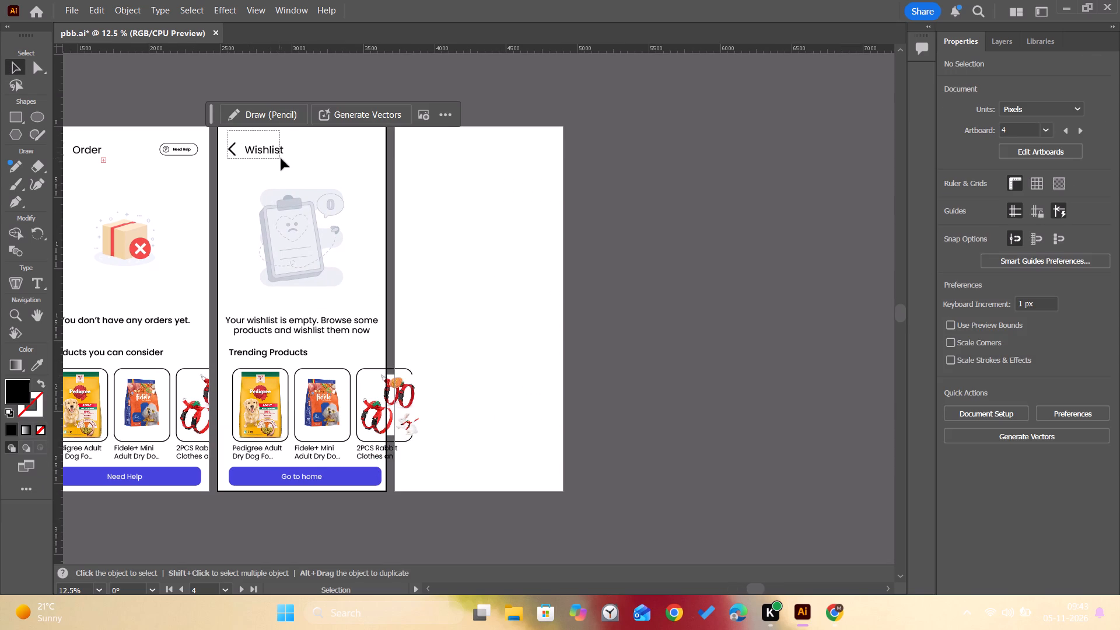
left_click_drag(281, 159, 282, 160)
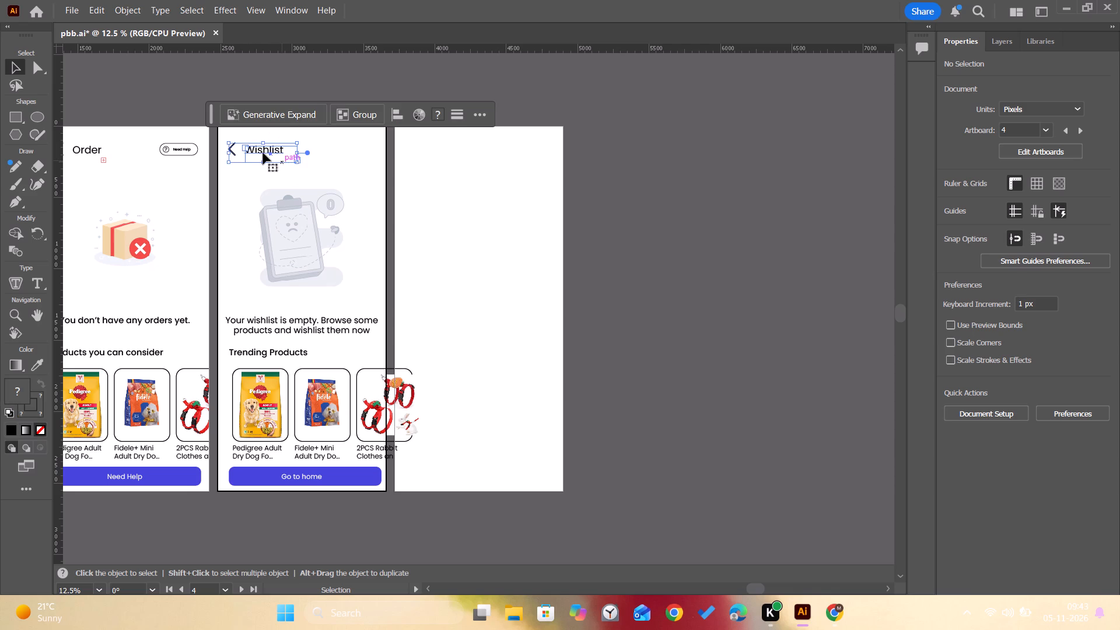
left_click_drag(263, 150, 271, 149, "alt")
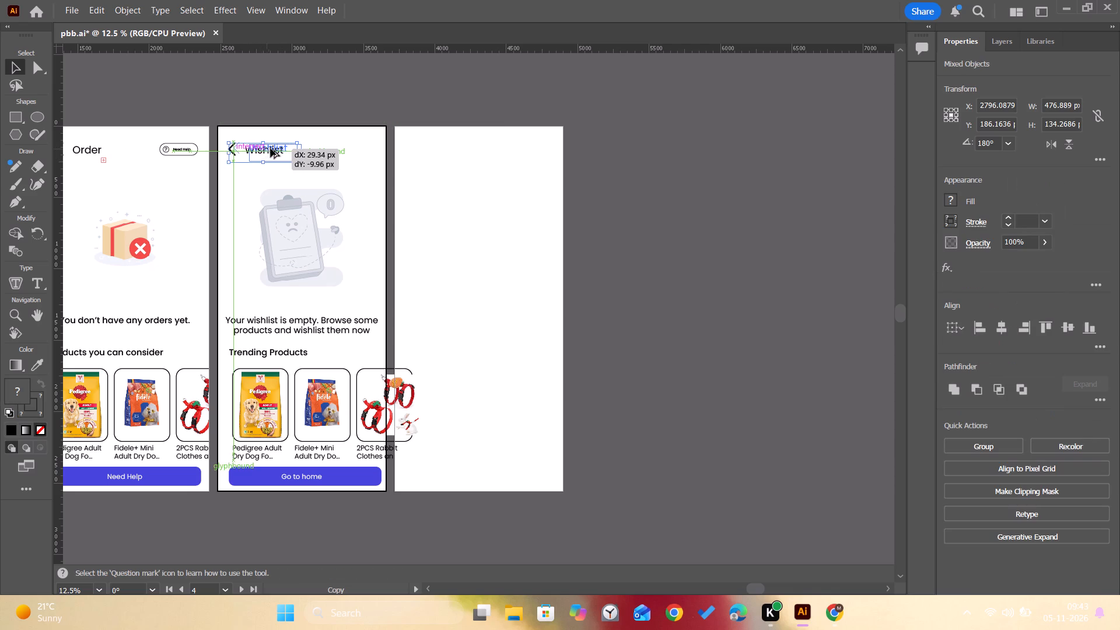
left_click_drag(271, 149, 436, 161, "alt")
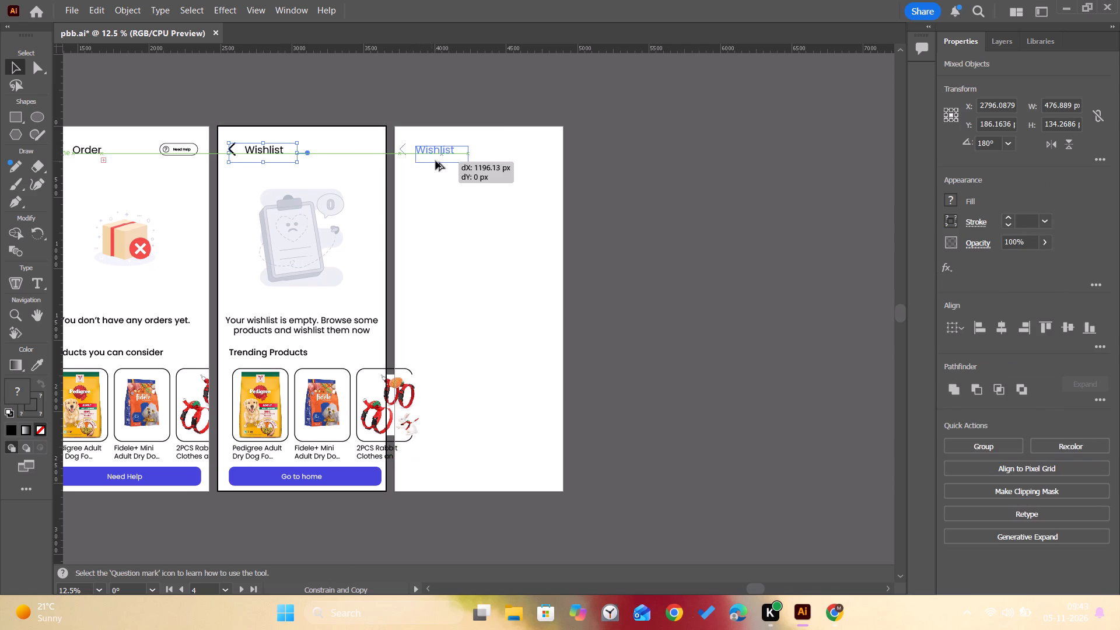
left_click_drag(436, 161, 439, 163, "alt")
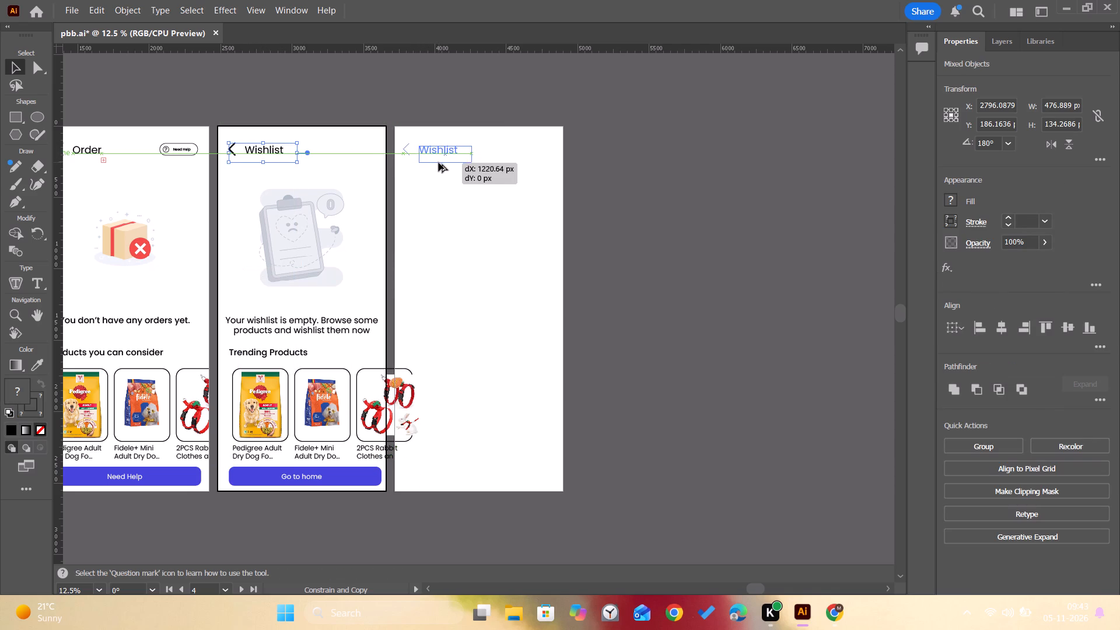
left_click_drag(439, 163, 441, 163, "alt")
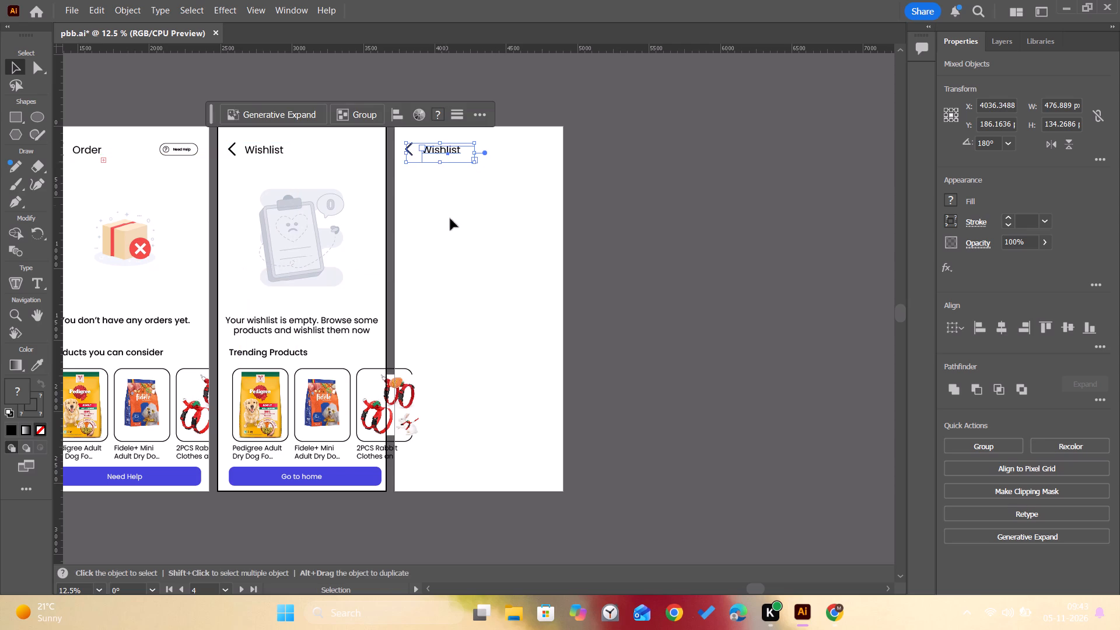
left_click(475, 312)
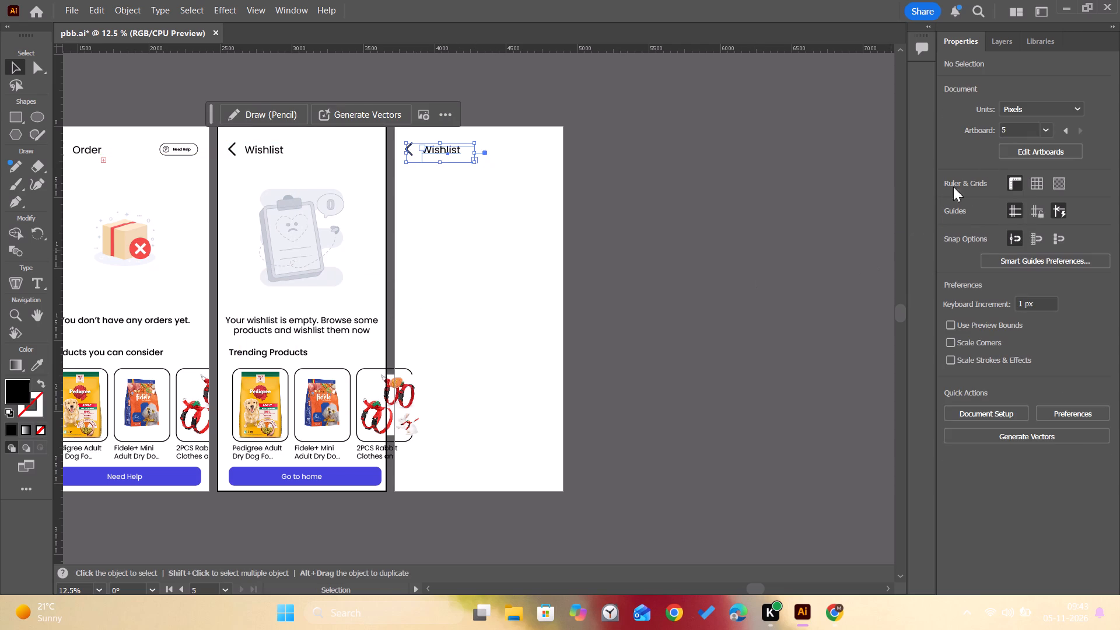
Look through the list of objects in Layer 1.
left_click(1002, 40)
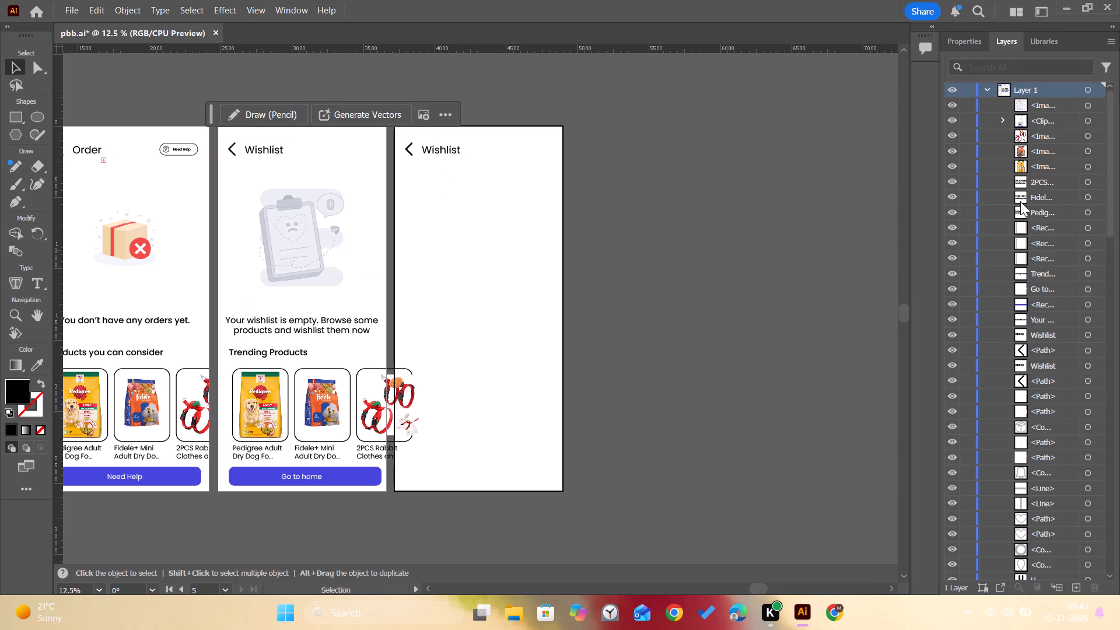
scroll(1026, 391, "down", 6)
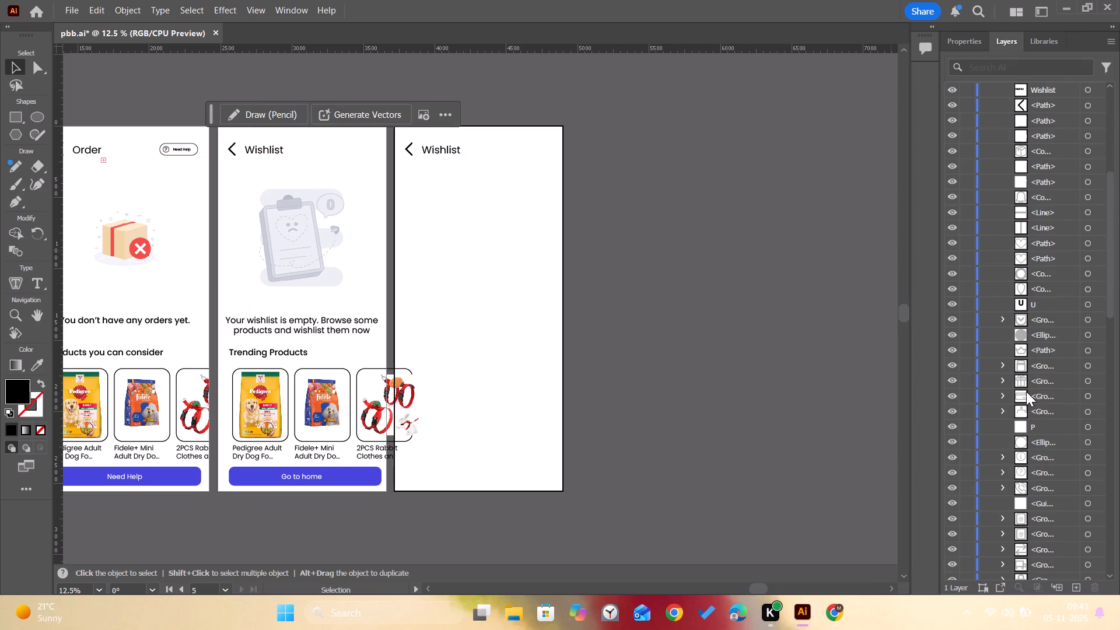
scroll(1026, 391, "down", 17)
scroll(1026, 391, "up", 2)
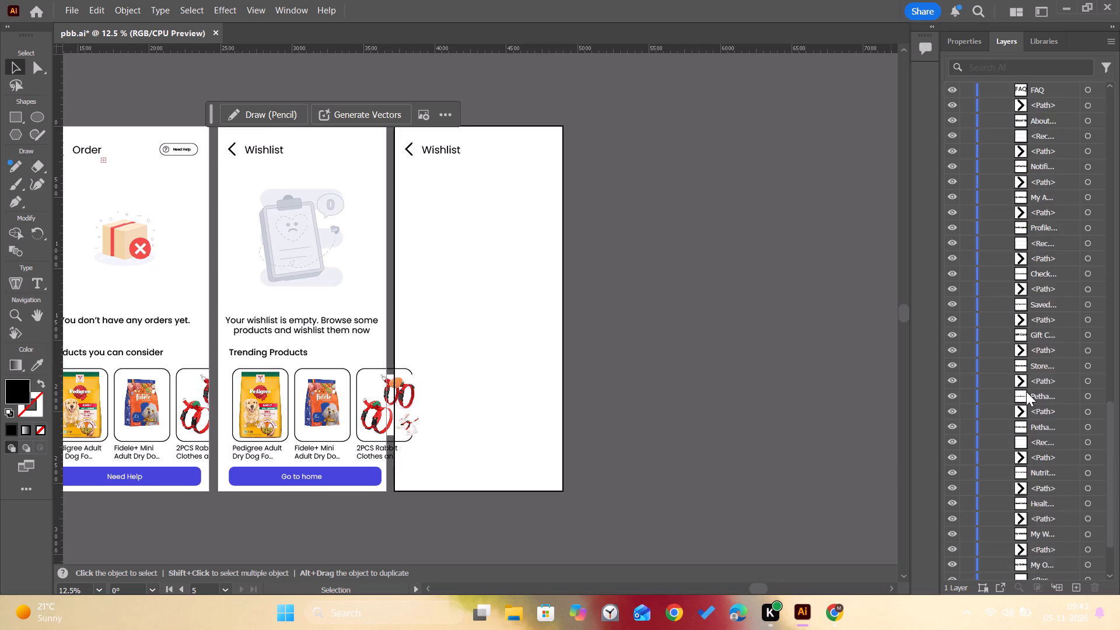
scroll(1026, 391, "up", 20)
scroll(1026, 391, "up", 8)
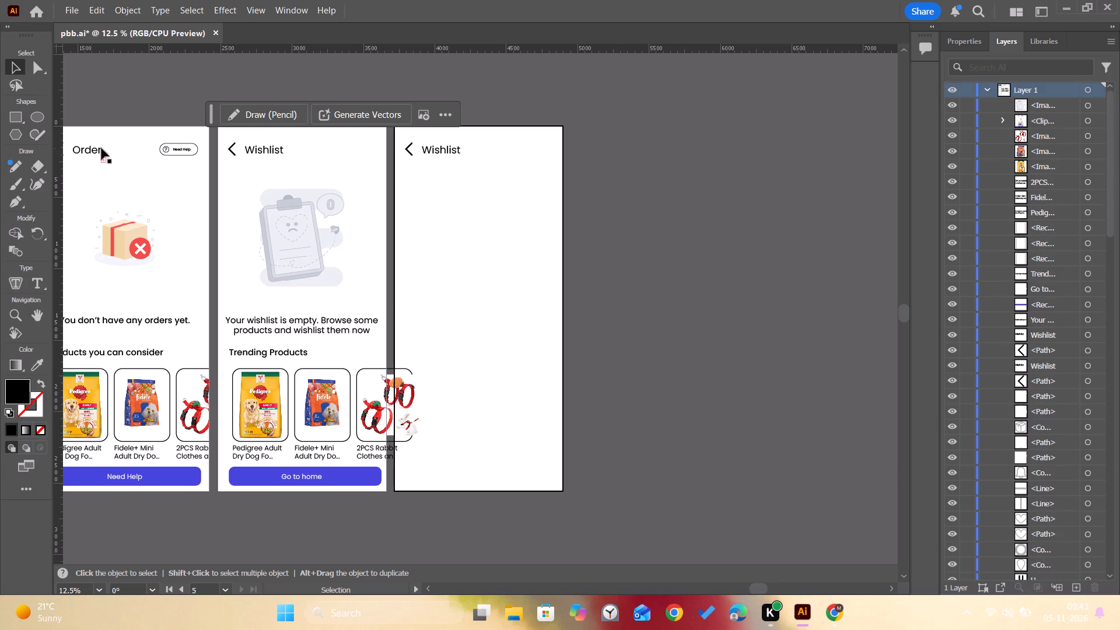
Draw a black rectangle covering the whole of Artboard 4 and hide it in the layer list.
left_click(13, 116)
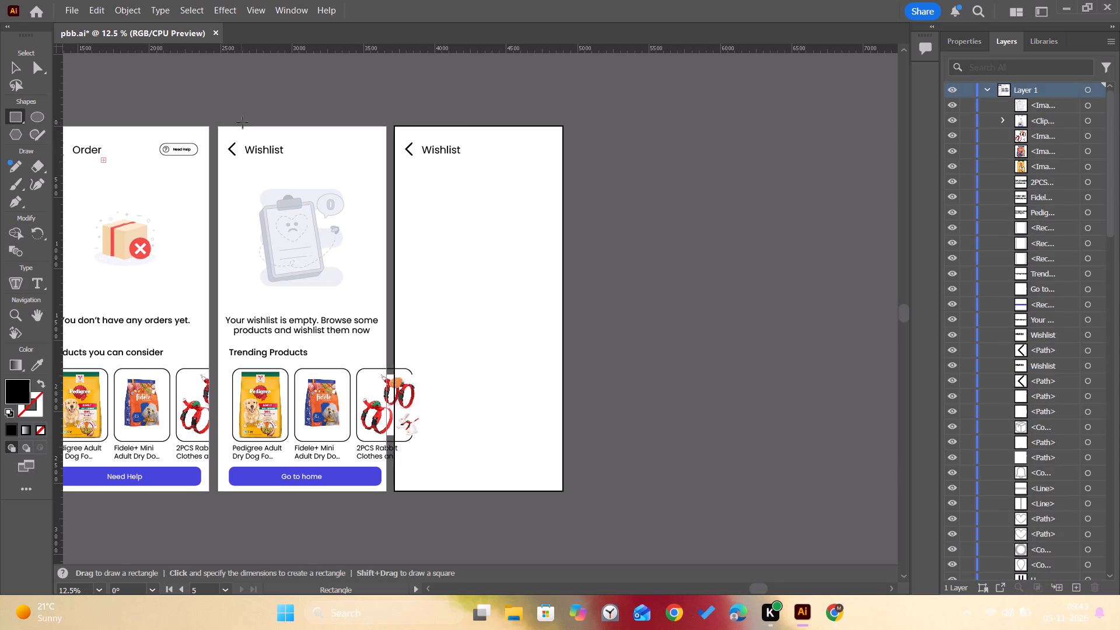
left_click_drag(219, 126, 228, 150)
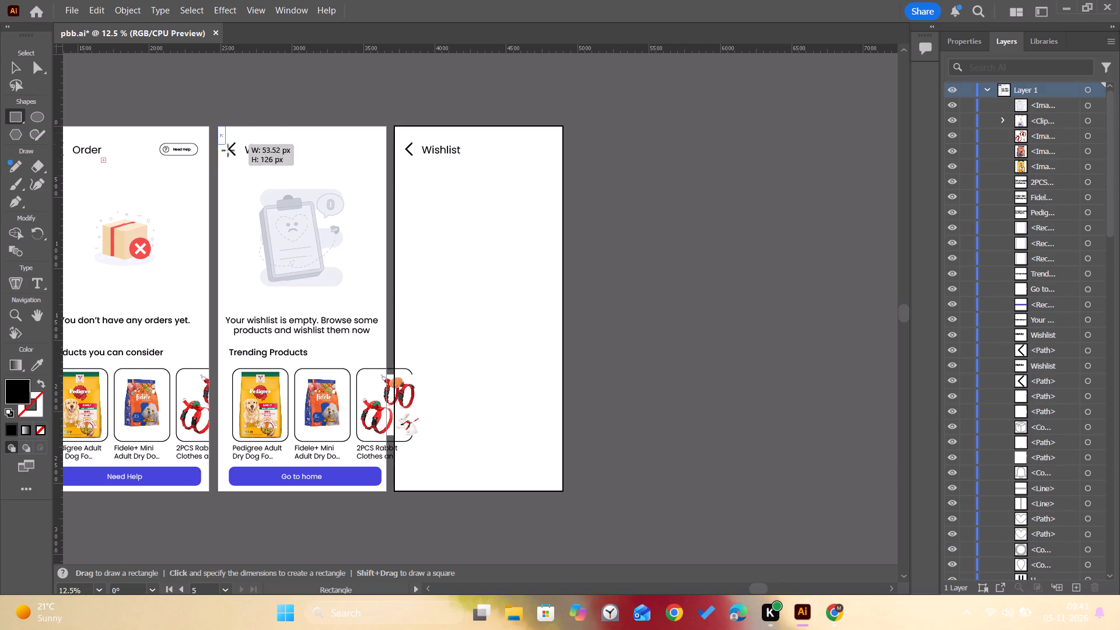
left_click_drag(228, 150, 385, 486)
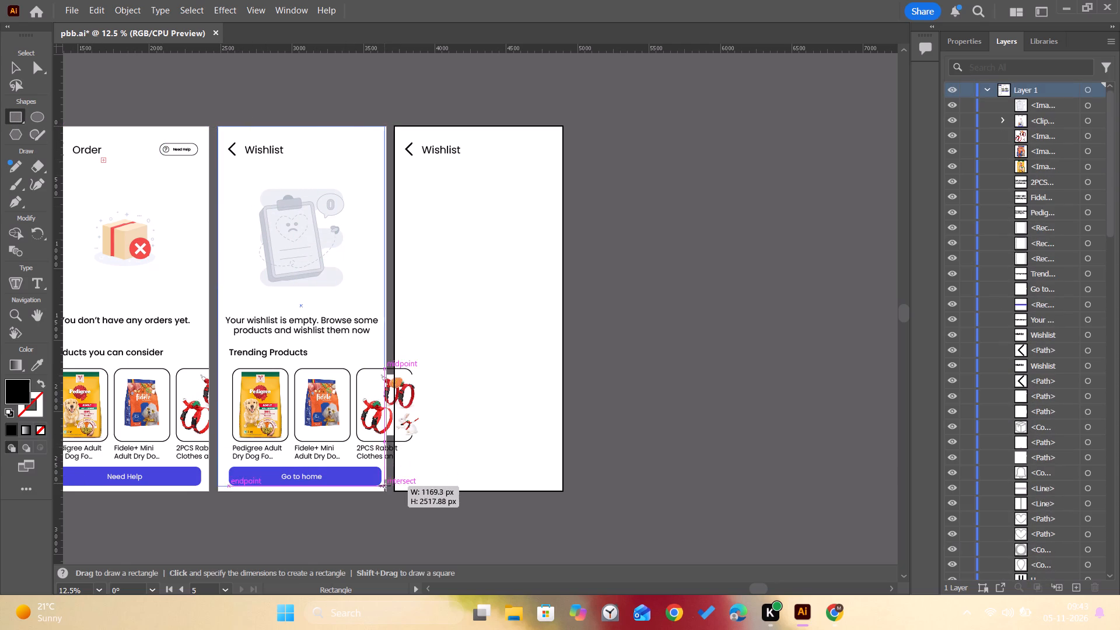
left_click_drag(385, 486, 387, 493)
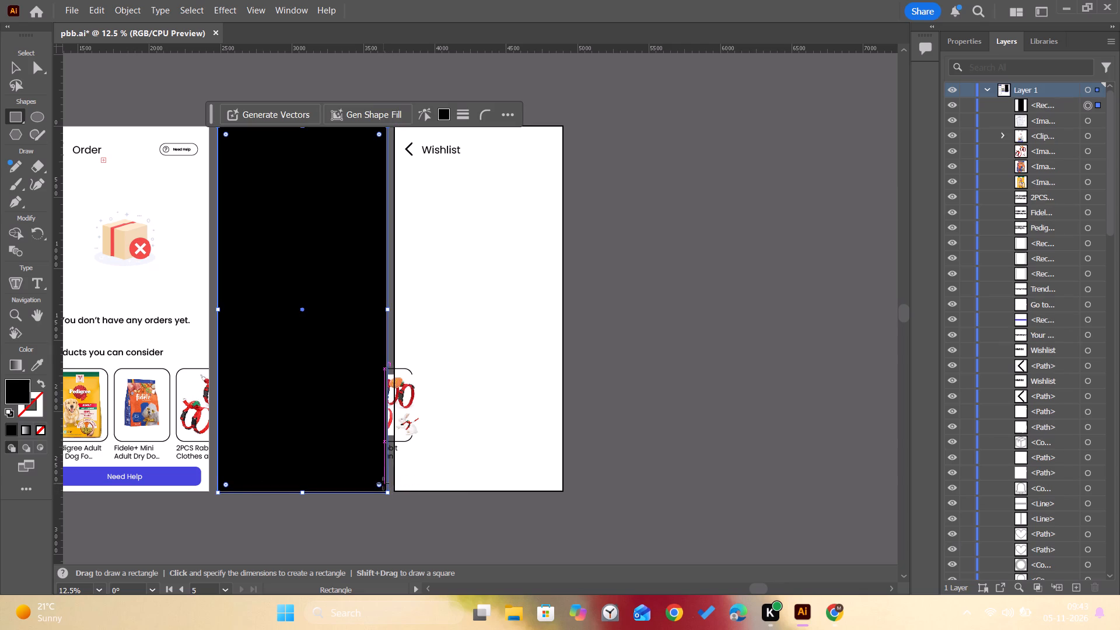
key("v")
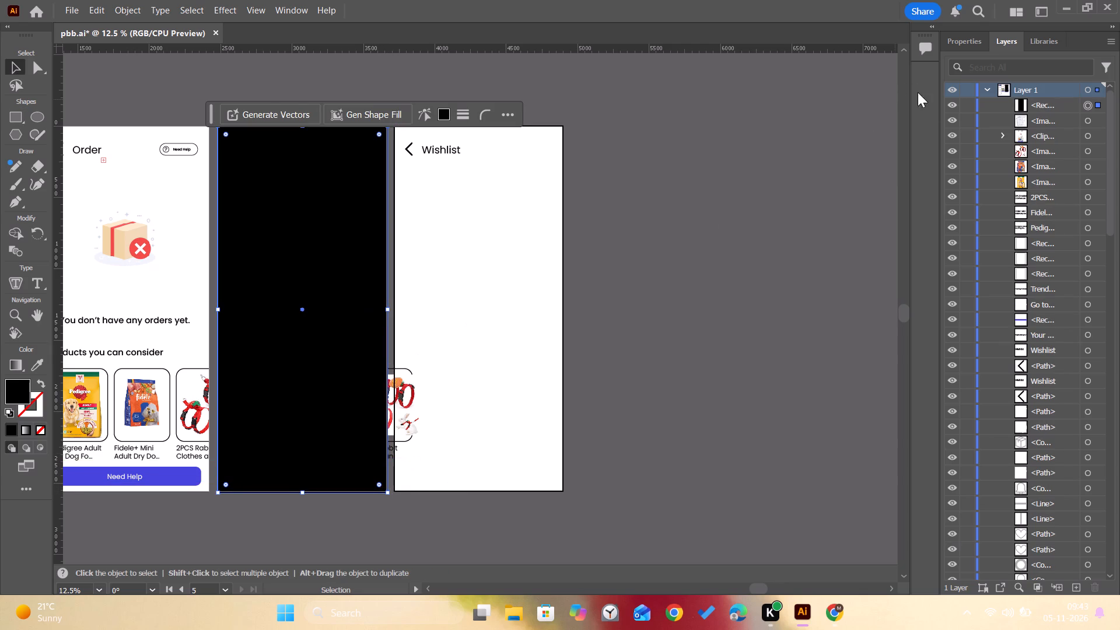
left_click(949, 103)
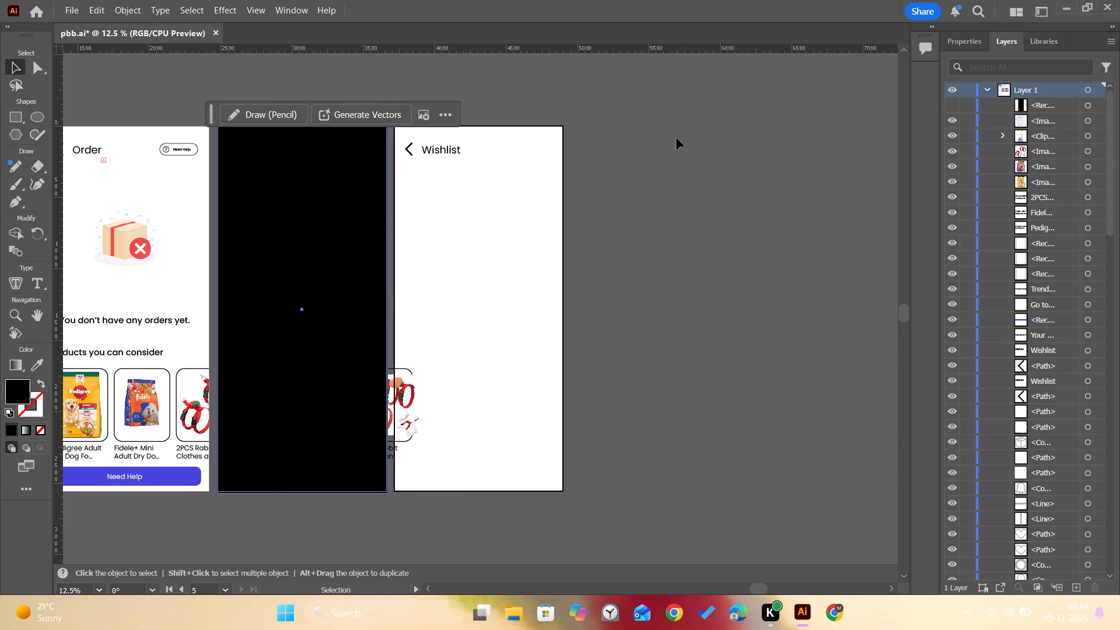
left_click(677, 138)
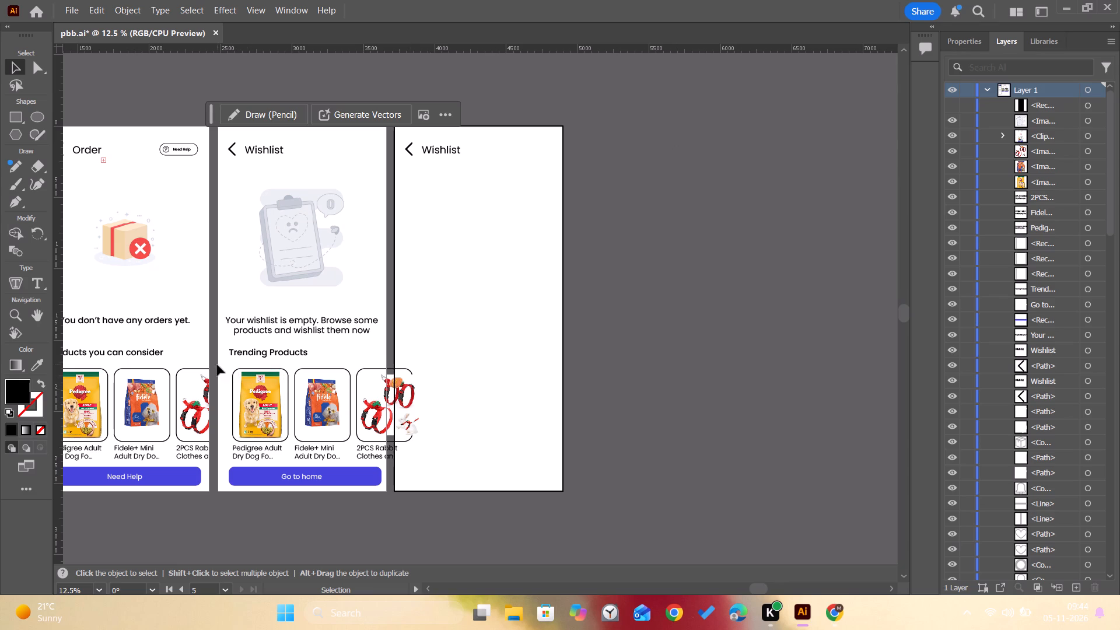
Duplicate the Pedigree product card with its name from Artboard 4 onto Artboard 5, below the Wishlist title.
left_click_drag(229, 370, 282, 460)
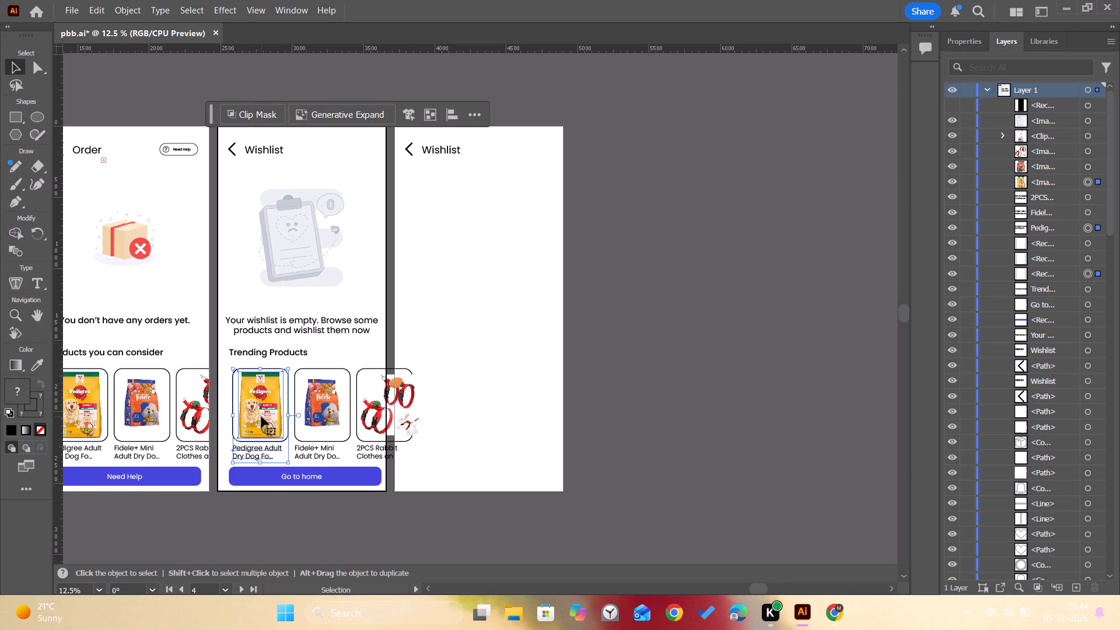
left_click_drag(264, 414, 410, 279, "alt")
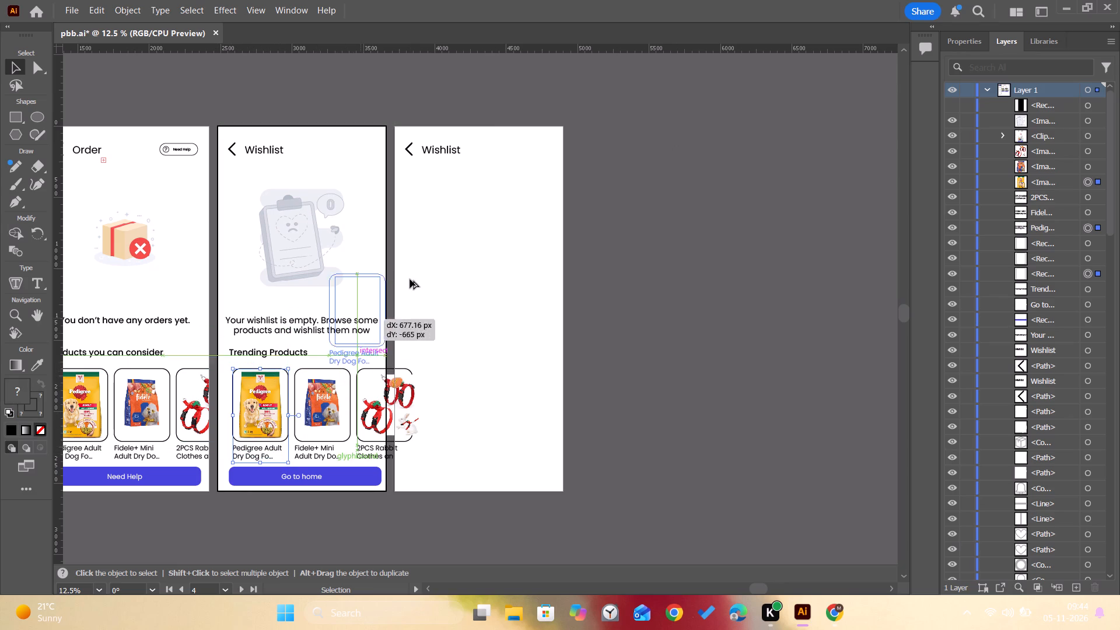
left_click_drag(410, 279, 441, 225, "alt")
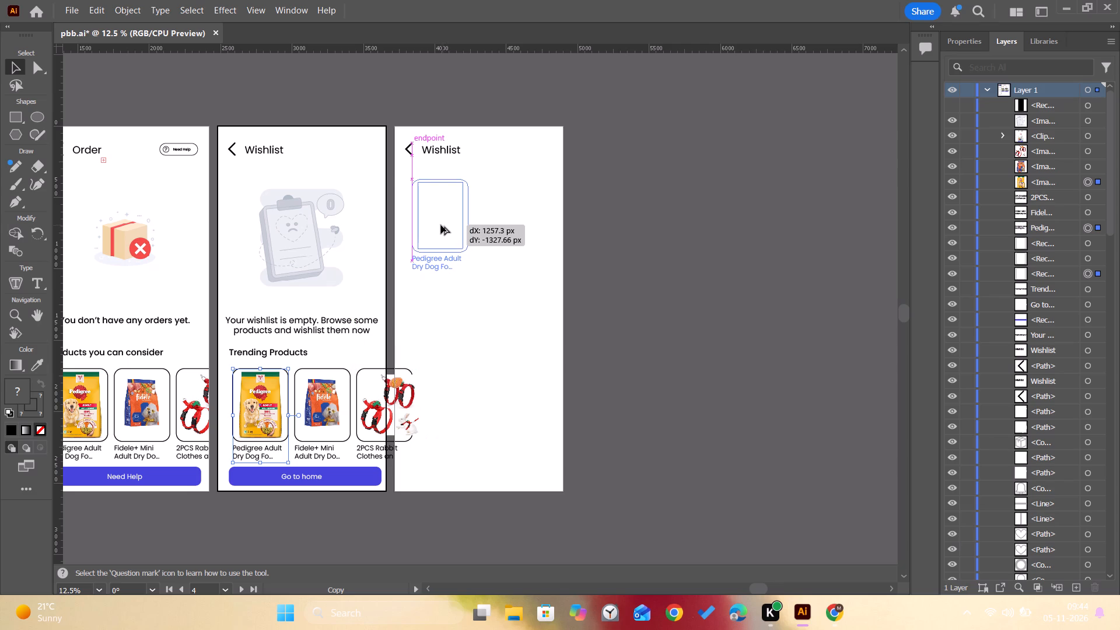
left_click_drag(441, 225, 444, 226, "alt")
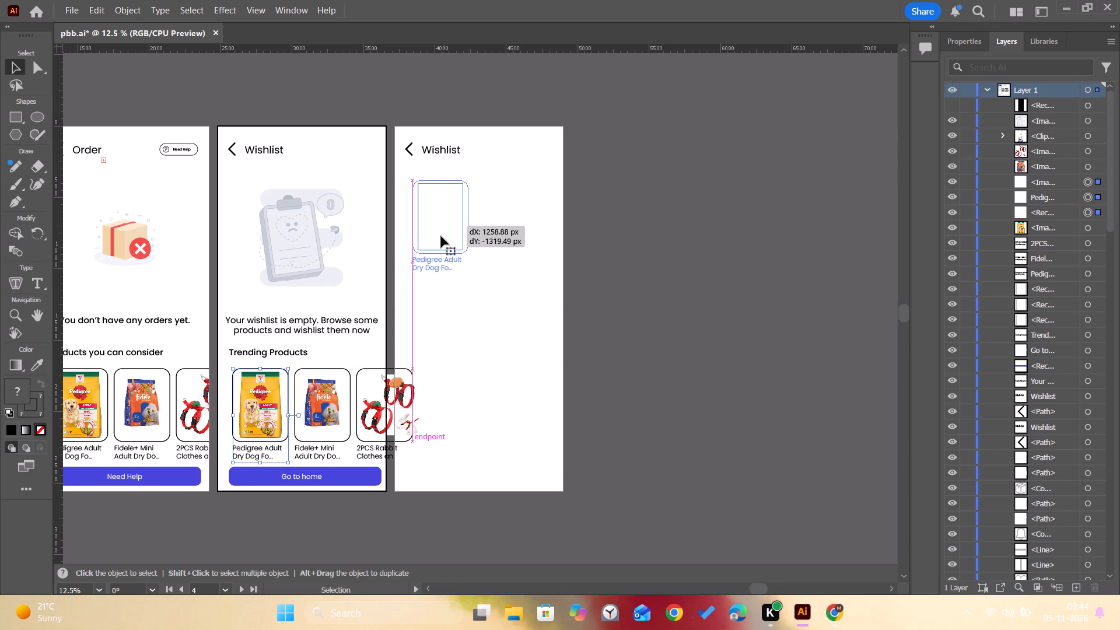
left_click(564, 370)
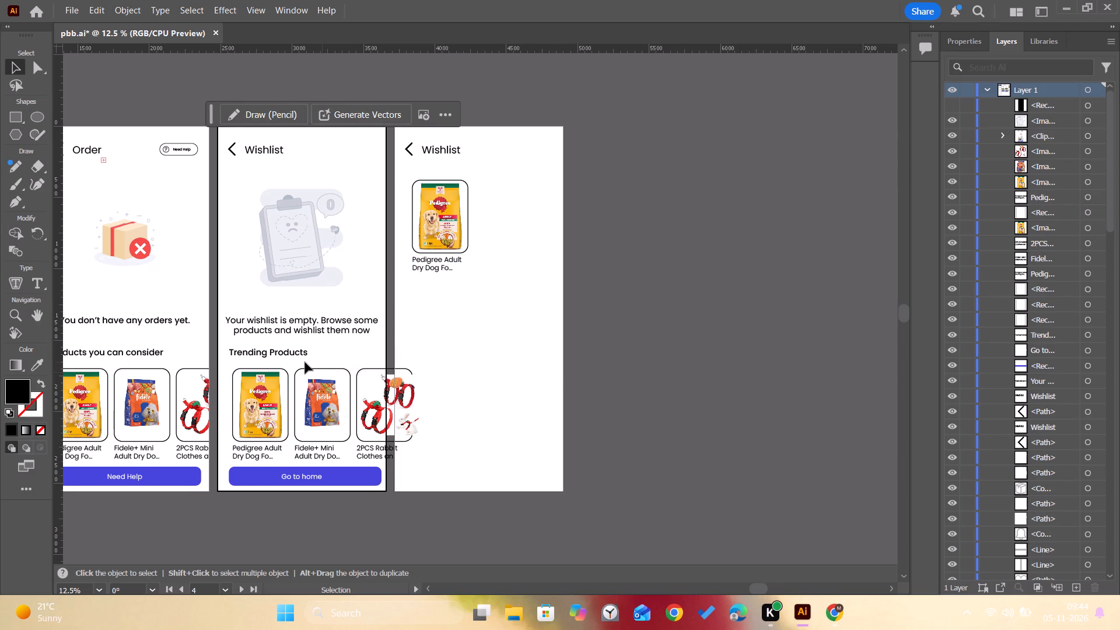
left_click_drag(299, 364, 340, 457)
left_click(597, 334)
Widen the copied card's rounded outline on Artboard 5 until it nearly reaches the artboard's far edge.
left_click(469, 231)
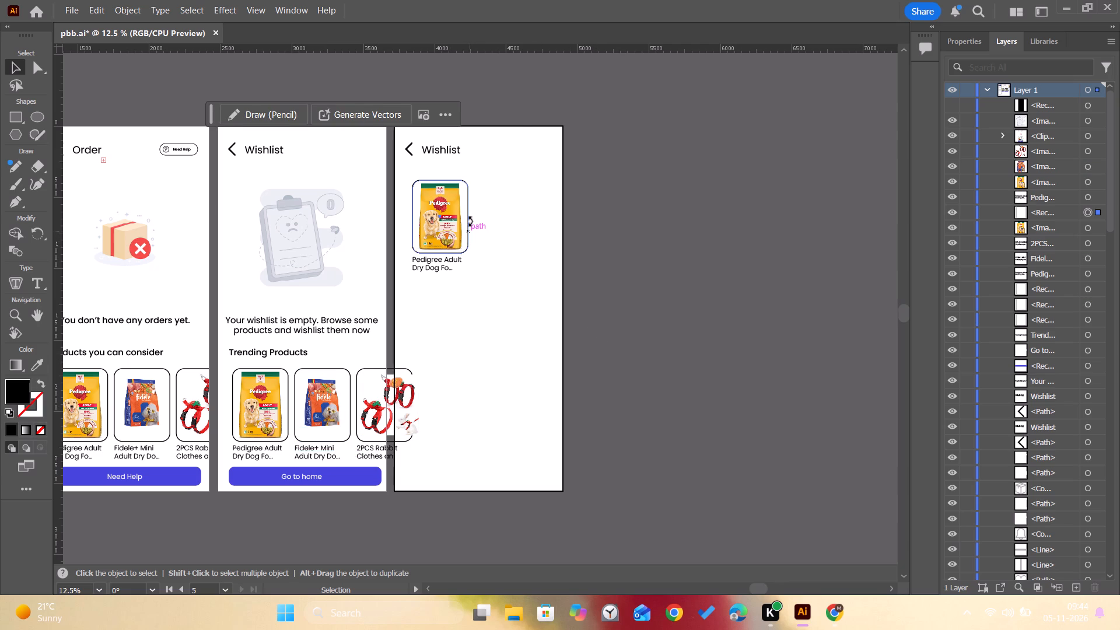
left_click_drag(468, 216, 477, 216)
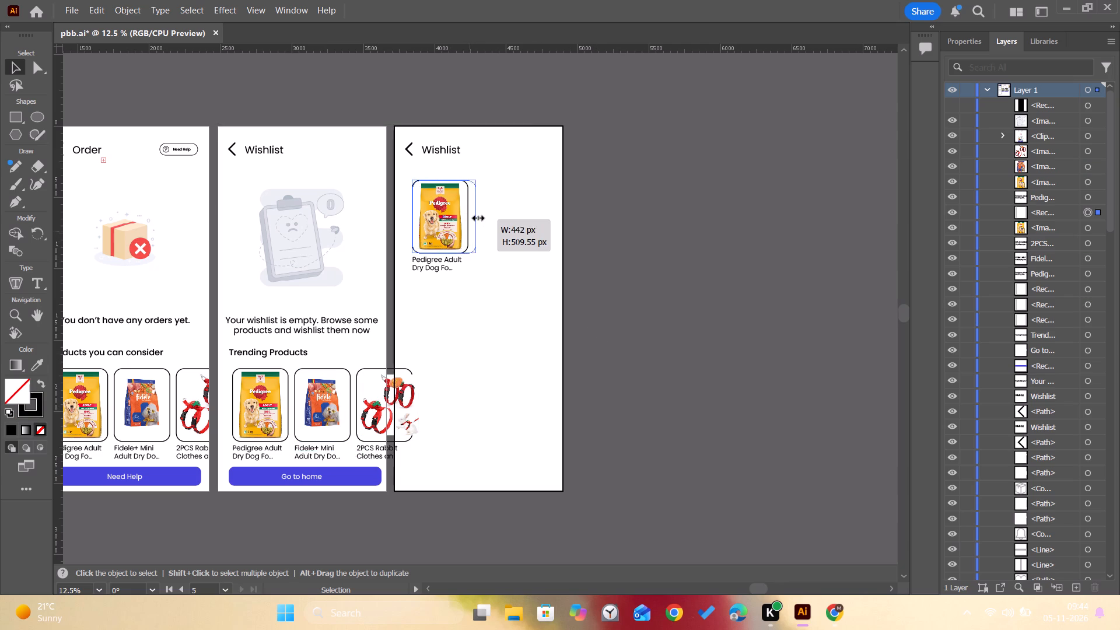
left_click_drag(477, 216, 550, 222)
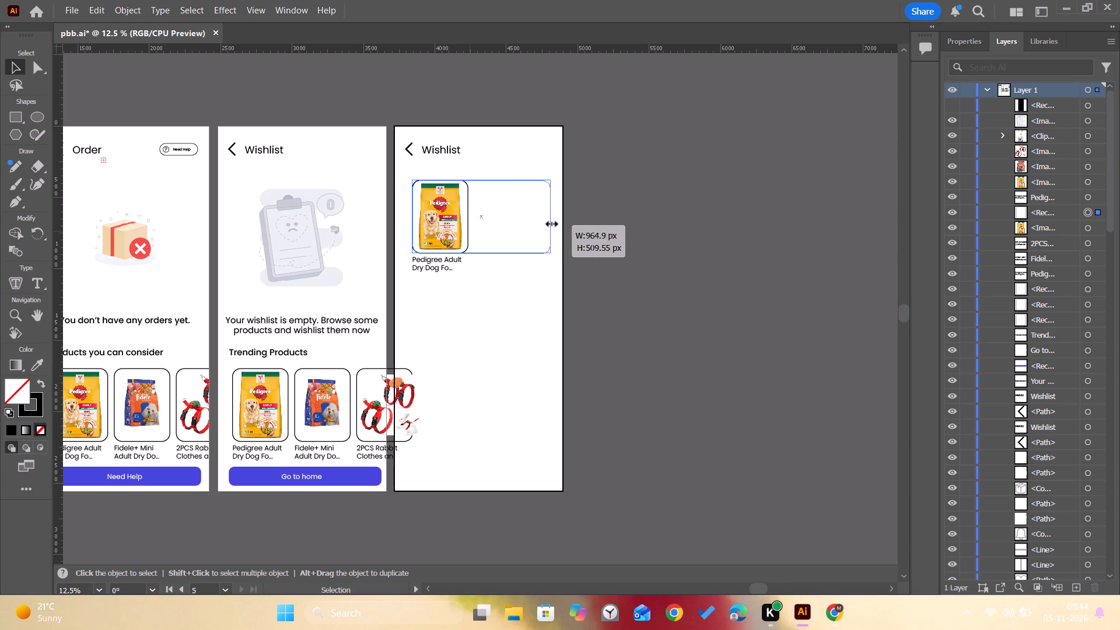
left_click_drag(550, 222, 554, 222)
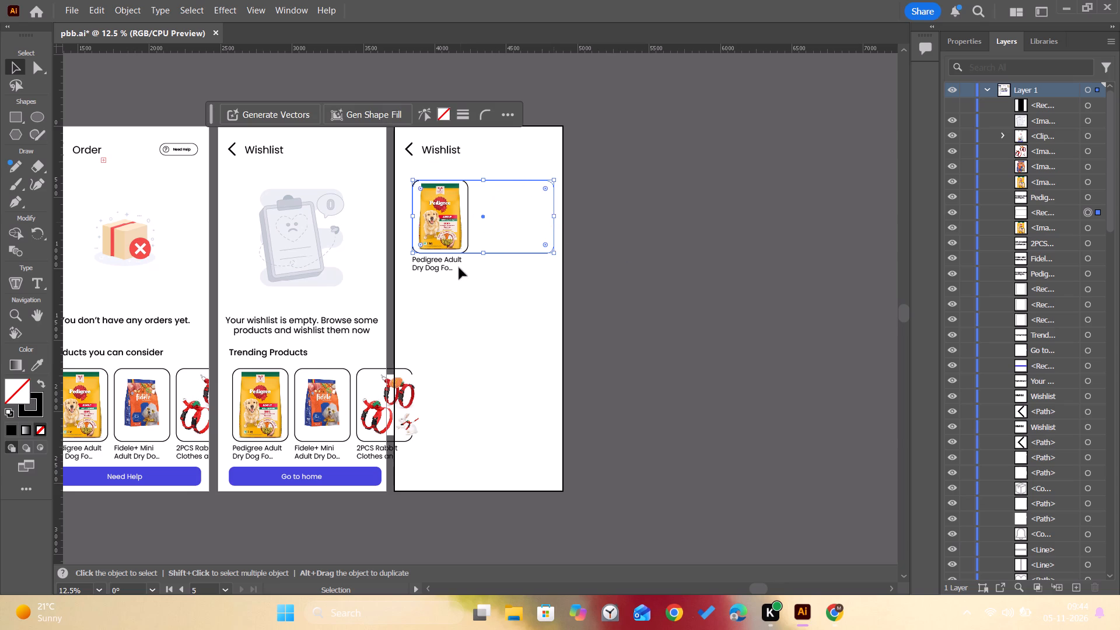
Delete the short product name beneath the widened card on Artboard 5.
left_click(444, 262)
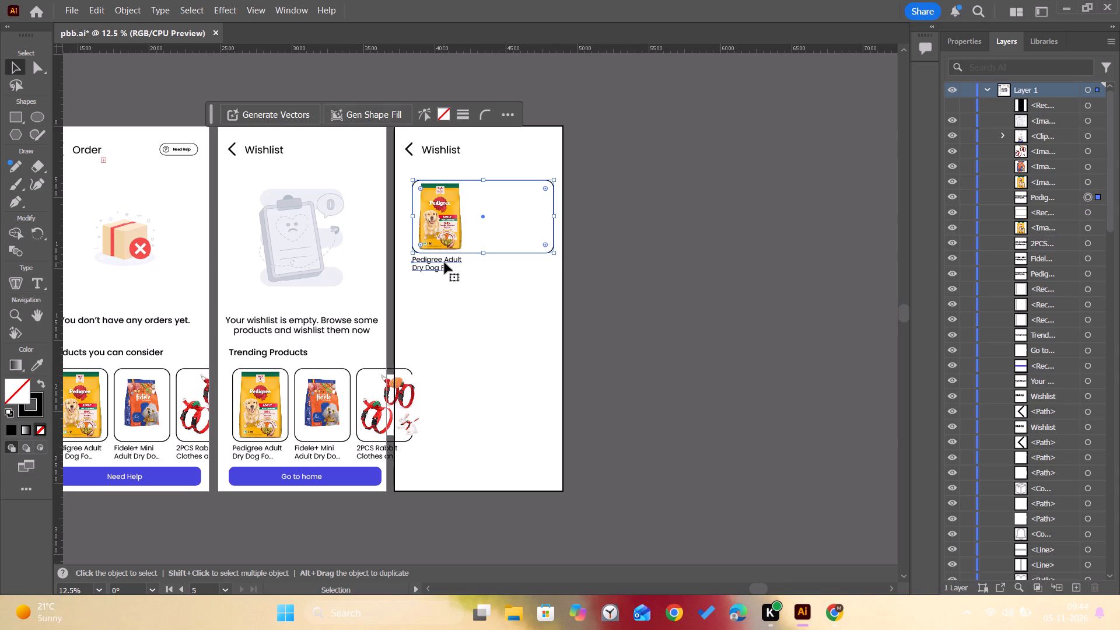
key("Delete")
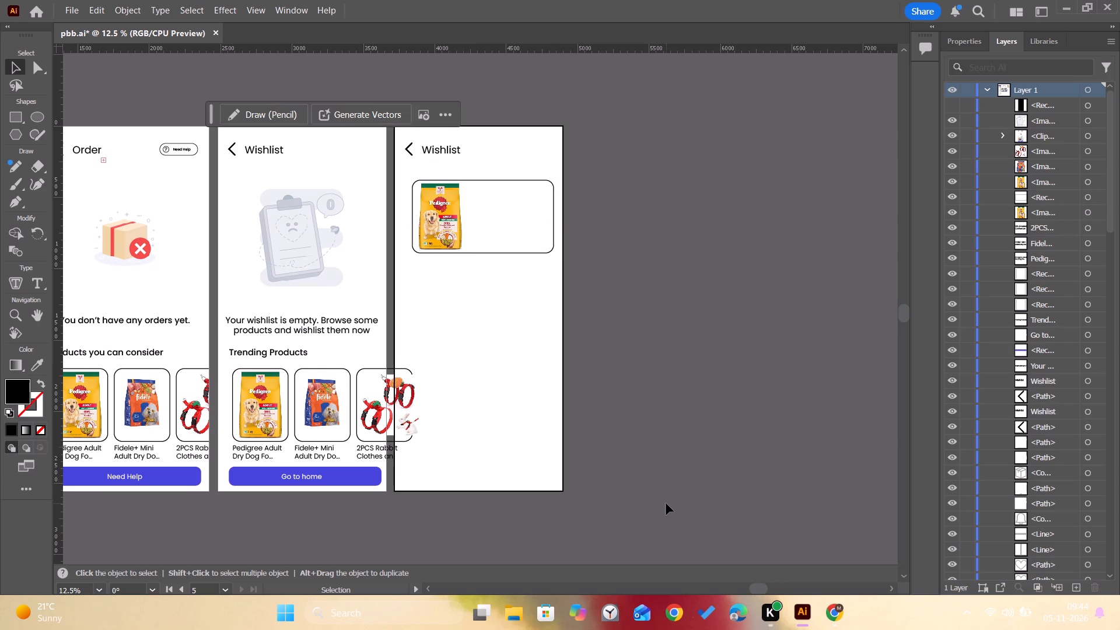
Switch to Chrome, return to the pet food image results and open the Pedigree Adult dog food's Amazon product page.
left_click(828, 605)
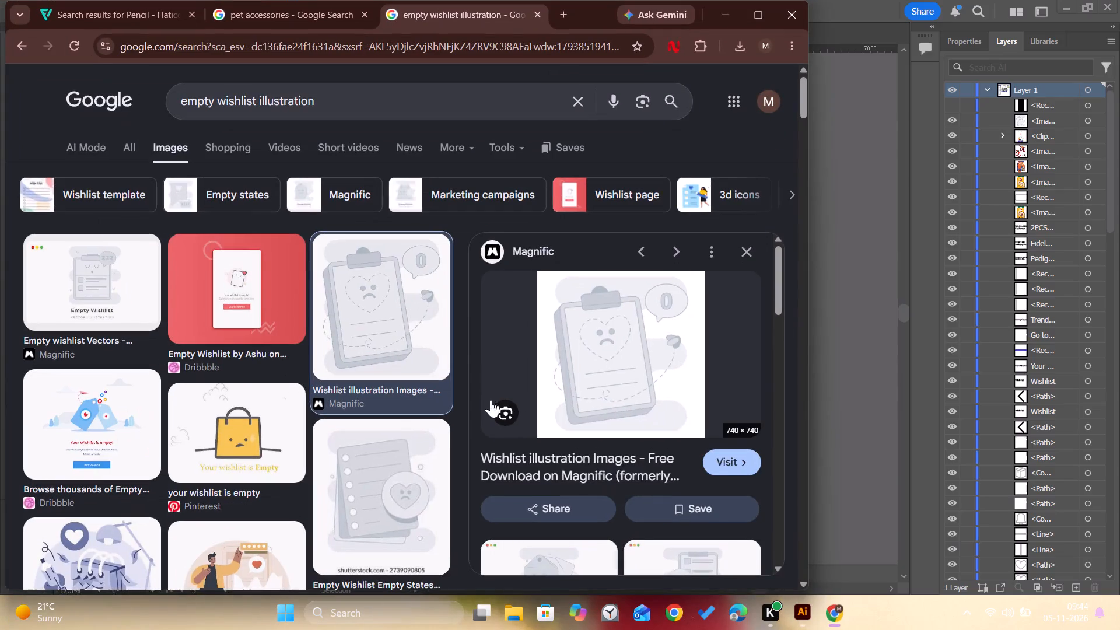
left_click(240, 11)
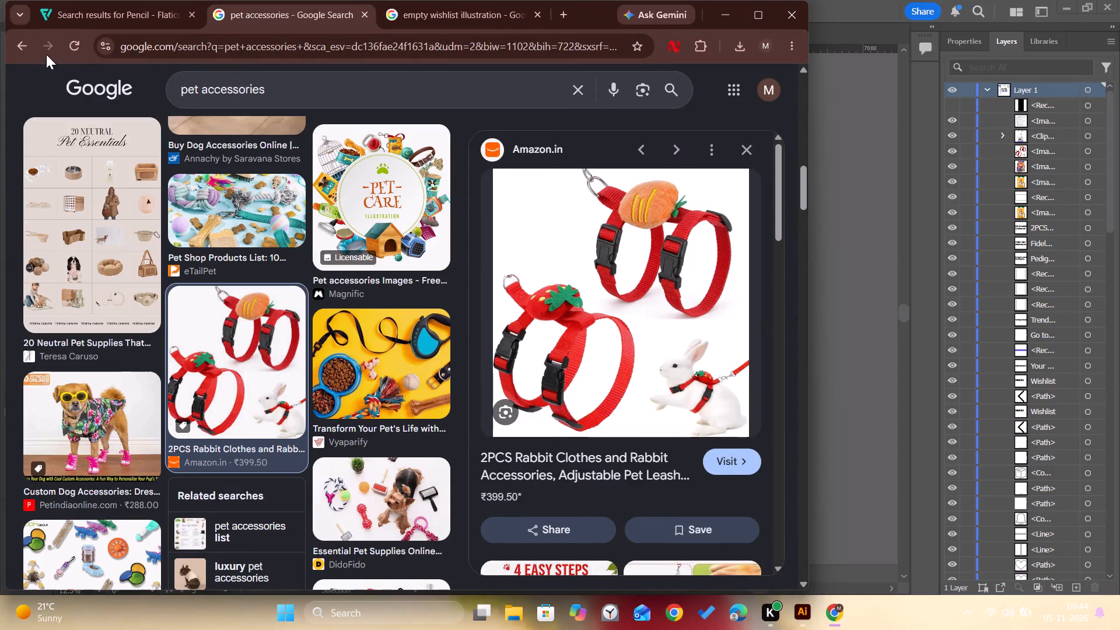
left_click(26, 45)
scroll(217, 259, "up", 18)
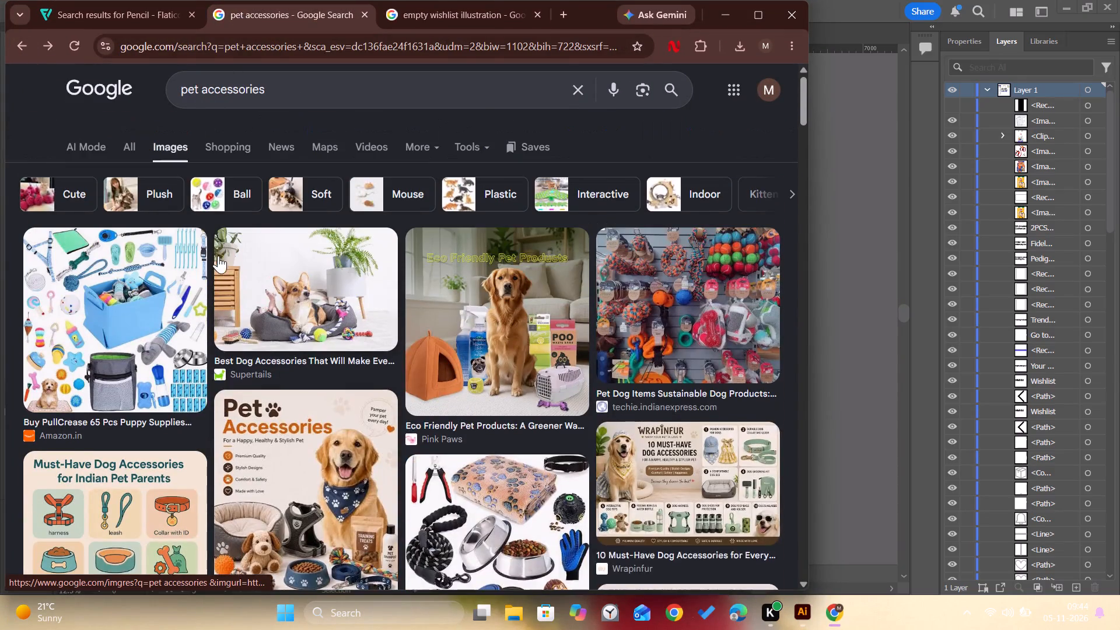
scroll(218, 256, "up", 4)
left_click(19, 41)
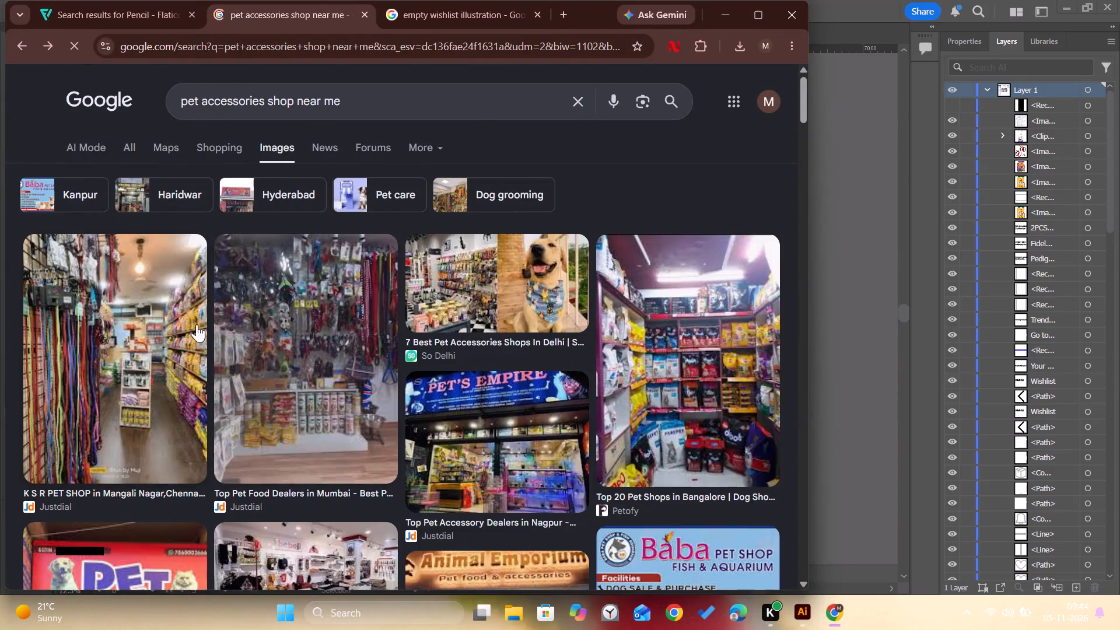
left_click(17, 49)
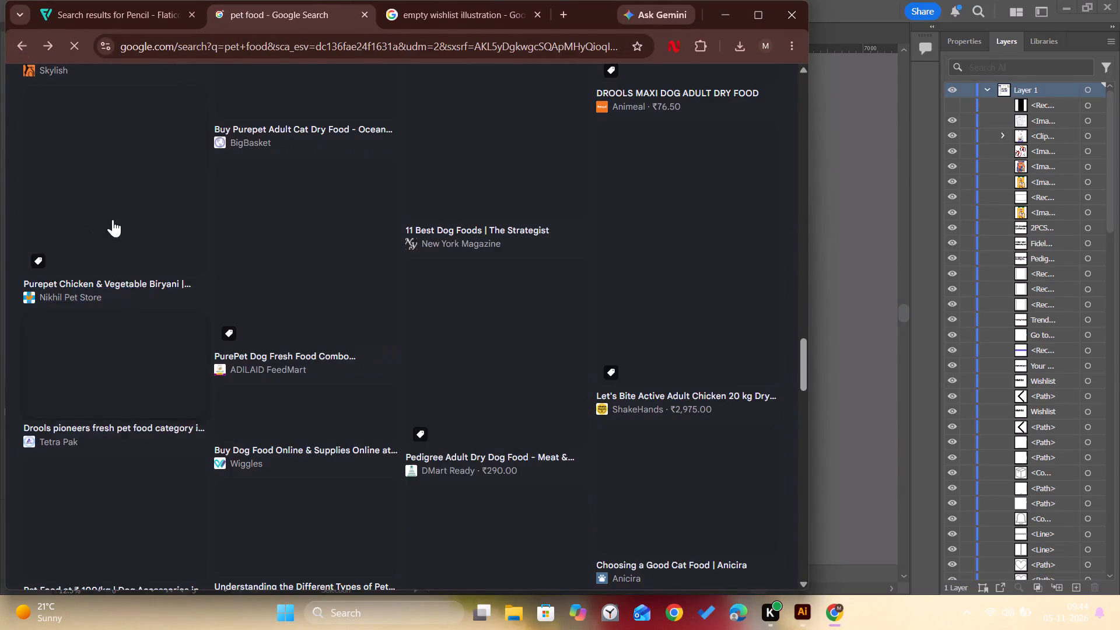
scroll(127, 247, "up", 12)
scroll(127, 303, "up", 11)
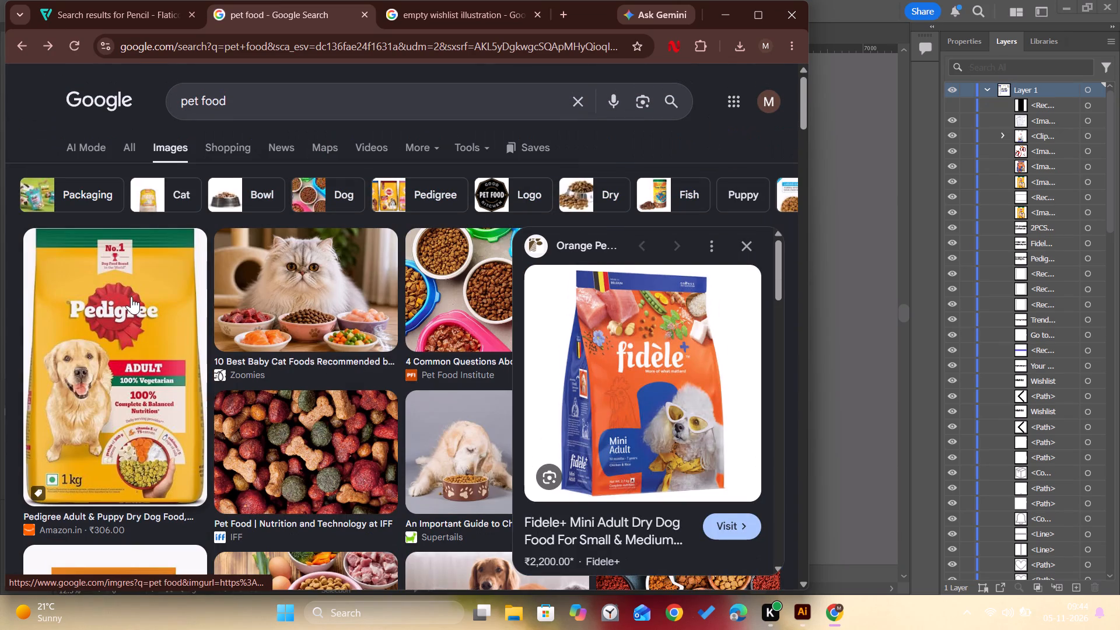
left_click(135, 321)
left_click(529, 464)
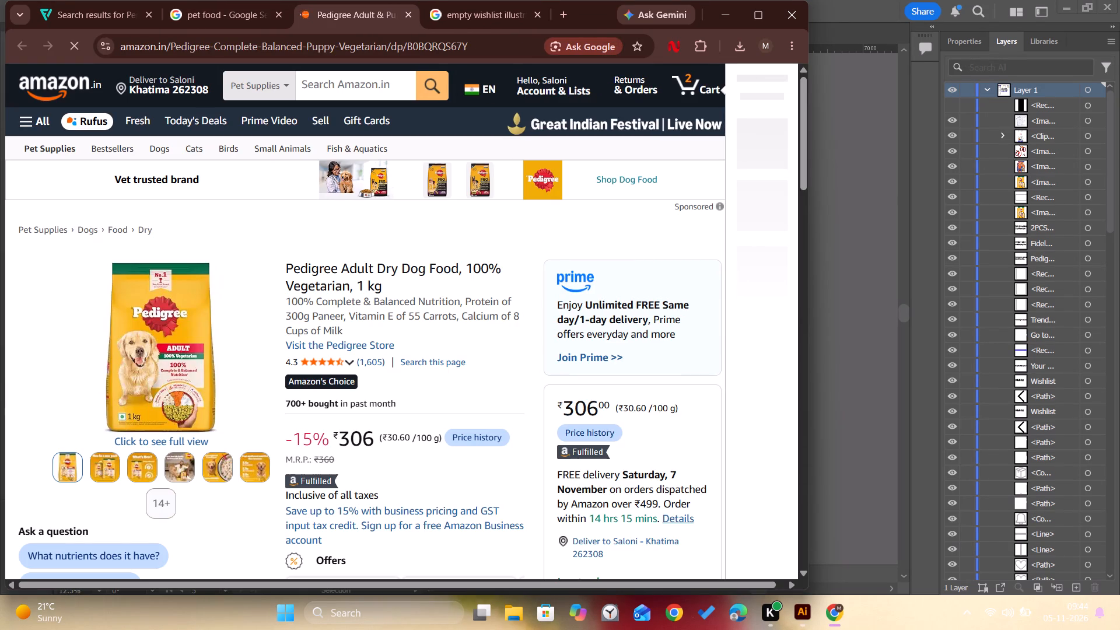
Copy the full product title "Pedigree Adult Dry Dog Food, 100% Vegetarian, 1 kg" from the Amazon page.
left_click_drag(286, 261, 396, 295)
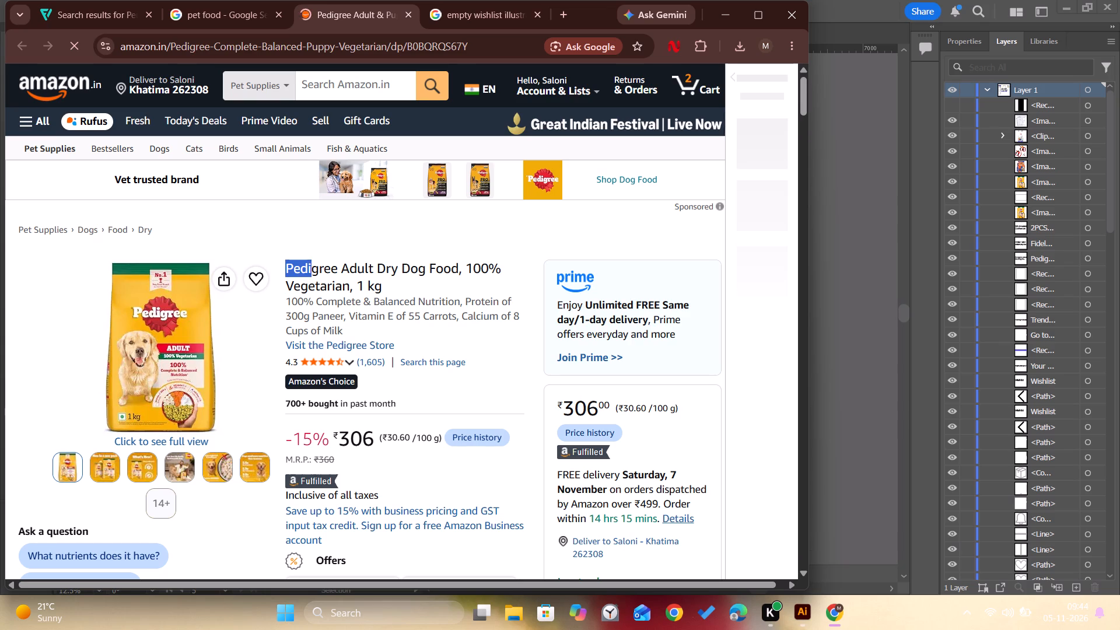
left_click_drag(396, 295, 394, 290)
key("ctrl+c")
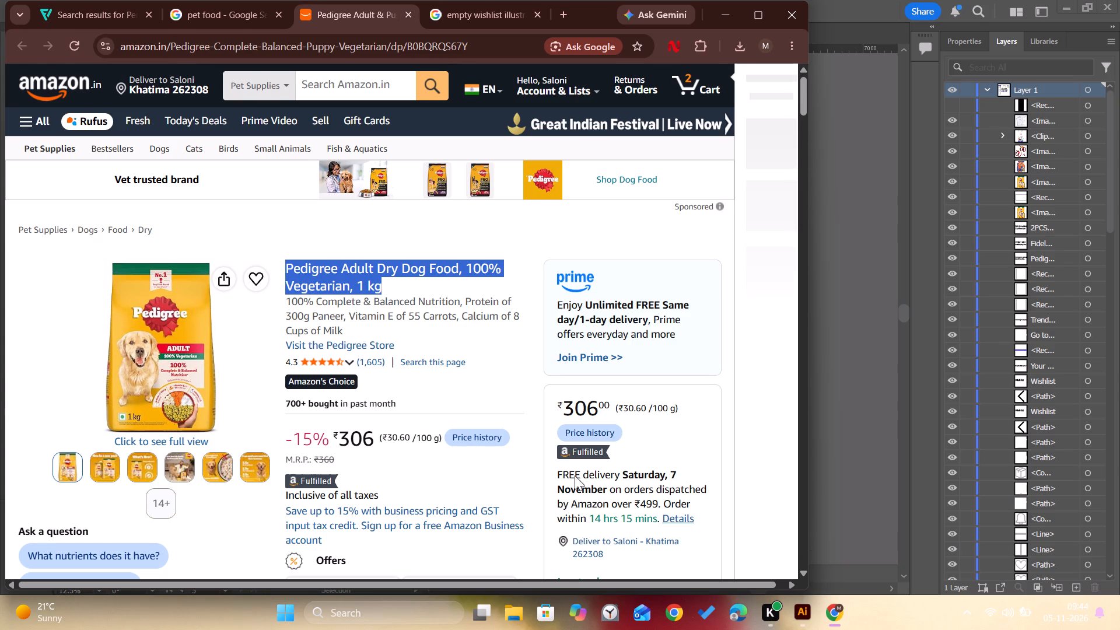
Back in Illustrator, add the copied product title as a new text object on the wishlist card in Artboard 5.
left_click(795, 612)
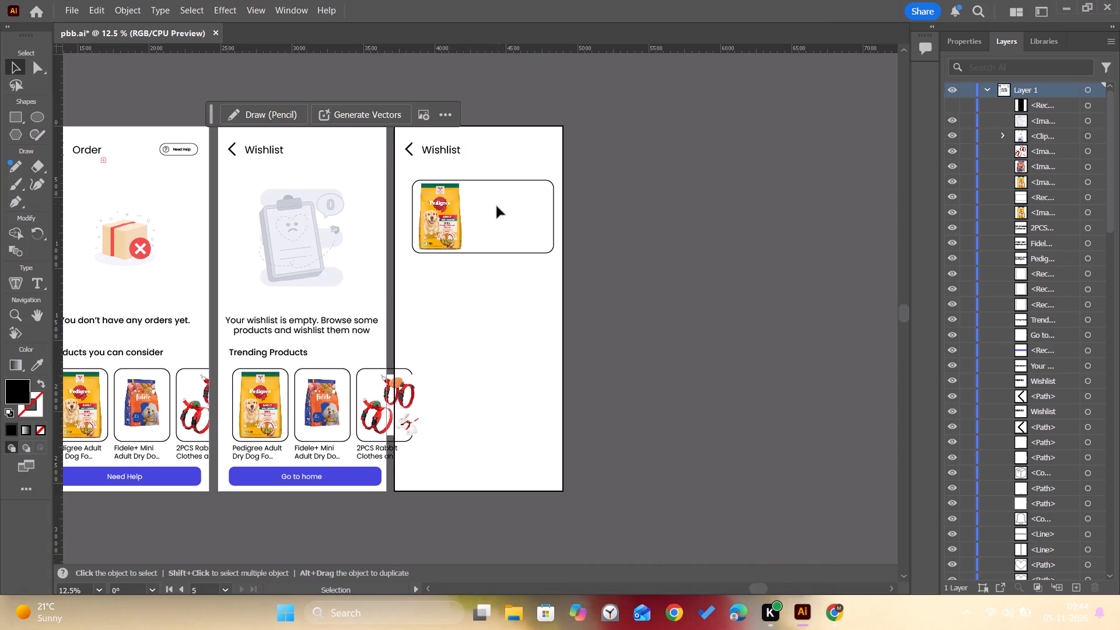
key("t")
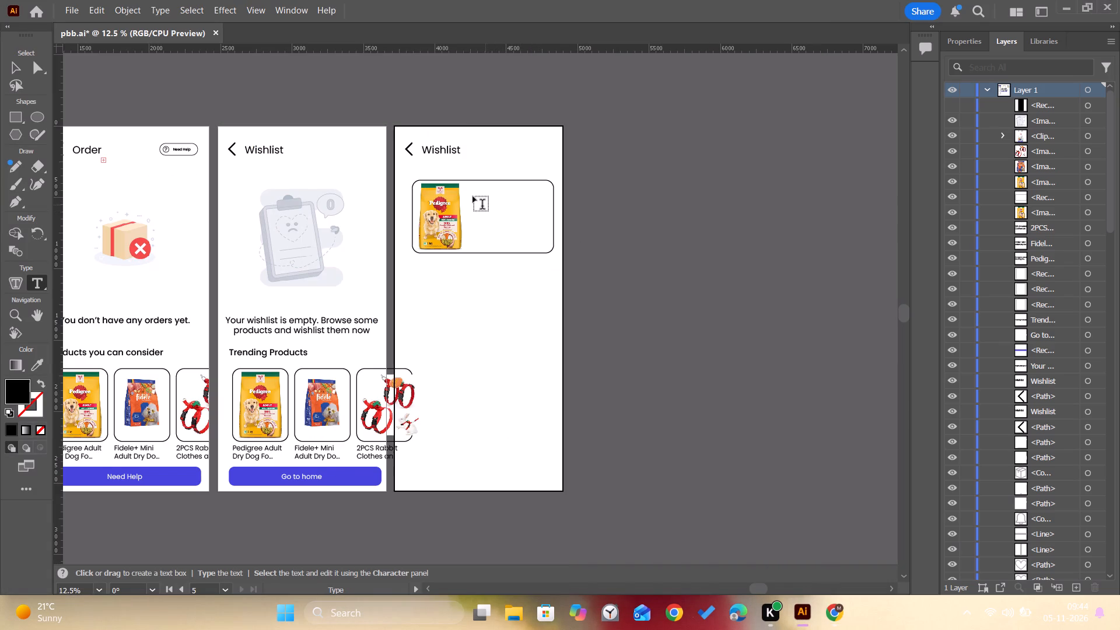
left_click(474, 194)
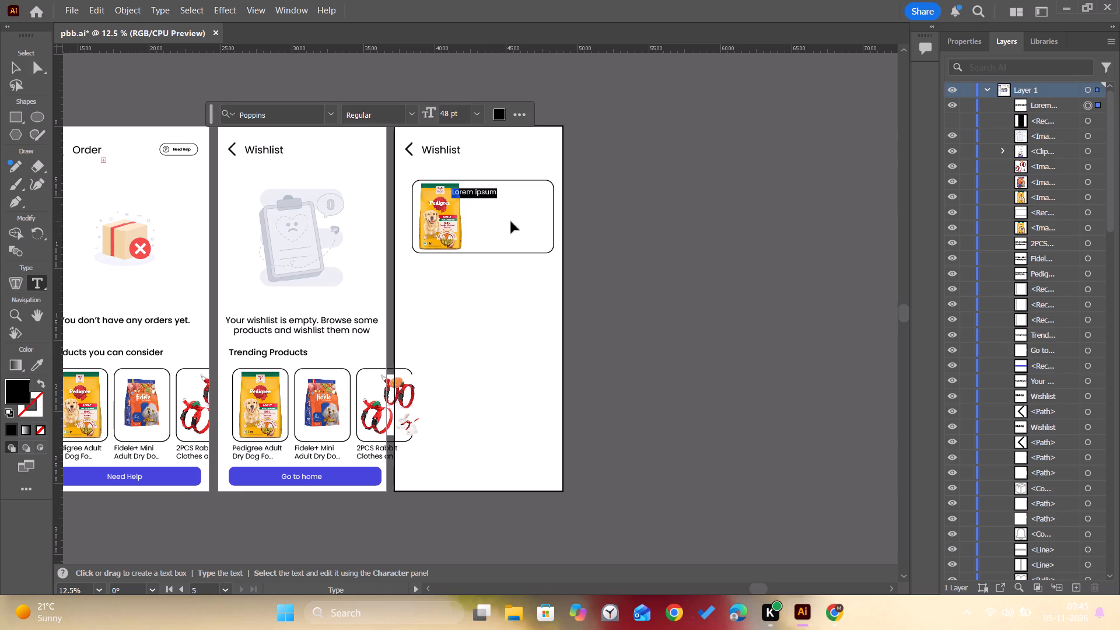
key("ctrl+v")
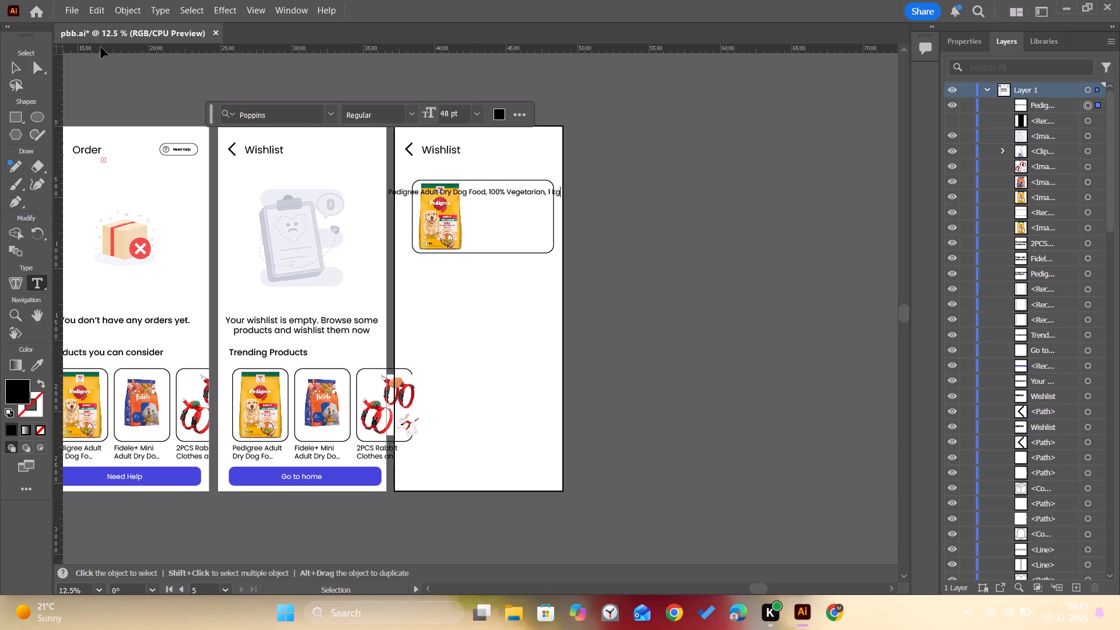
left_click(24, 67)
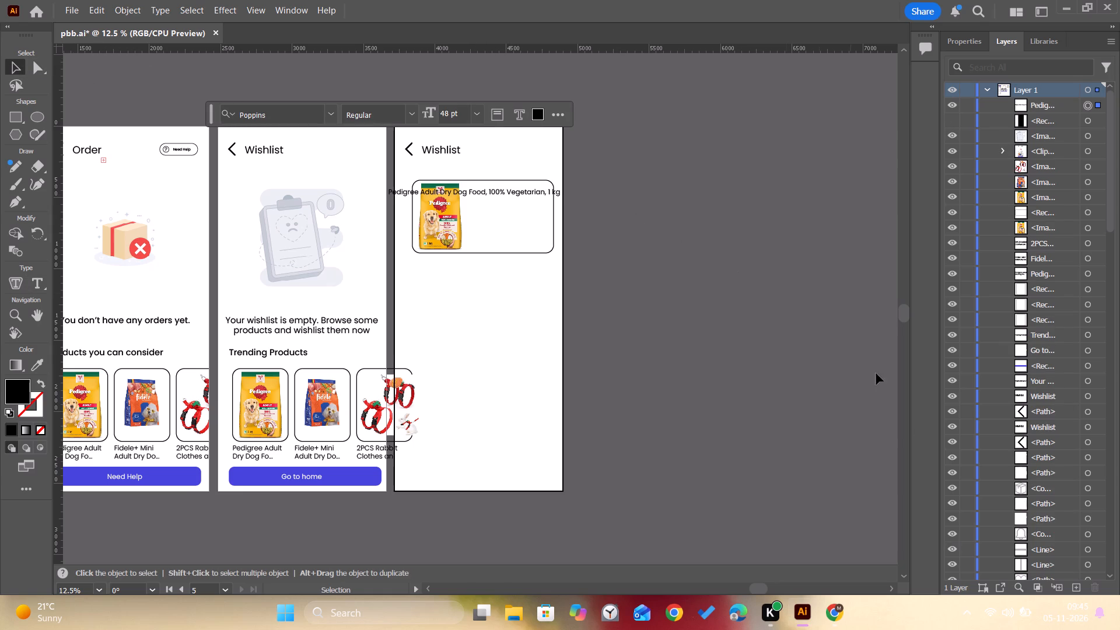
Set the new product title's font style to Medium and its size to 60 pt.
left_click(976, 45)
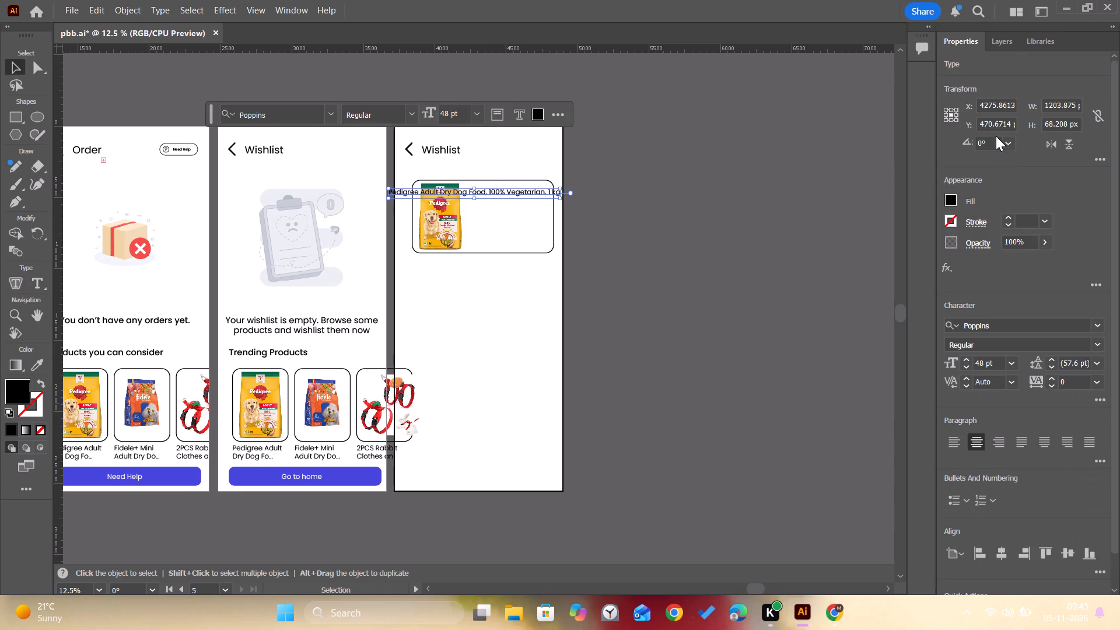
left_click(1095, 342)
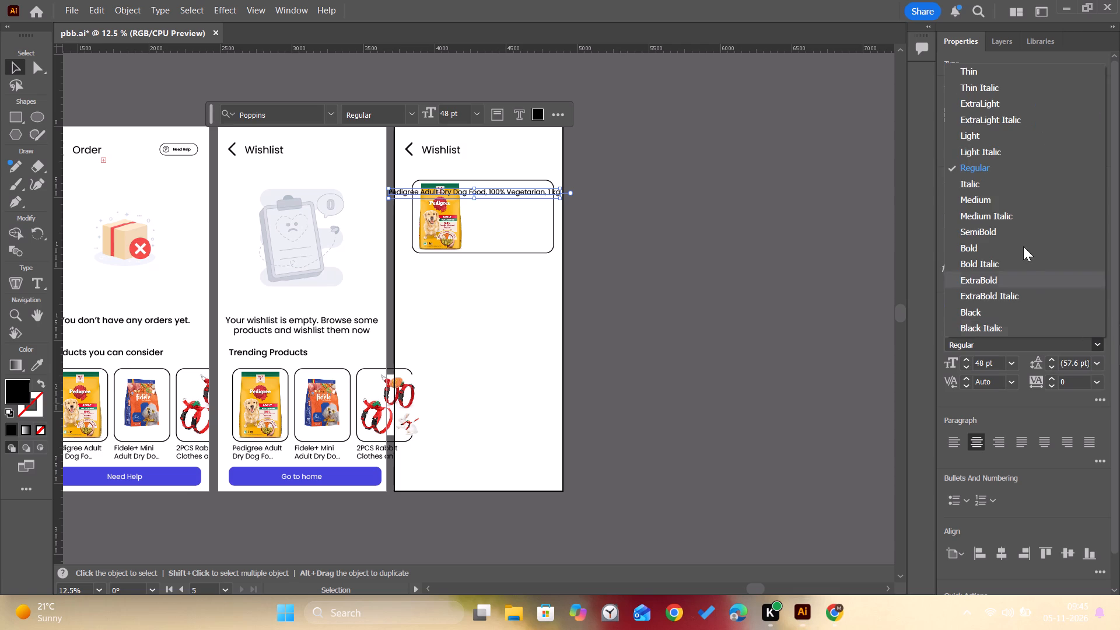
left_click(1009, 192)
left_click(1015, 366)
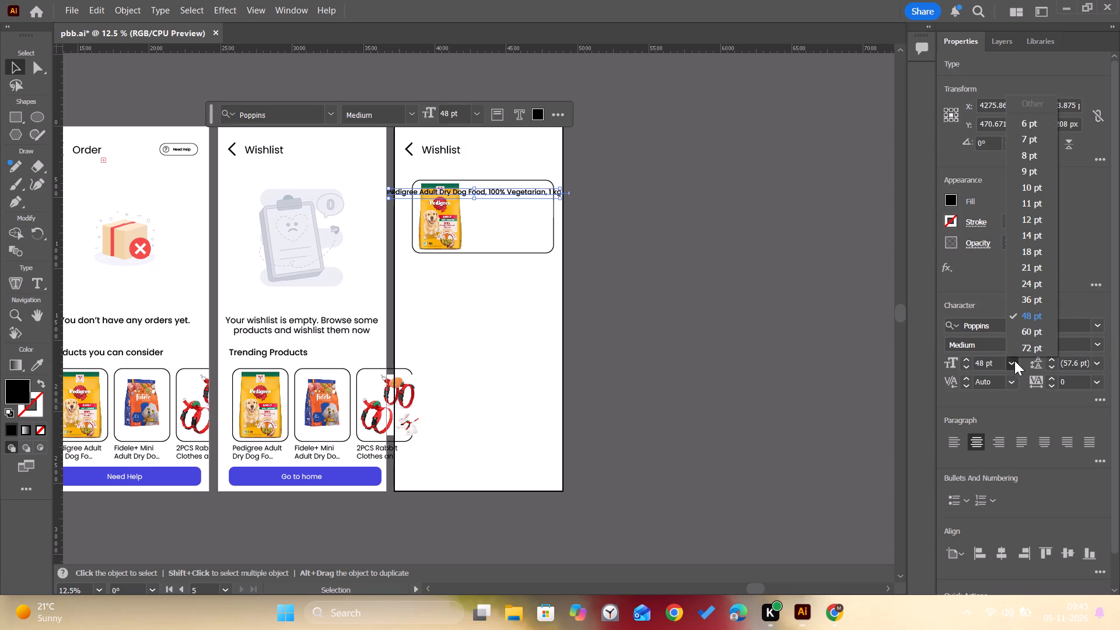
left_click(1035, 328)
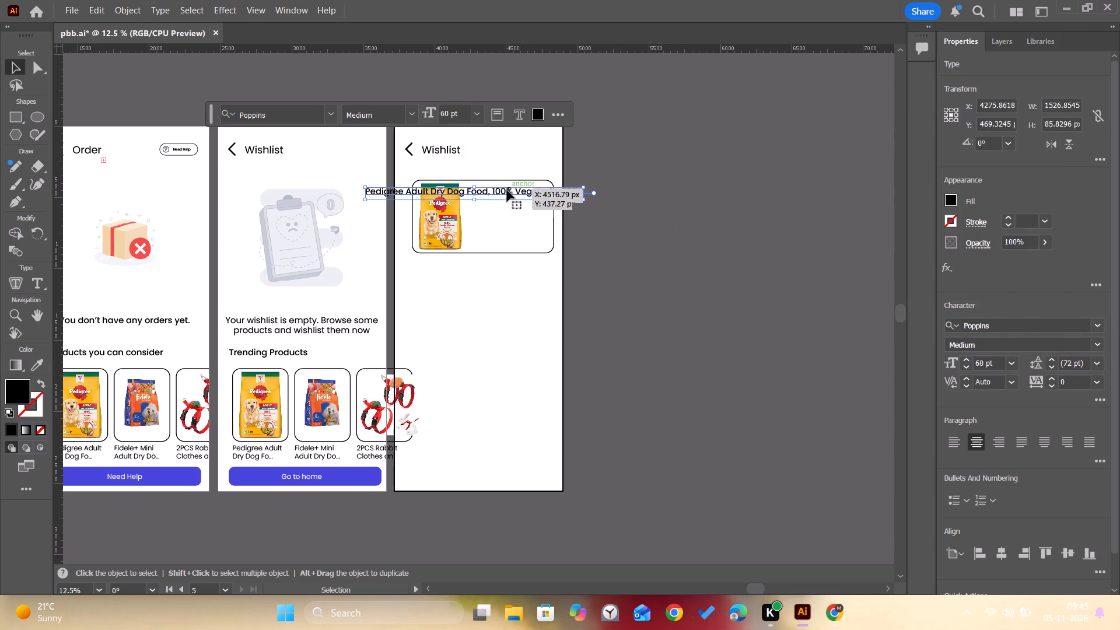
Move the product title so that it starts just beside the Pedigree bag image, near the card's upper edge.
left_click_drag(506, 192, 611, 192)
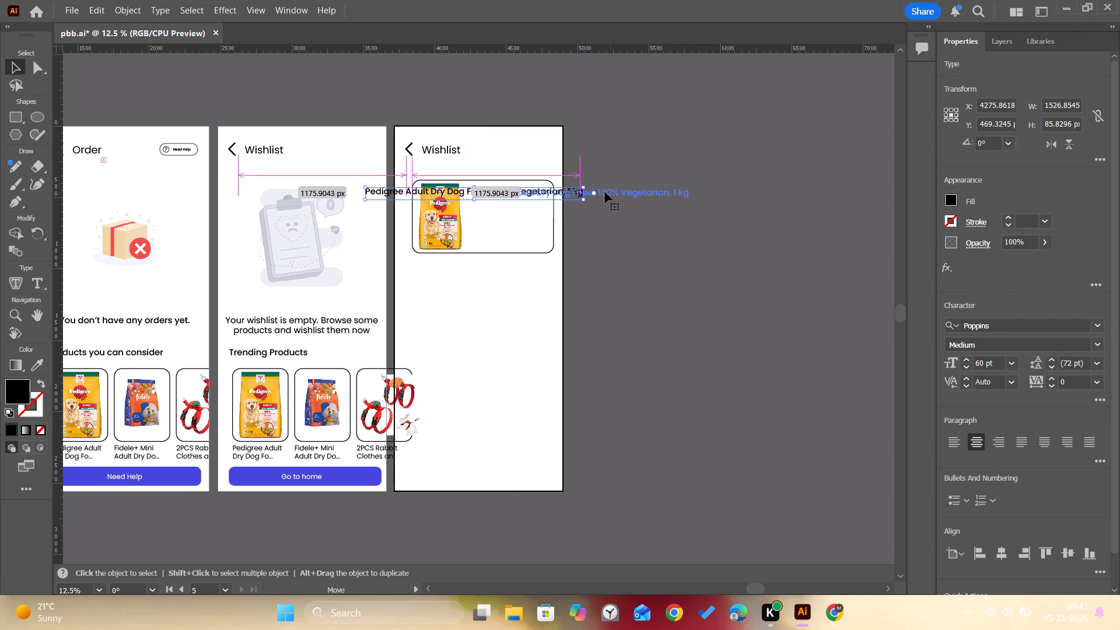
Break the product title after "Pedigree Adult" so that "Dry Dog Food, 100% Vegetarian, 1 kg" starts a second line.
double_click(541, 192)
left_click(540, 192)
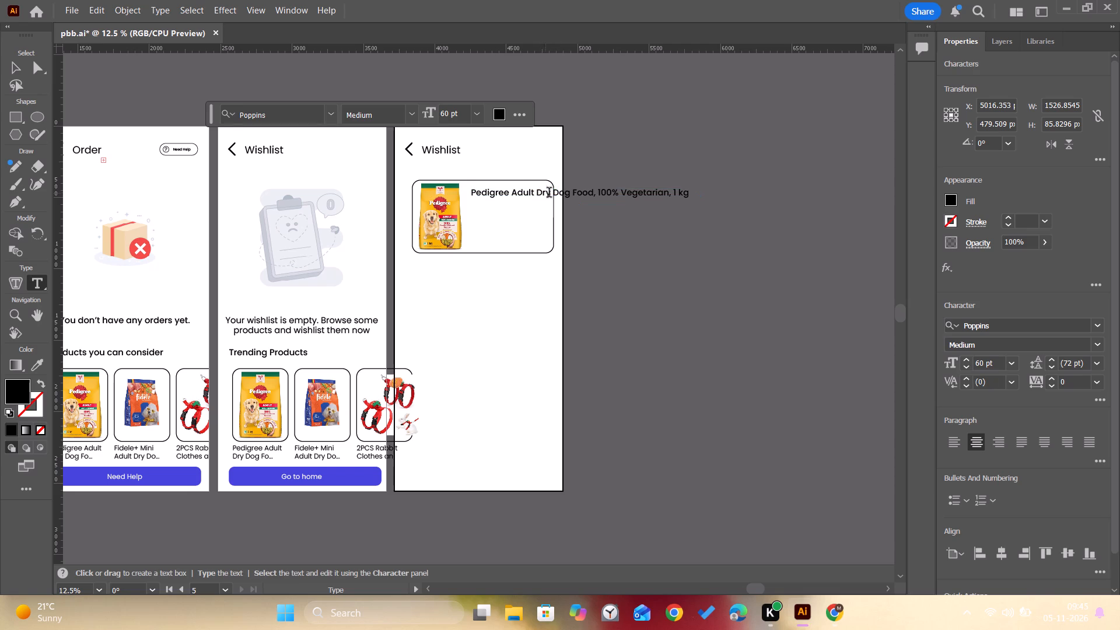
key("Left")
key("BackSpace")
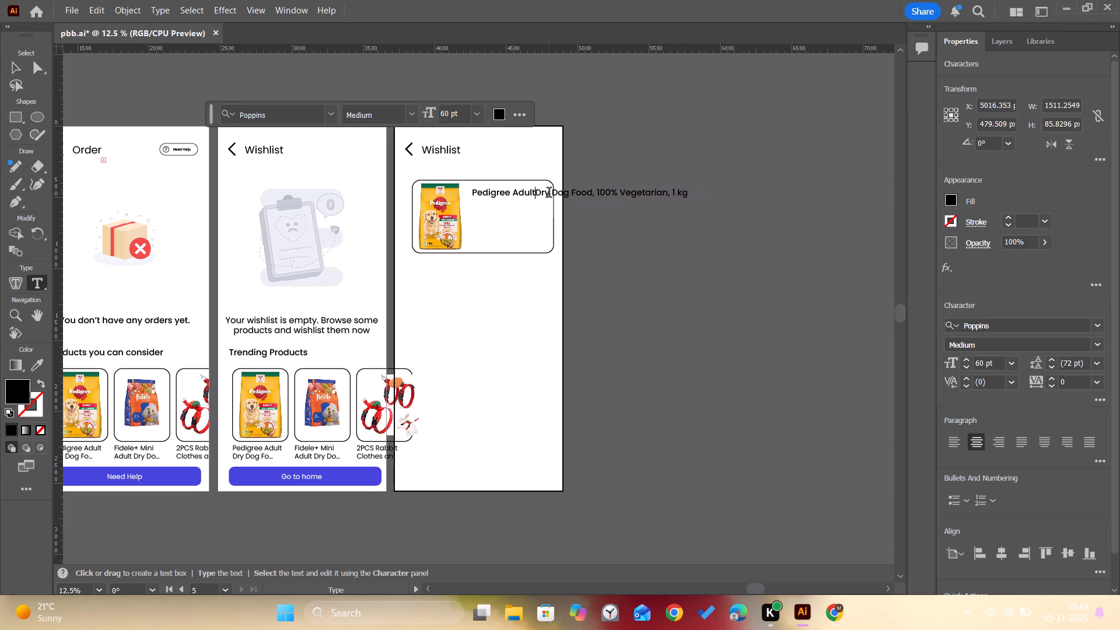
key("Return")
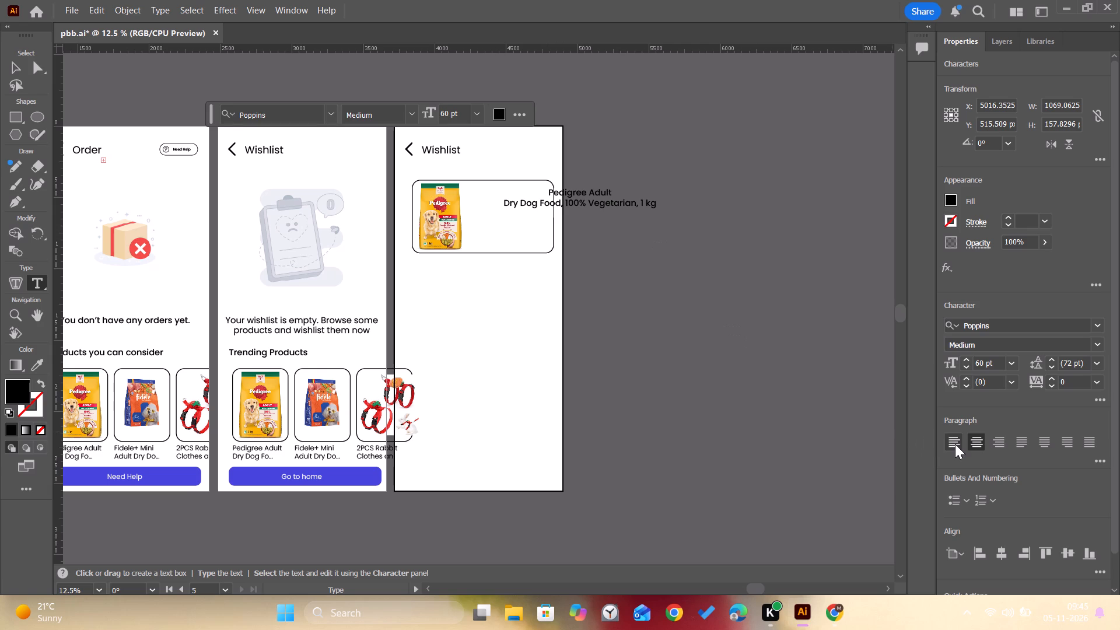
Left-align the product title and move it inside the wishlist card, just beside the Pedigree bag image.
left_click(8, 68)
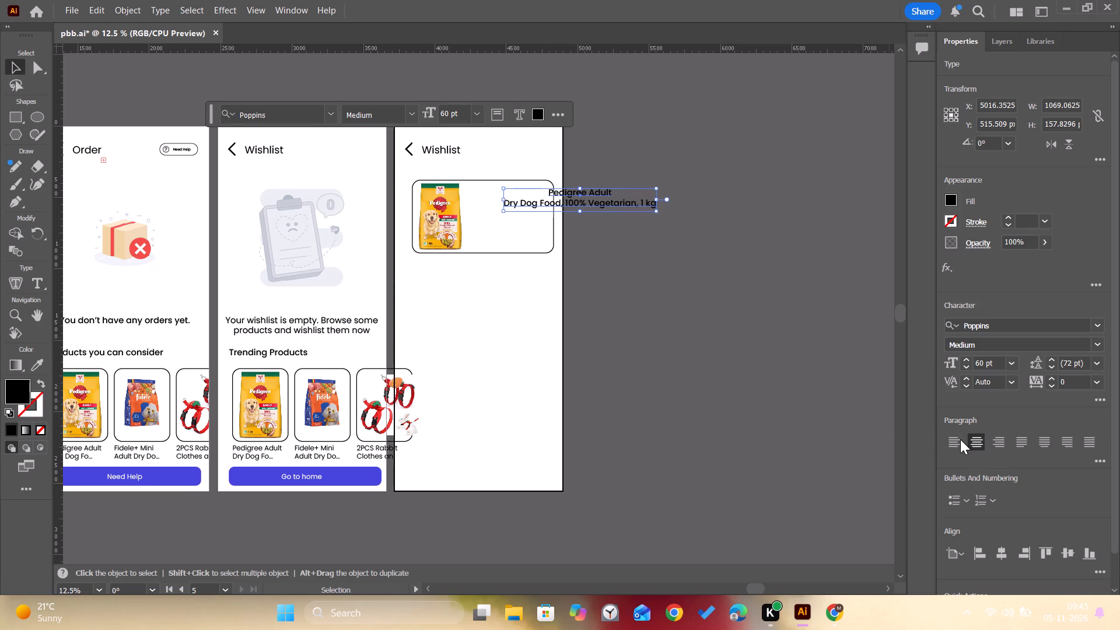
left_click(960, 439)
left_click_drag(624, 195, 554, 192)
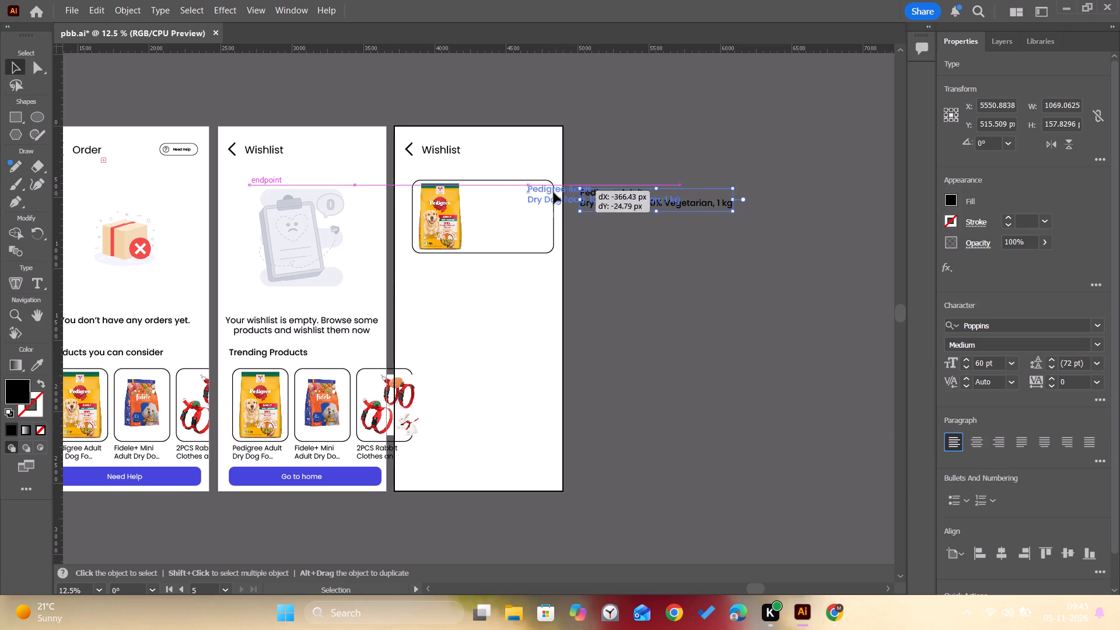
left_click_drag(554, 192, 516, 197)
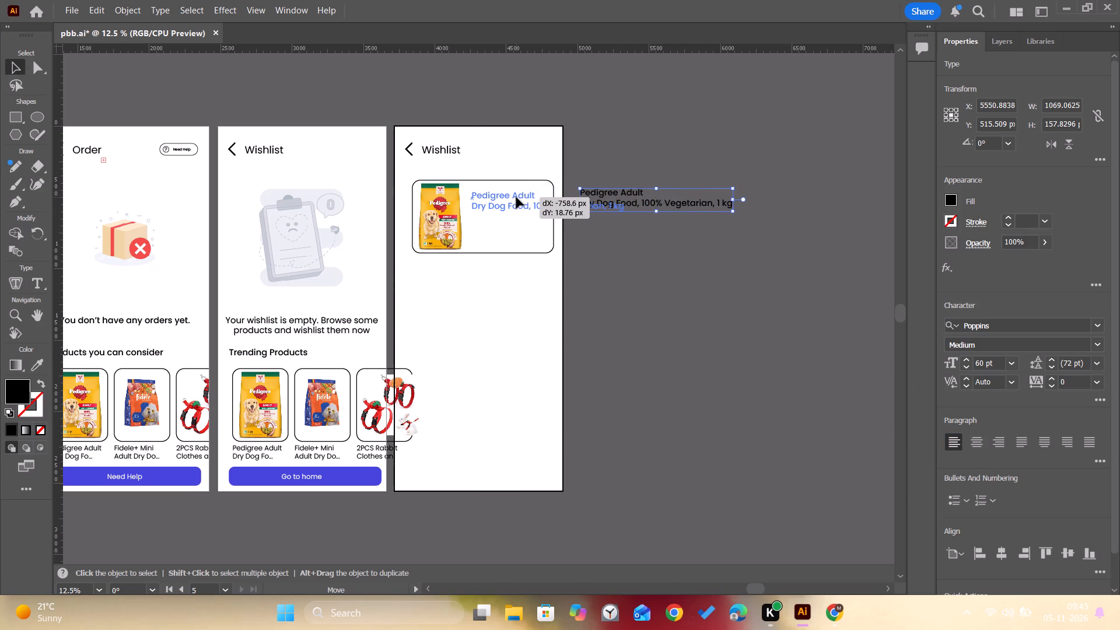
left_click_drag(516, 197, 515, 197)
Break the product title after "Dry Dog Food," and after "100% Vegetarian," so that "1 kg" stands on its own line.
left_click(534, 207)
left_click(533, 206)
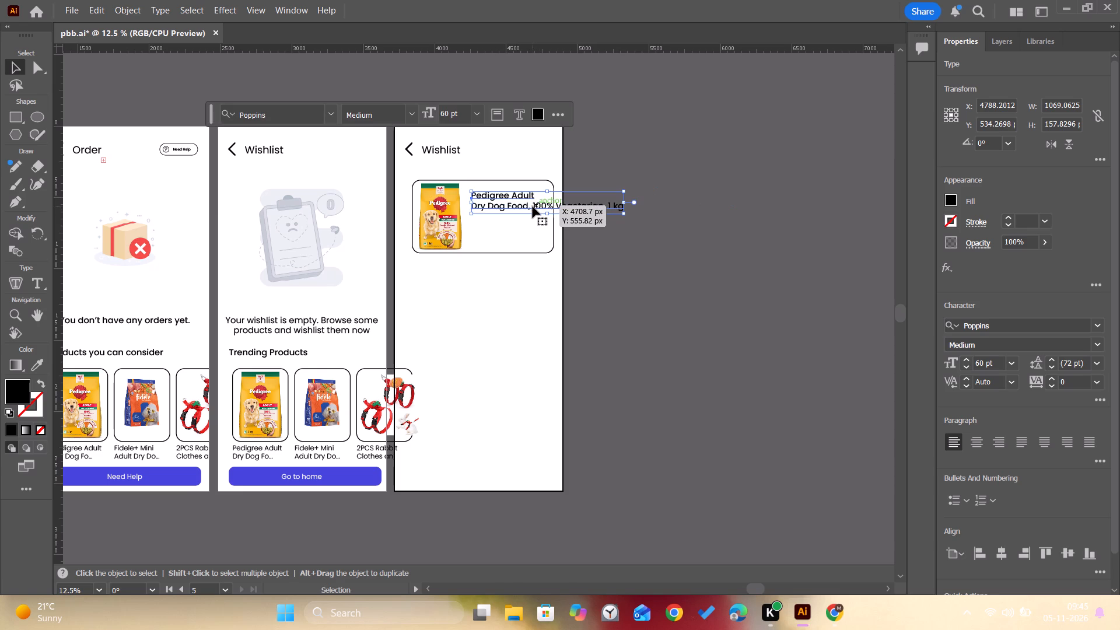
double_click(533, 206)
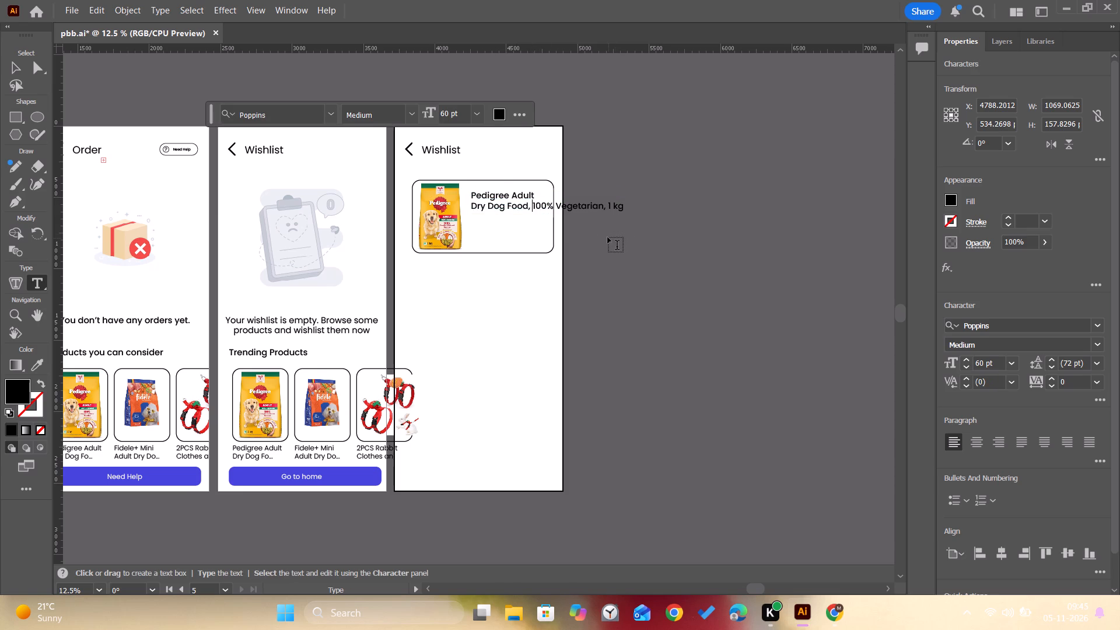
key("BackSpace")
key("Return")
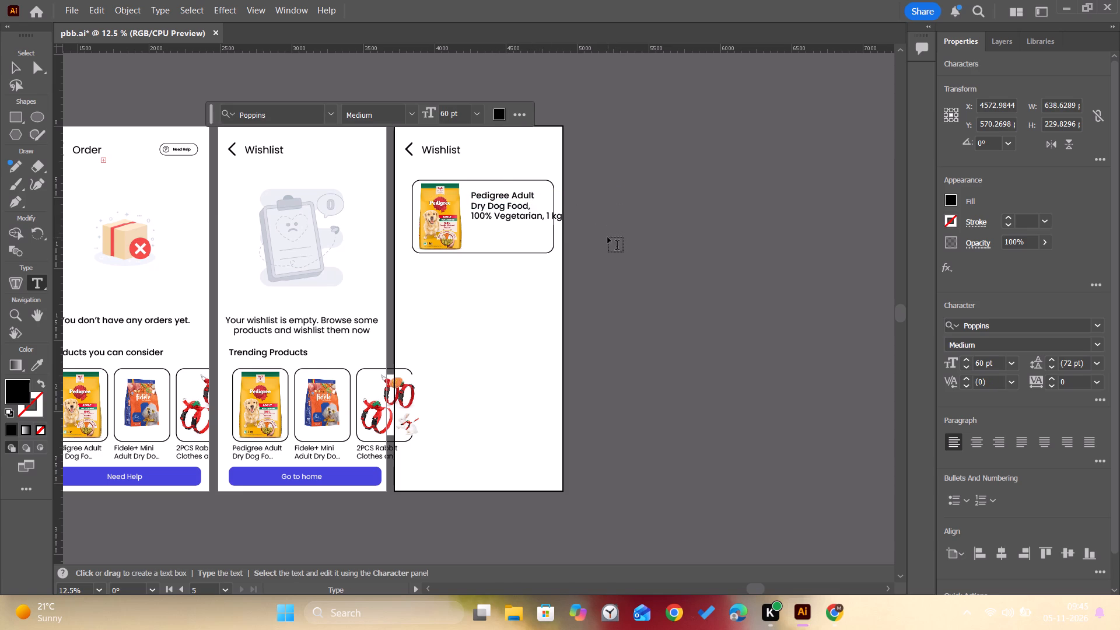
key("Down")
key("Left")
key("Left")
key("Left")
key("Left")
key("BackSpace")
key("Return")
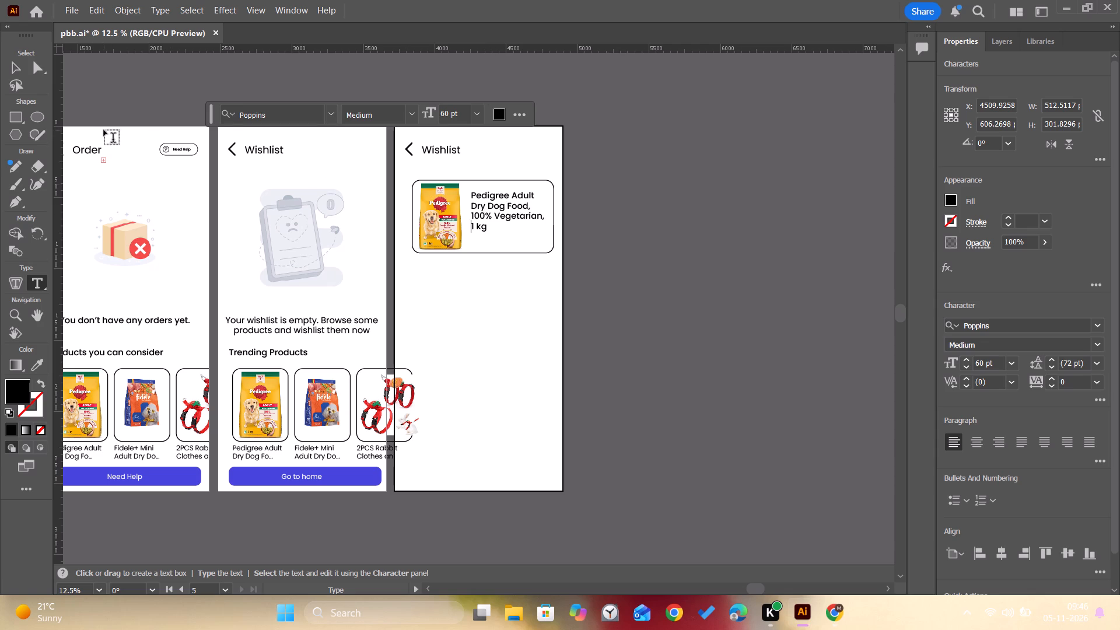
left_click(22, 66)
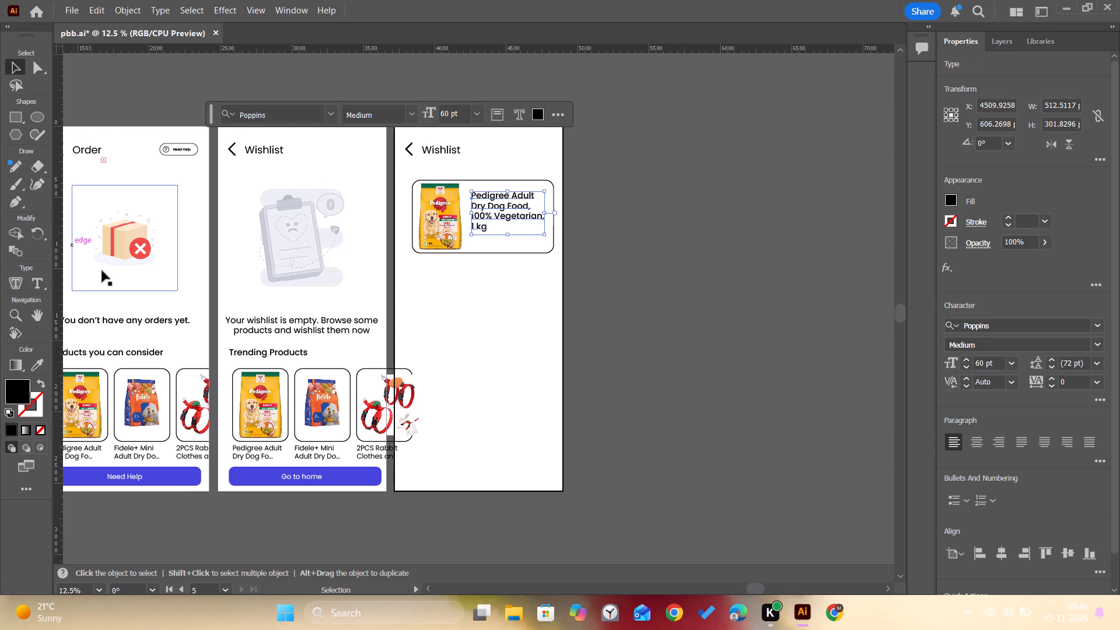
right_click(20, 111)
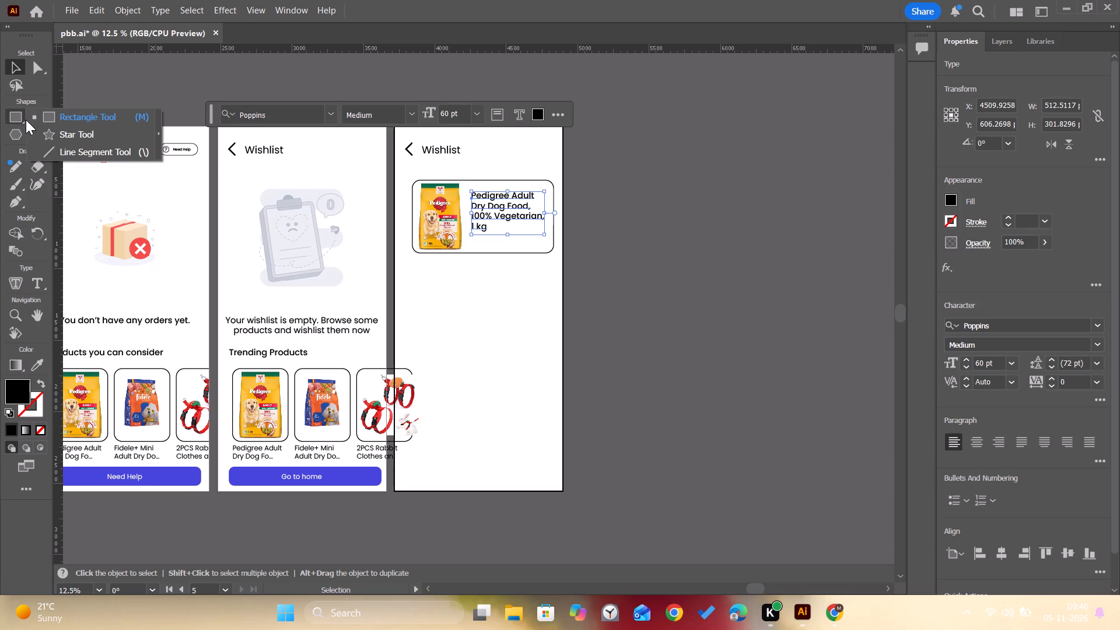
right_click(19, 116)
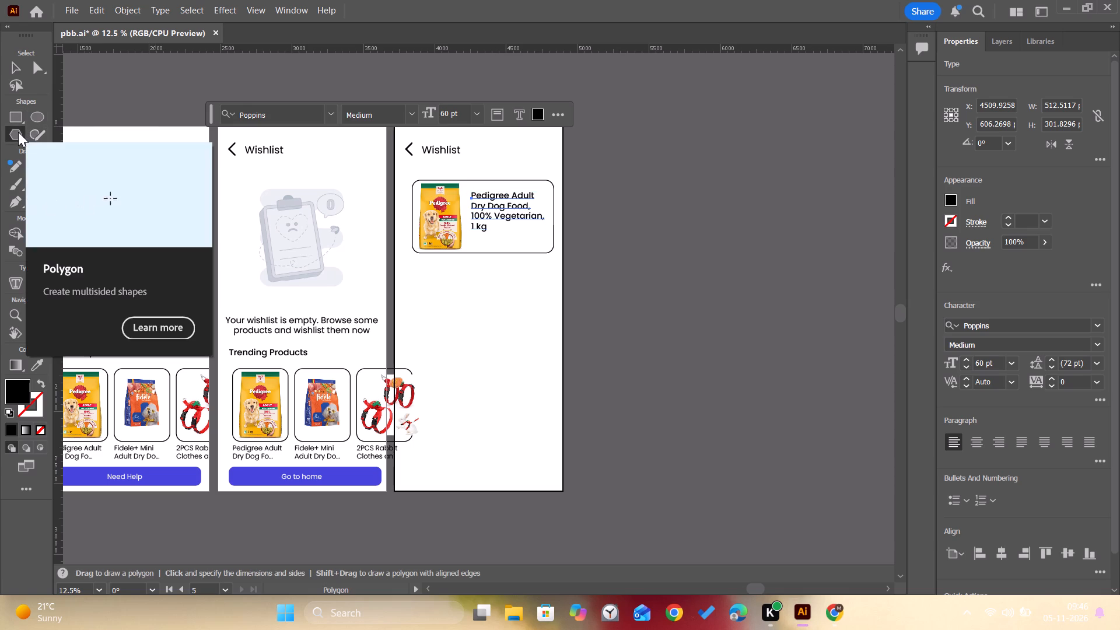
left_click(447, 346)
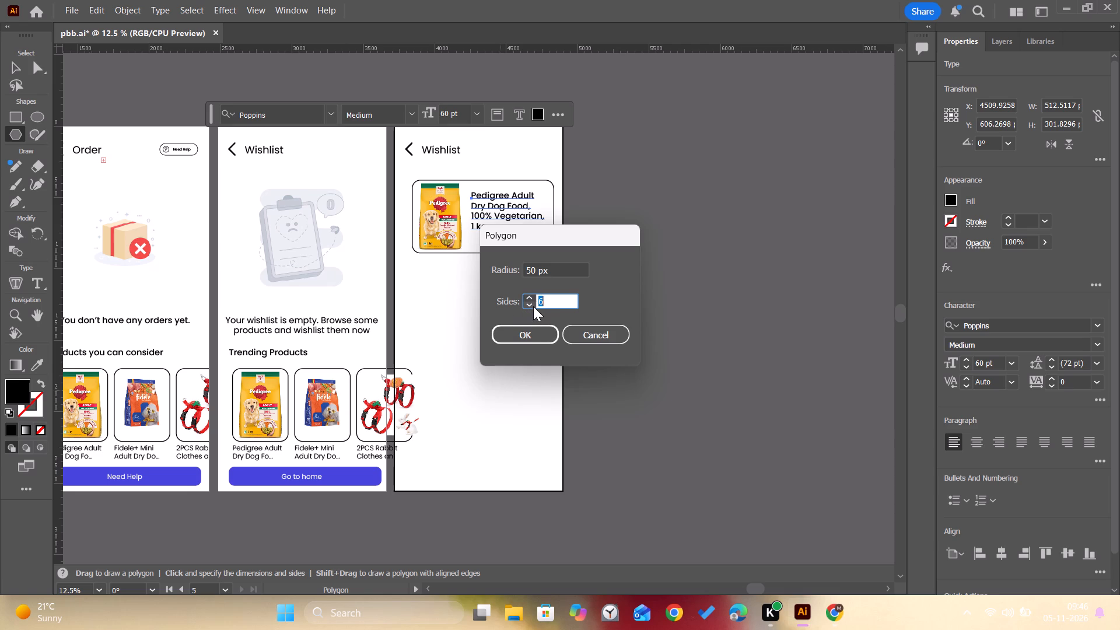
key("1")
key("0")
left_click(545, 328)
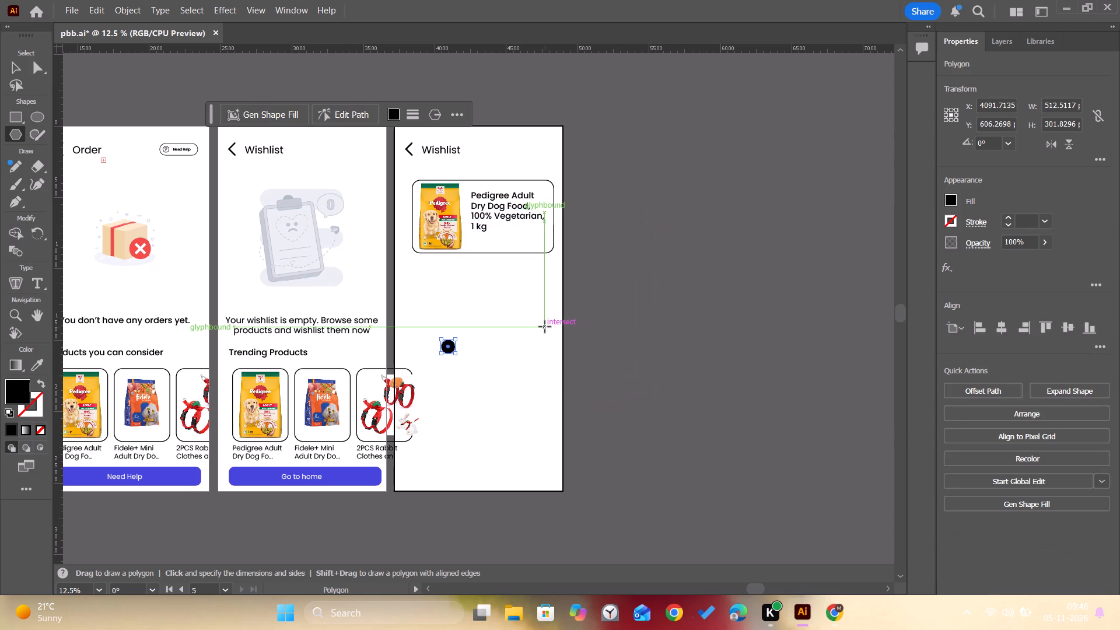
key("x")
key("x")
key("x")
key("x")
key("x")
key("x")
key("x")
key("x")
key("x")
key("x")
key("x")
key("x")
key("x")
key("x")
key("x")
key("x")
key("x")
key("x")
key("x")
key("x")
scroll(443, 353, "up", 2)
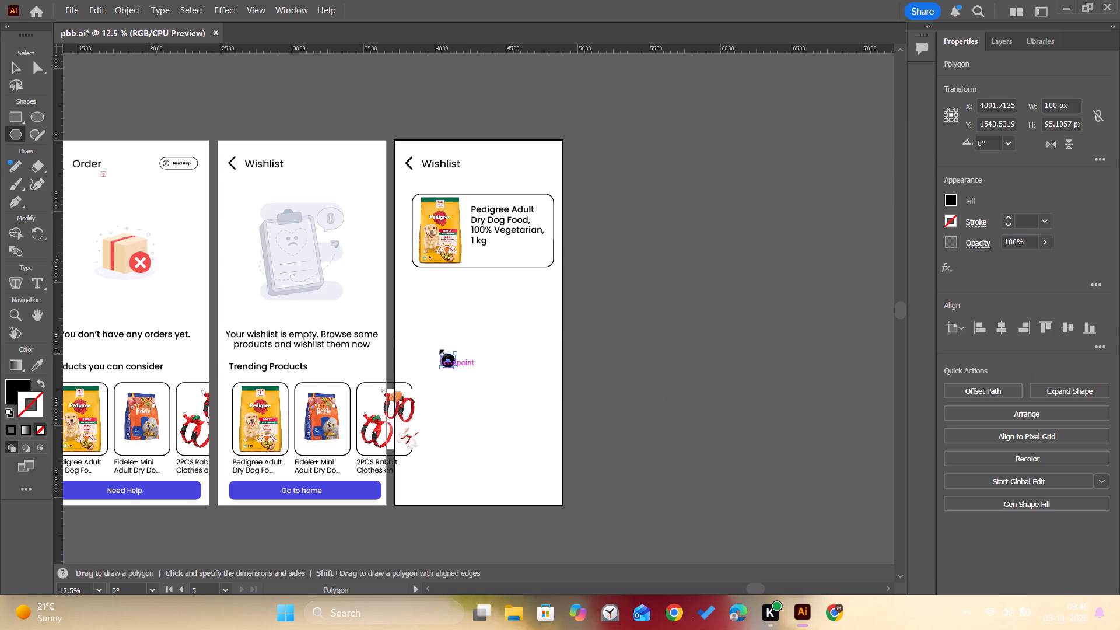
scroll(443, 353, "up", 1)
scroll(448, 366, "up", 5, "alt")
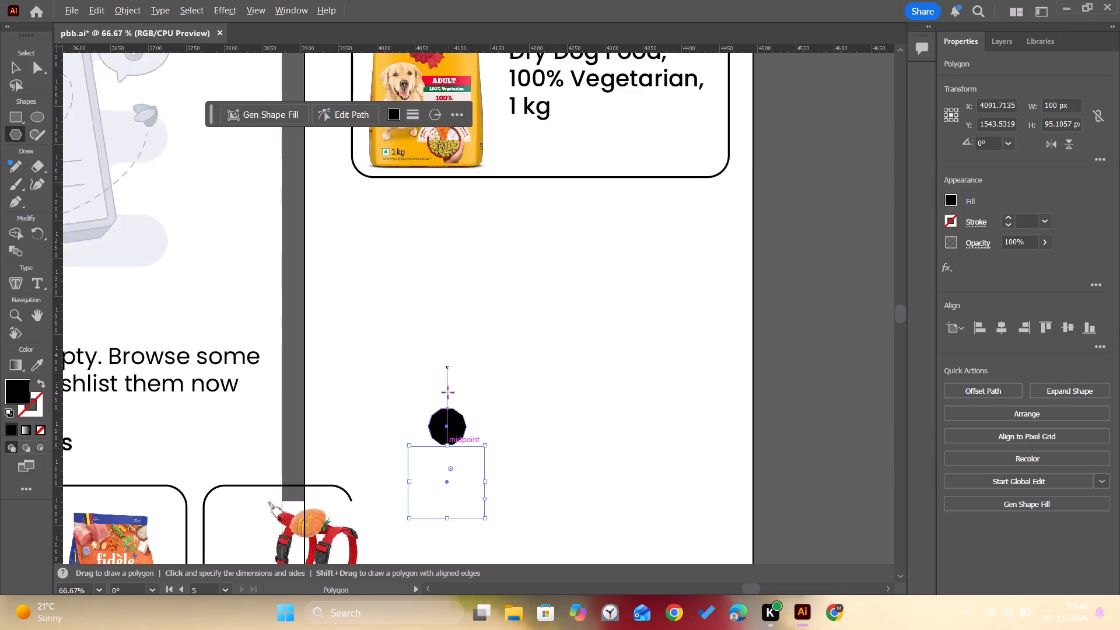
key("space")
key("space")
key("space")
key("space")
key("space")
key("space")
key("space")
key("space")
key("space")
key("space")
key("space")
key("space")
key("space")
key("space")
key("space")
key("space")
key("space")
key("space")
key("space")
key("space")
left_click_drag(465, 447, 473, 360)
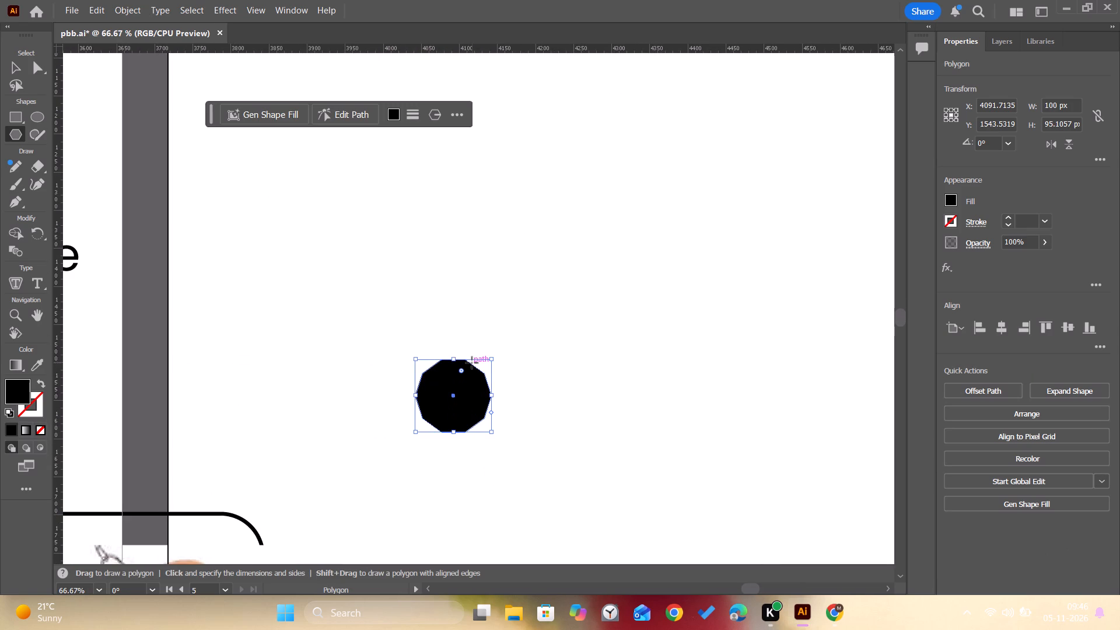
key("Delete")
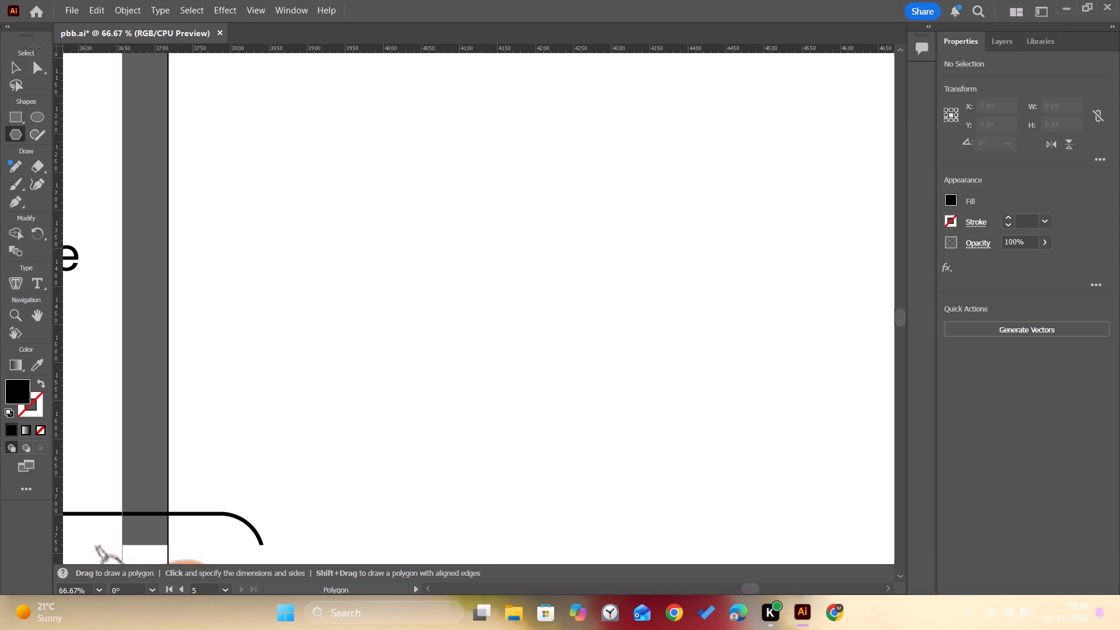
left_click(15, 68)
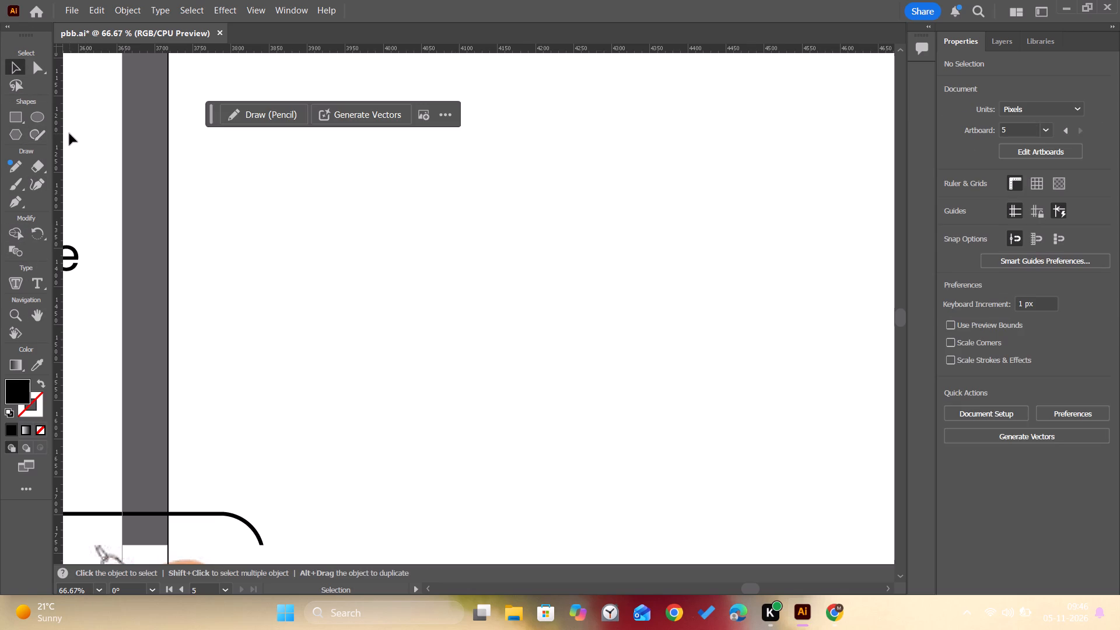
Switch to Chrome and search Google Images for "starr png" in a new tab.
left_click(839, 612)
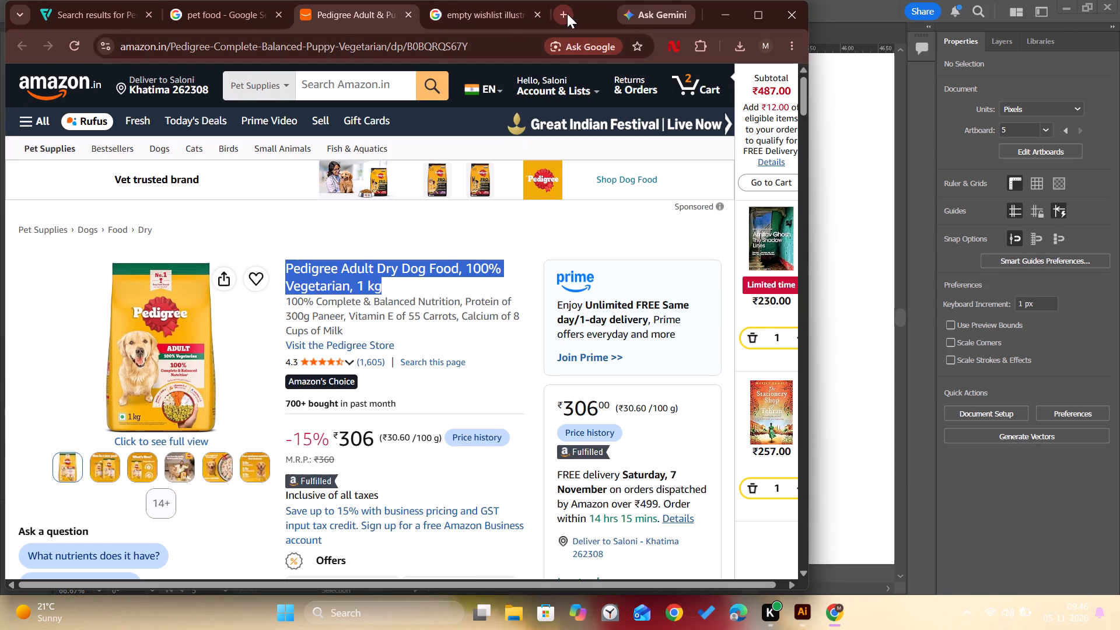
left_click(568, 13)
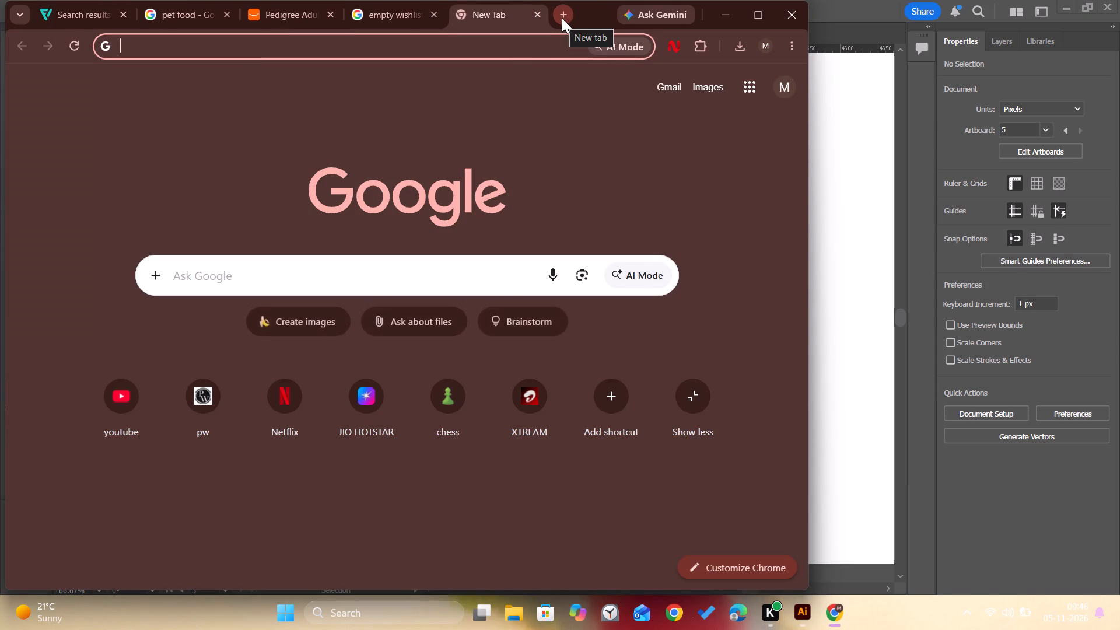
type("starr")
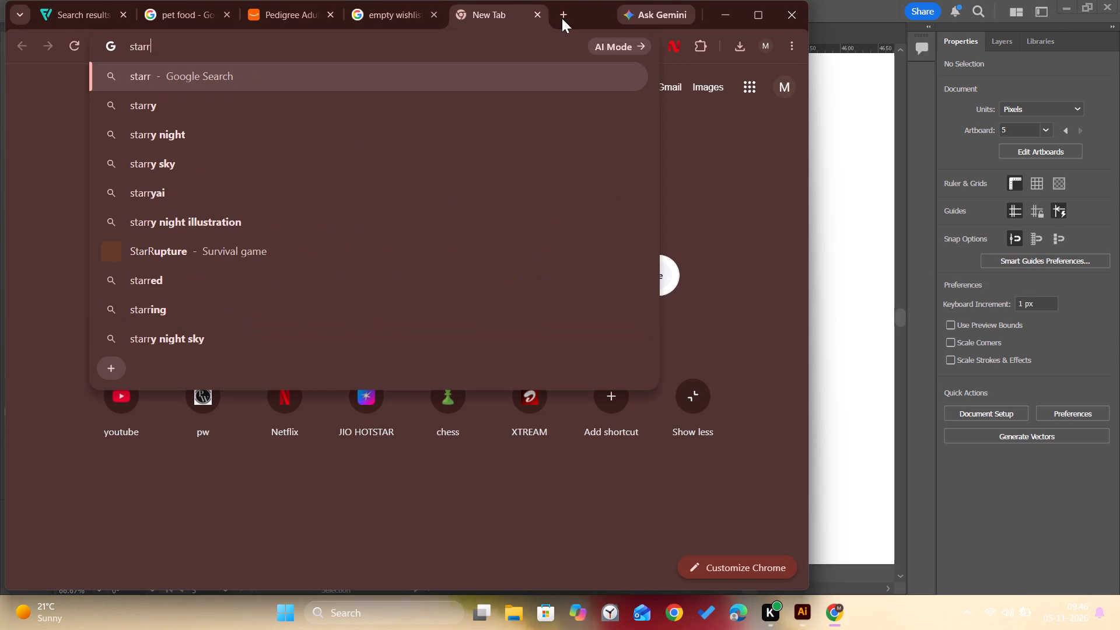
key("Return")
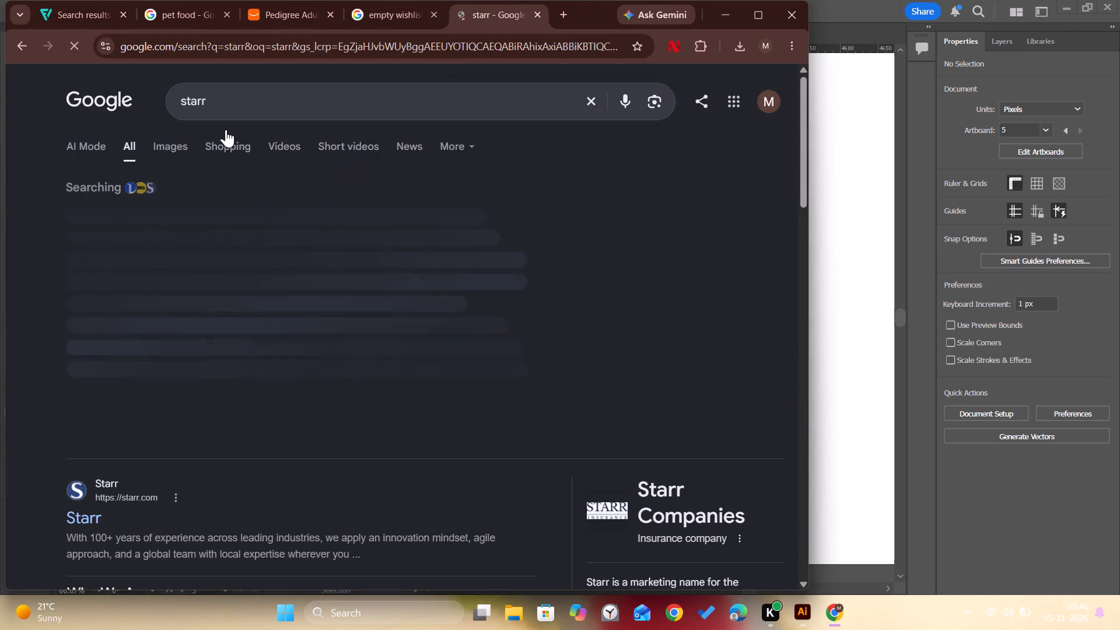
left_click(166, 142)
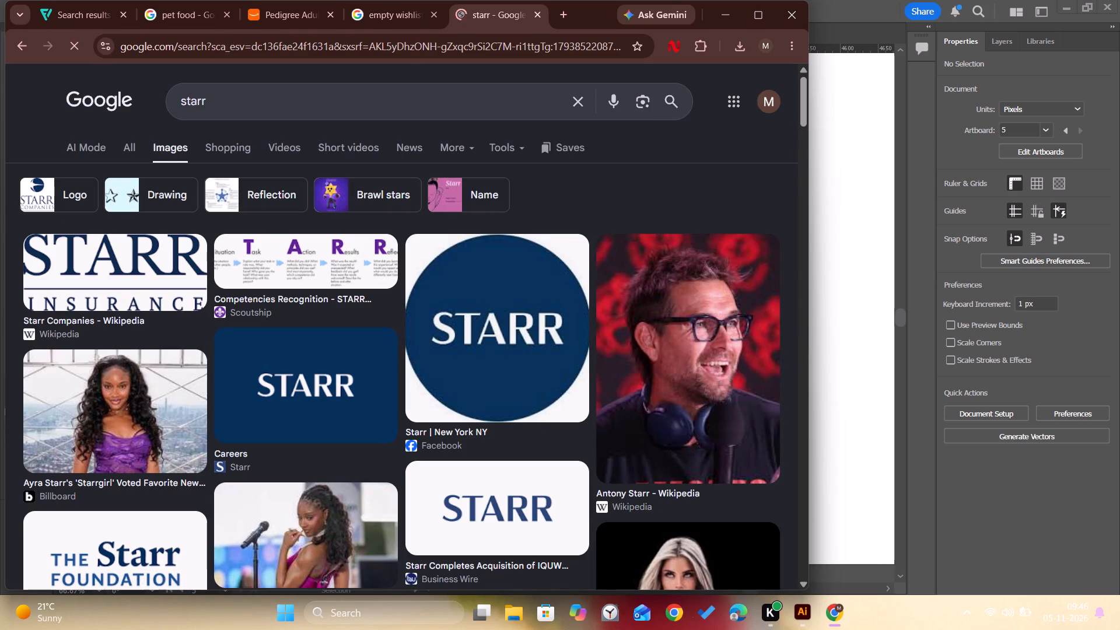
left_click(228, 90)
key("space")
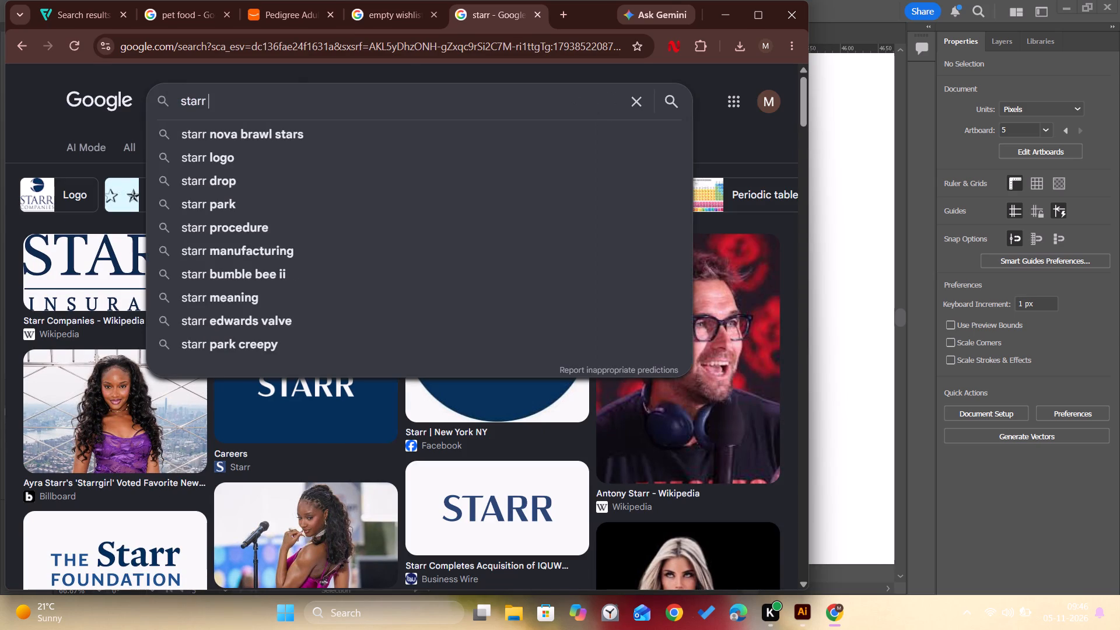
type("png")
key("Return")
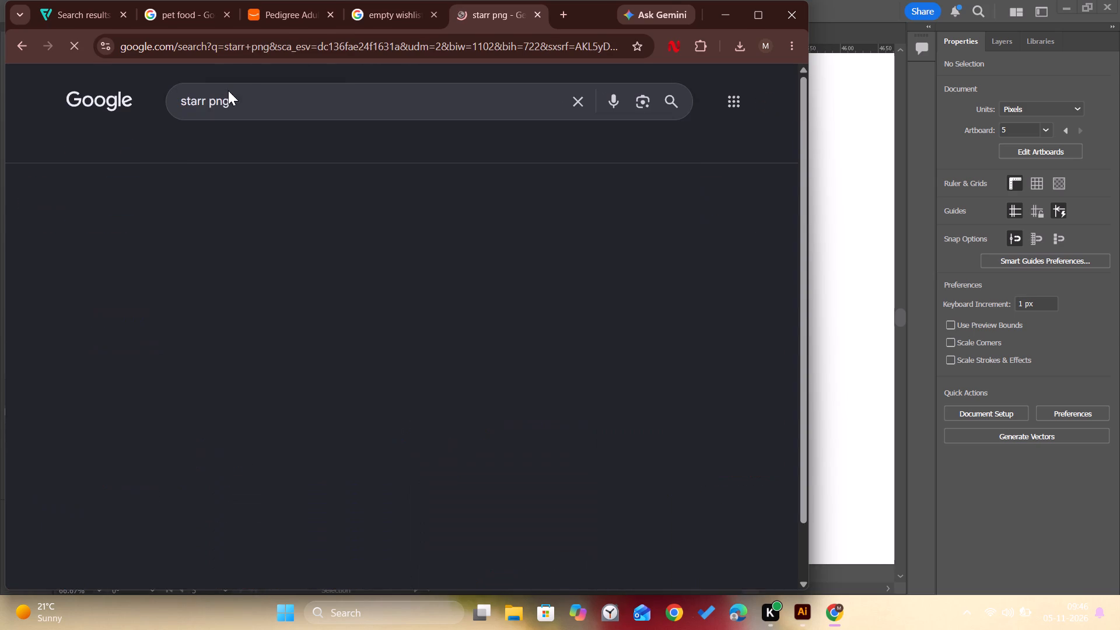
Open the flat yellow star image from Magnific and copy it.
left_click(473, 343)
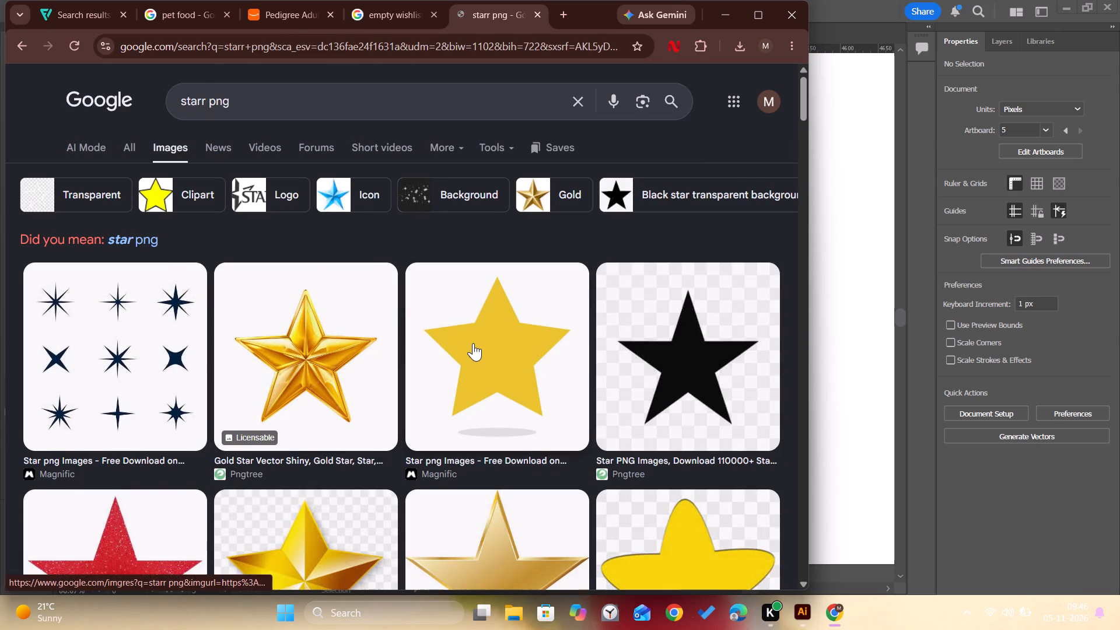
right_click(625, 304)
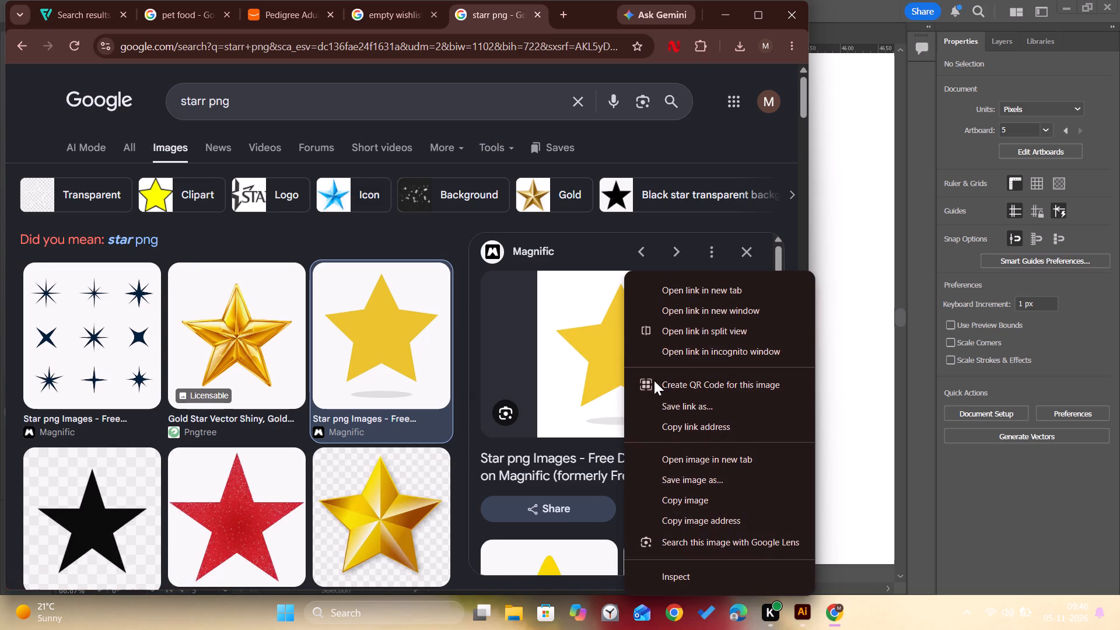
left_click(709, 501)
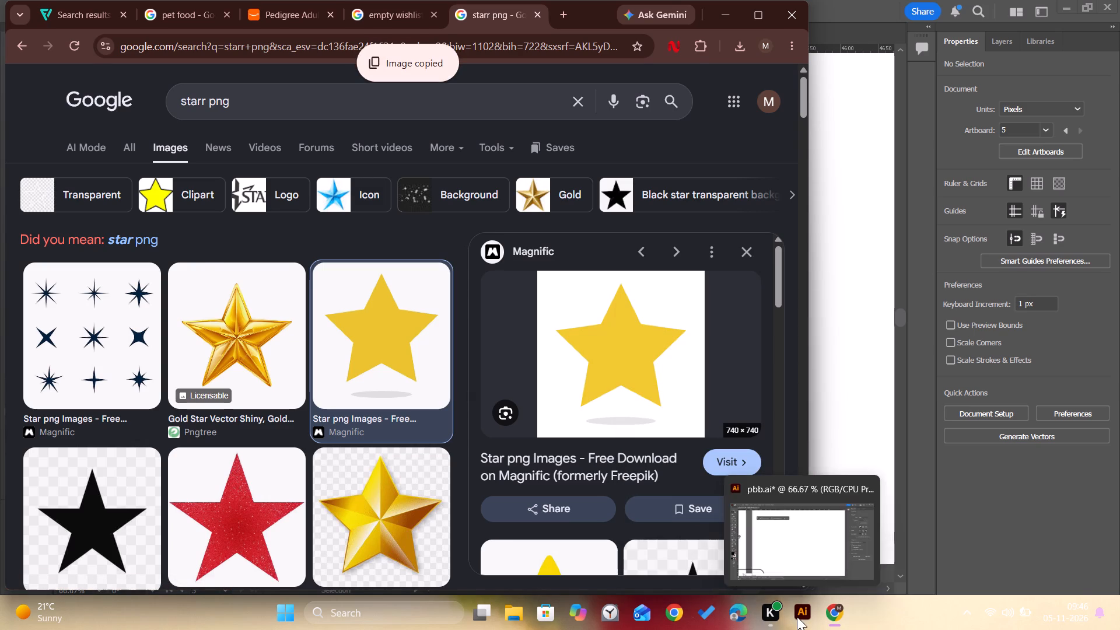
Back in Illustrator, paste the copied star image below the wishlist card on Artboard 5.
left_click(797, 617)
scroll(186, 314, "down", 1, "alt")
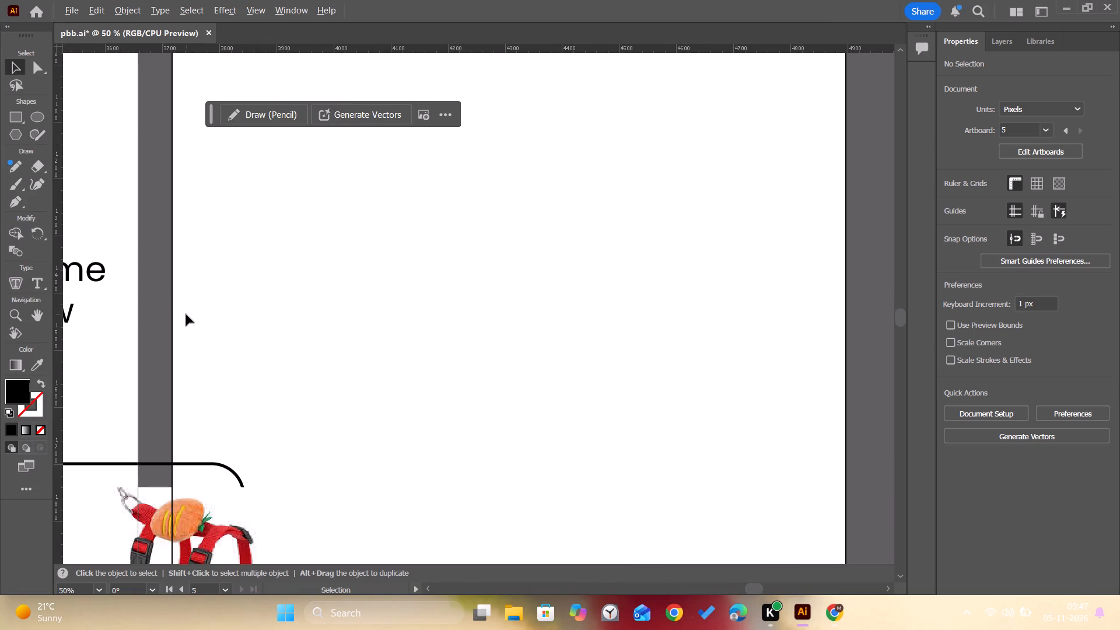
key("ctrl+v")
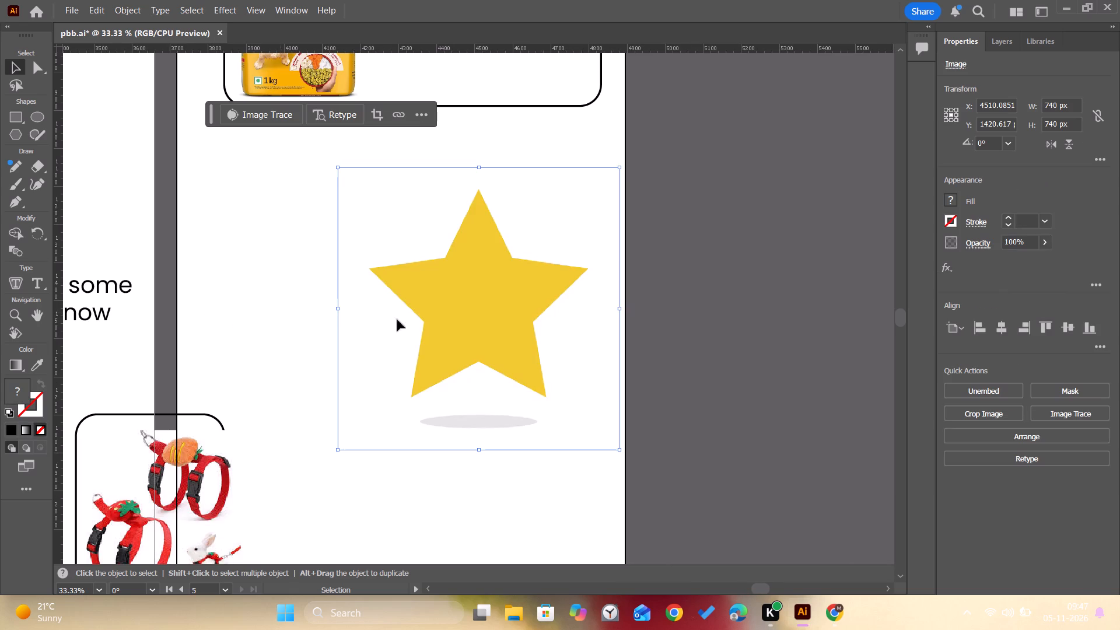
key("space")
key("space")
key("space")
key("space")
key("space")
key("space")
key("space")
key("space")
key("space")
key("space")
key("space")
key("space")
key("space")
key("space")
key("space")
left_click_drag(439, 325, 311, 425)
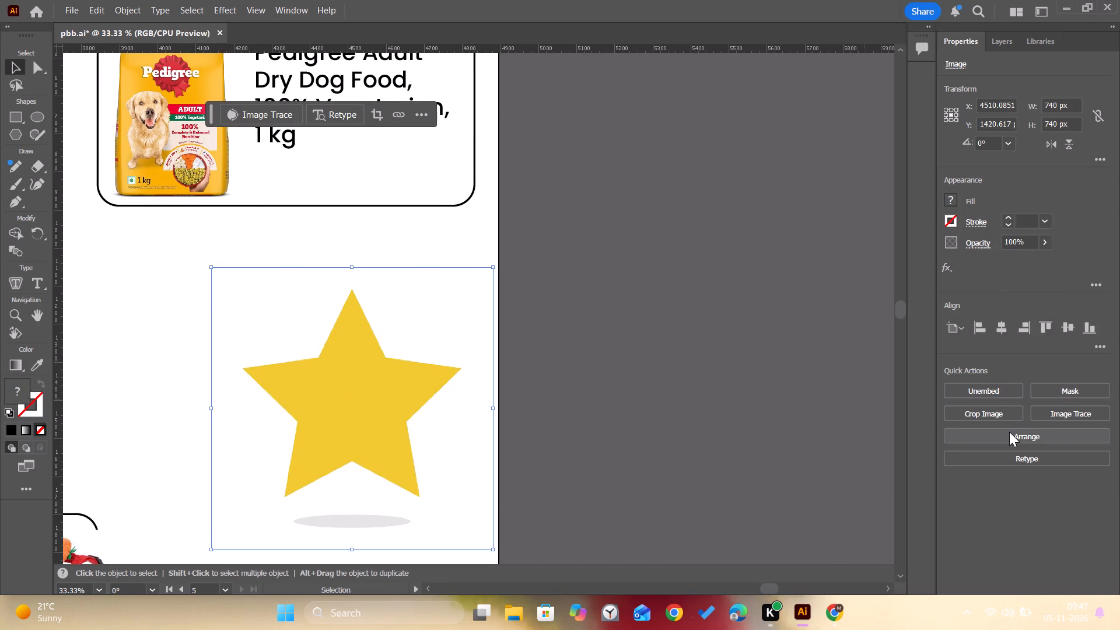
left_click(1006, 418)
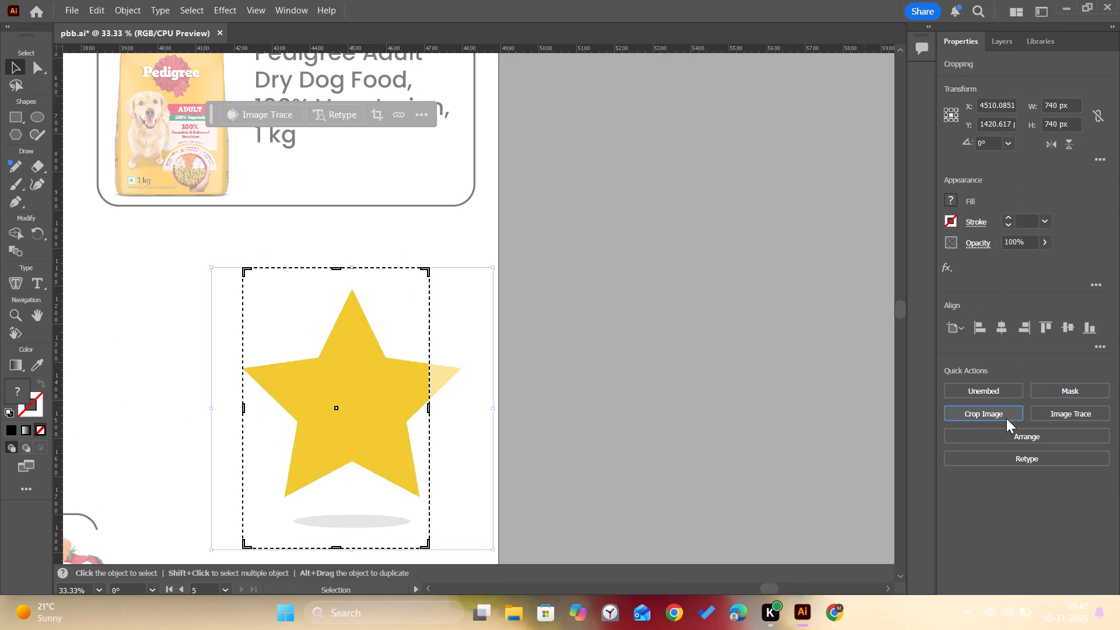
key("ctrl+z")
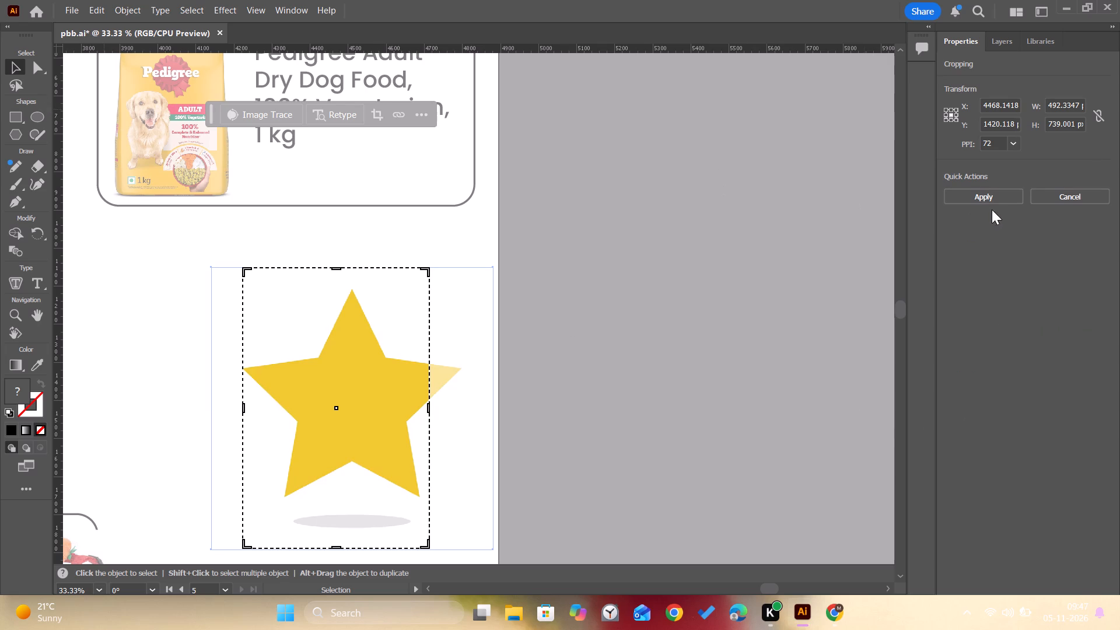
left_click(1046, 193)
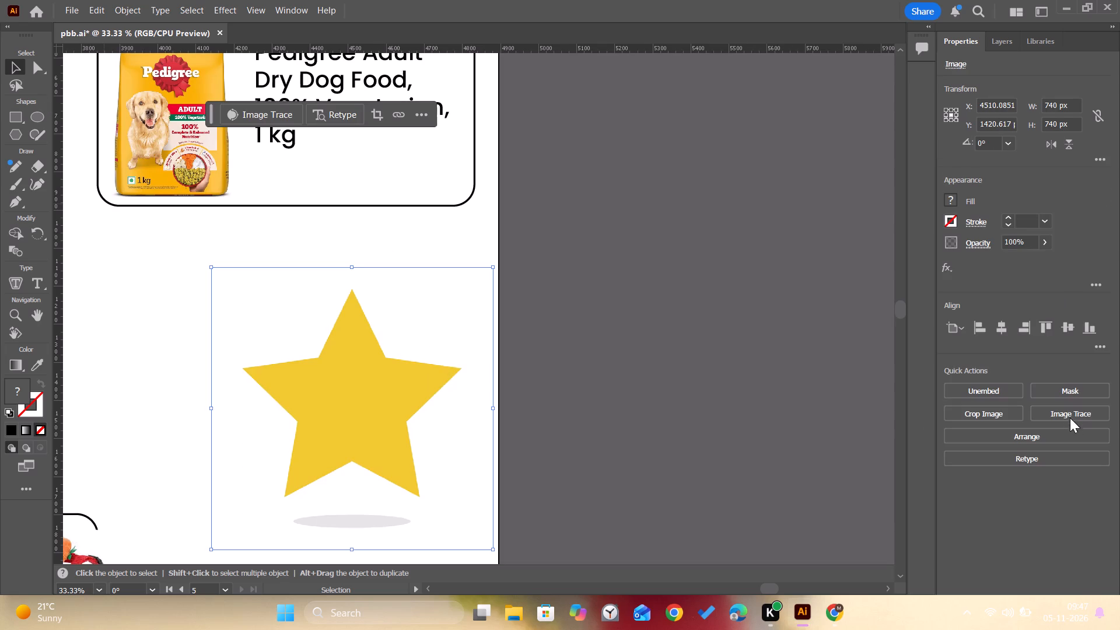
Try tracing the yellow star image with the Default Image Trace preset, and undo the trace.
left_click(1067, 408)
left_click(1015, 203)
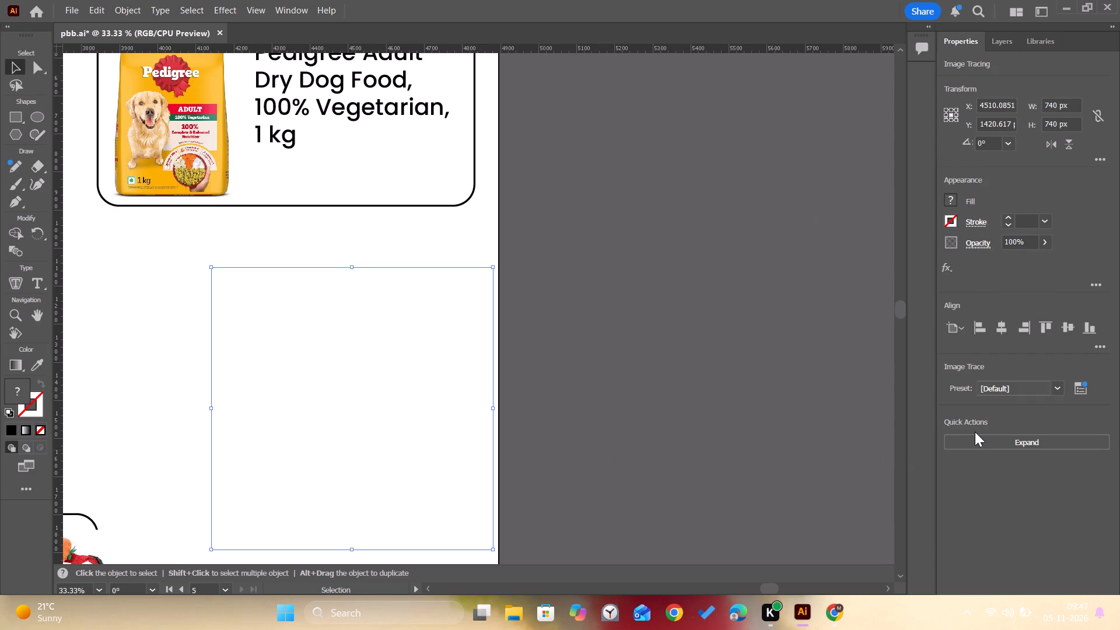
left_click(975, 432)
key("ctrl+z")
Switch to Chrome and copy the black five-pointed star image with STAR lettering from Vecteezy in the "starr png" results.
left_click(832, 605)
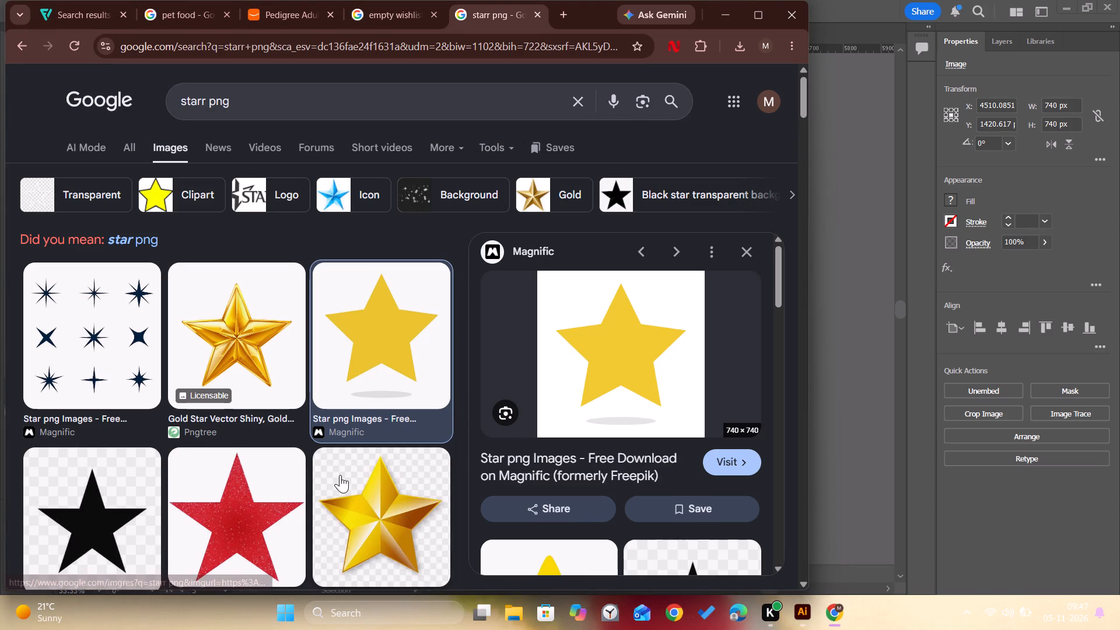
scroll(340, 475, "down", 6)
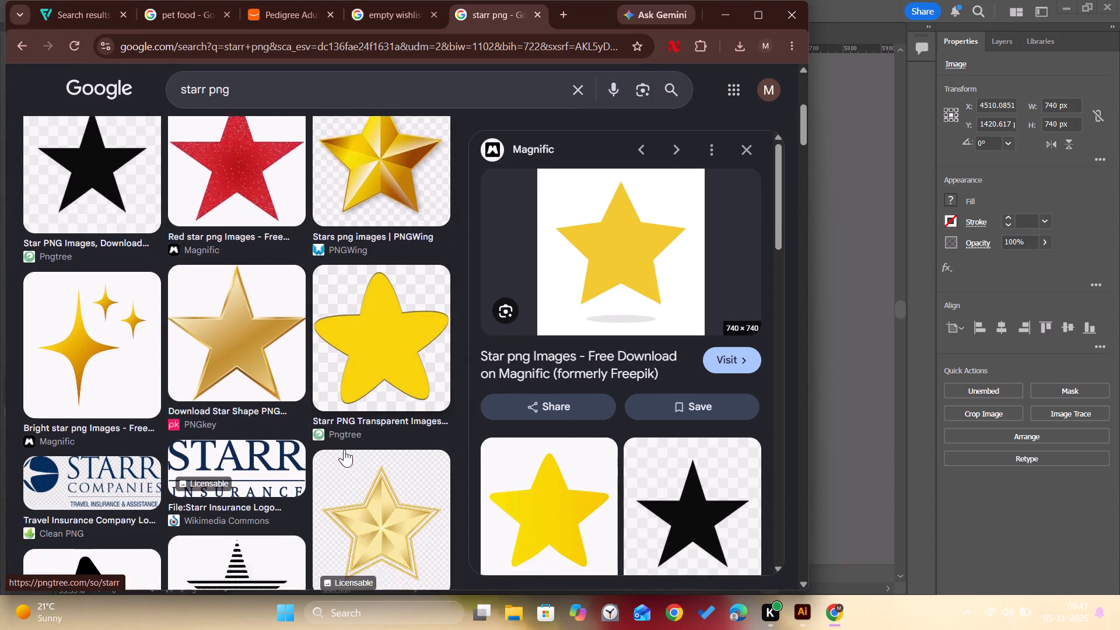
scroll(344, 449, "down", 4)
scroll(193, 325, "down", 1)
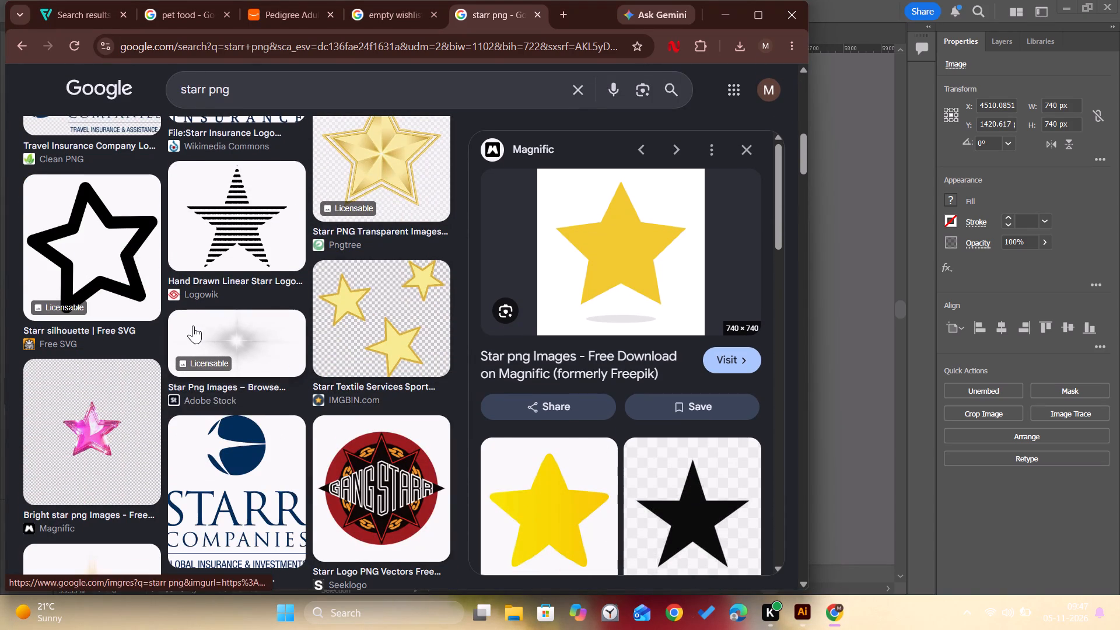
scroll(193, 325, "down", 5)
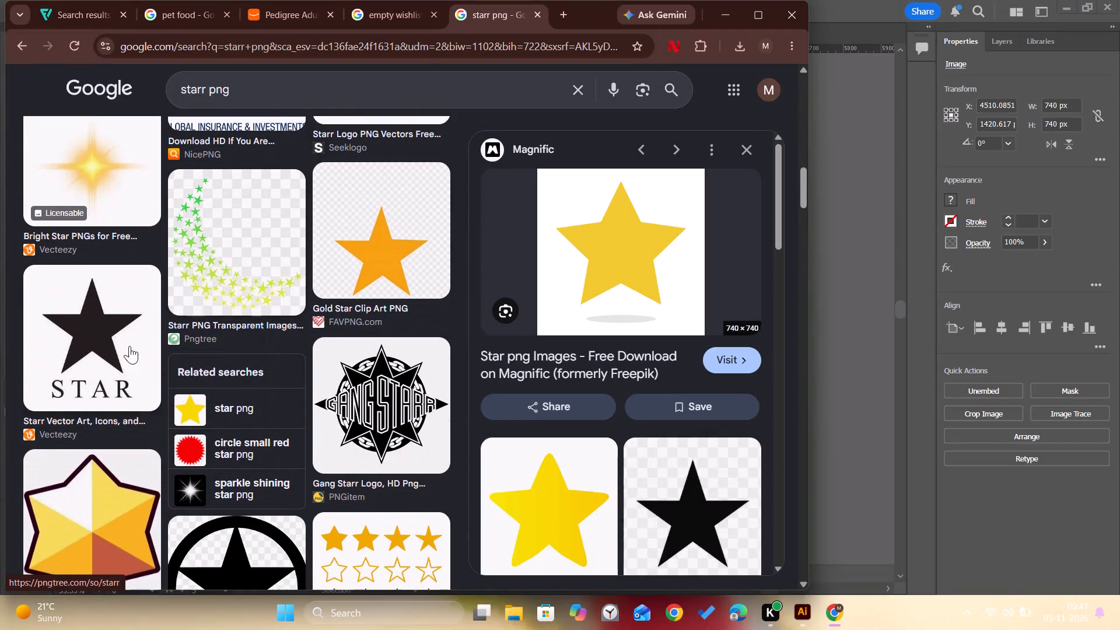
left_click(94, 351)
right_click(595, 300)
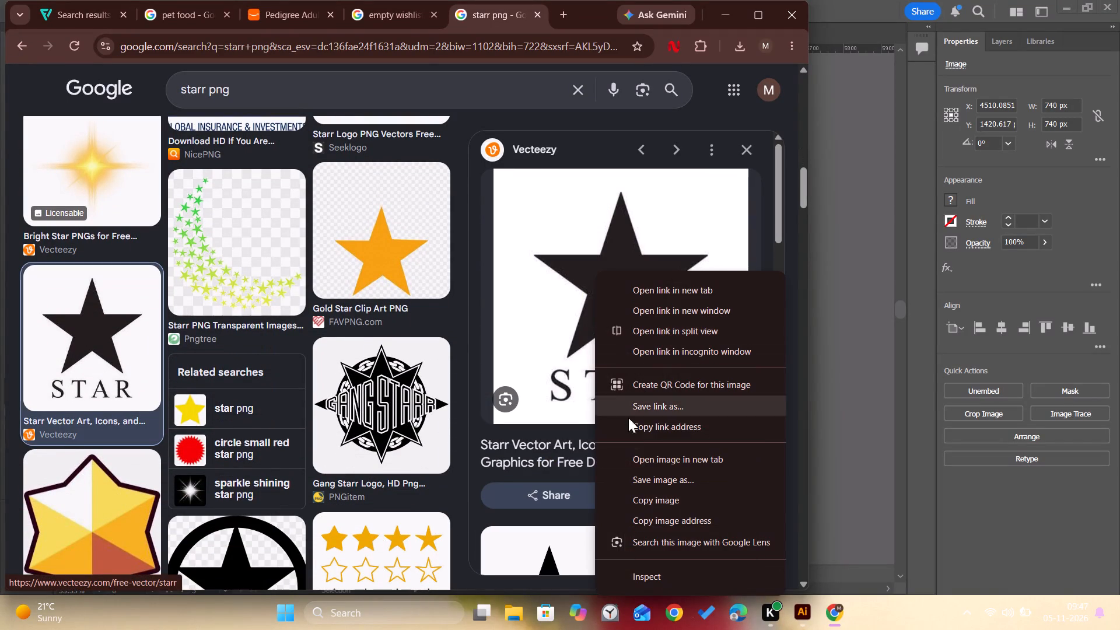
left_click(627, 492)
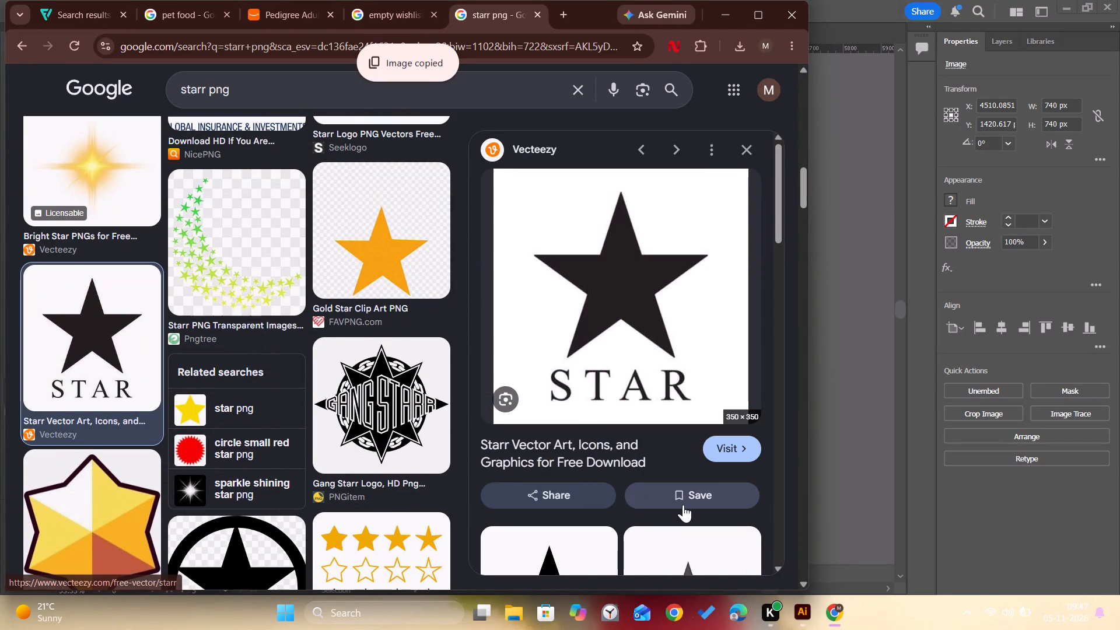
left_click(789, 536)
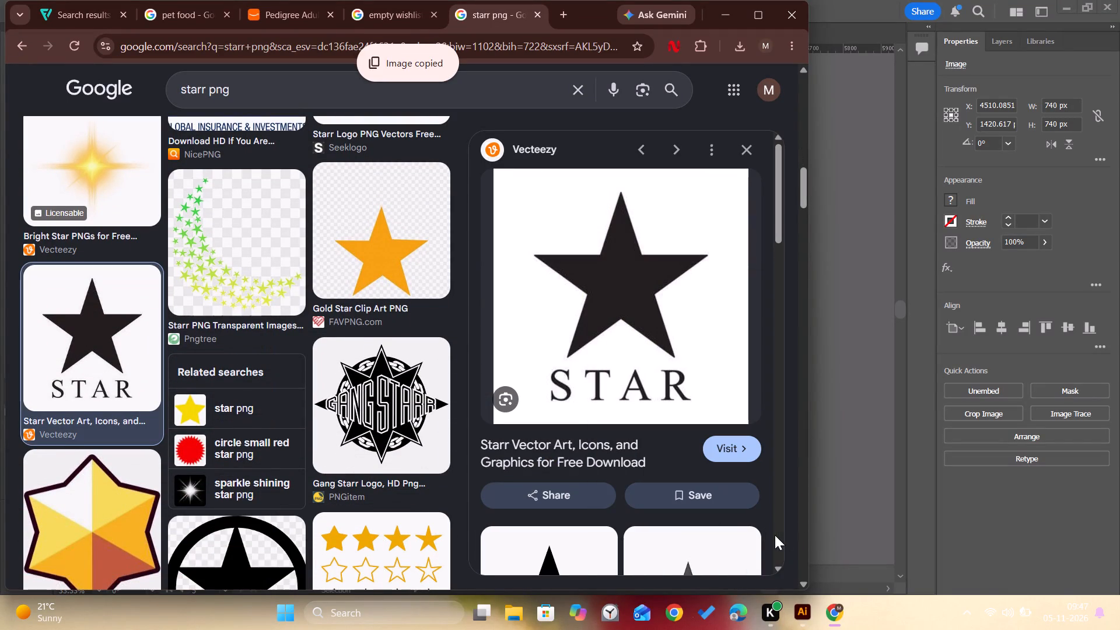
left_click(760, 537)
left_click(749, 538)
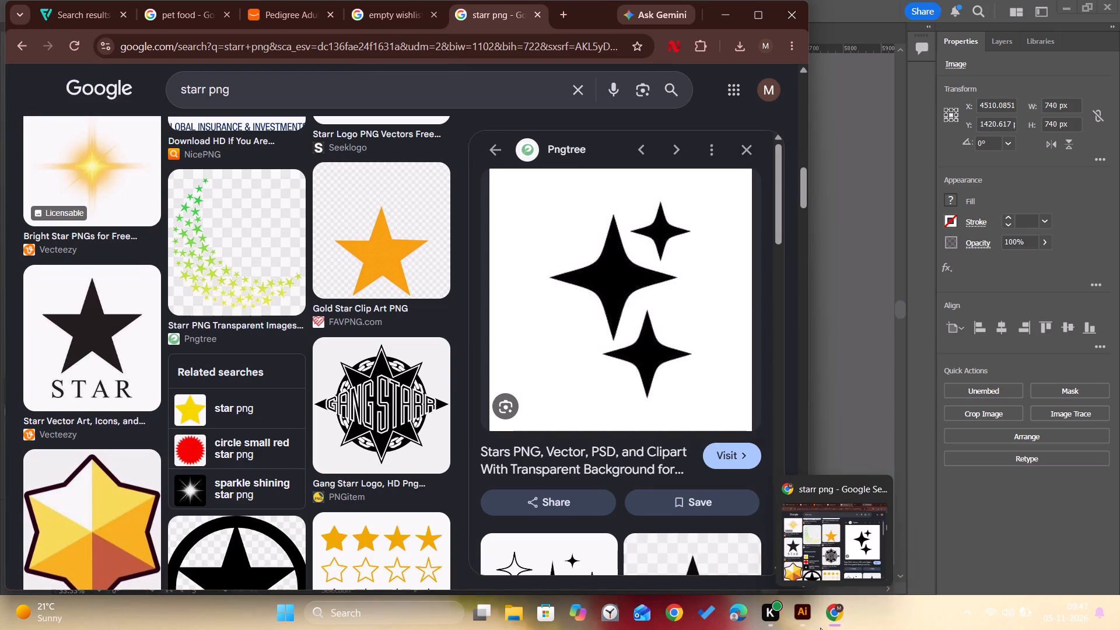
Back in Illustrator, delete the yellow star image and paste the copied black star image below the wishlist card.
left_click(814, 628)
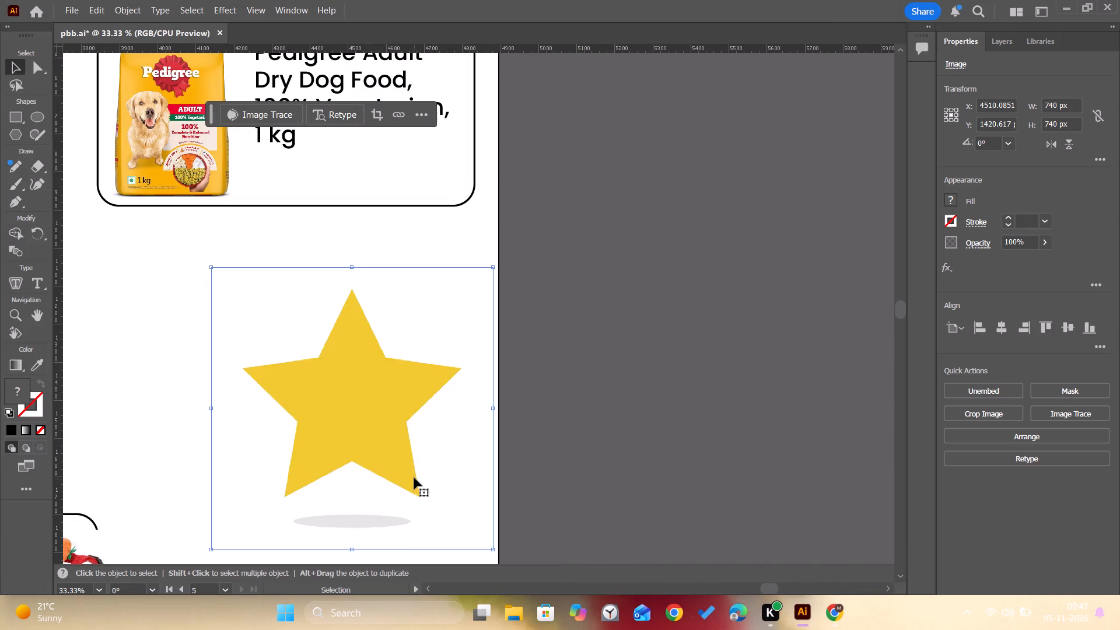
key("Delete")
key("ctrl+c")
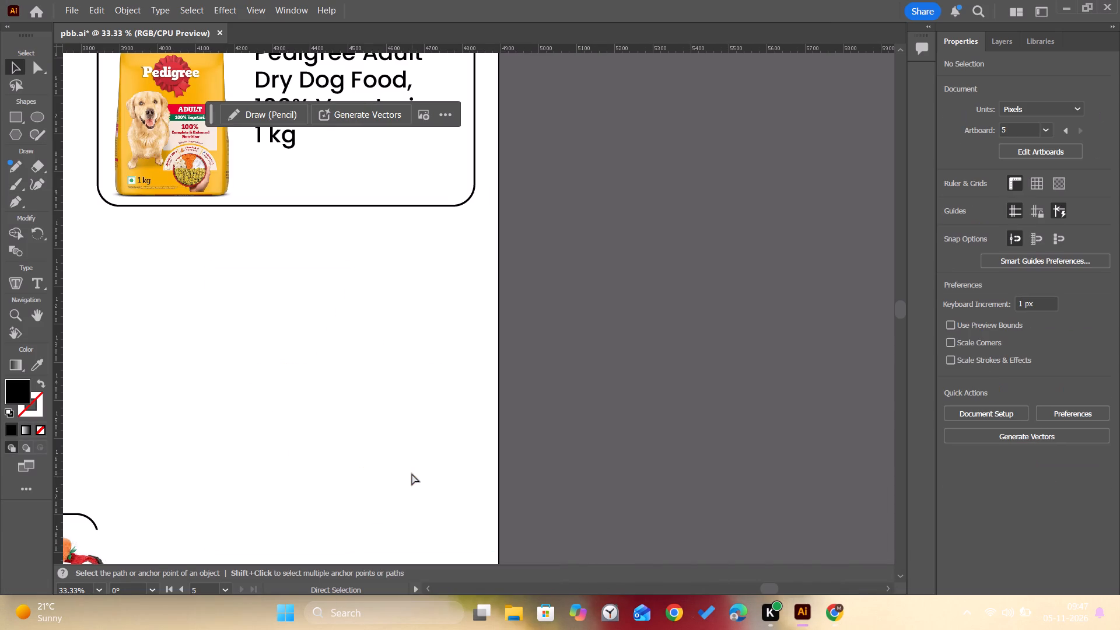
key("ctrl+v")
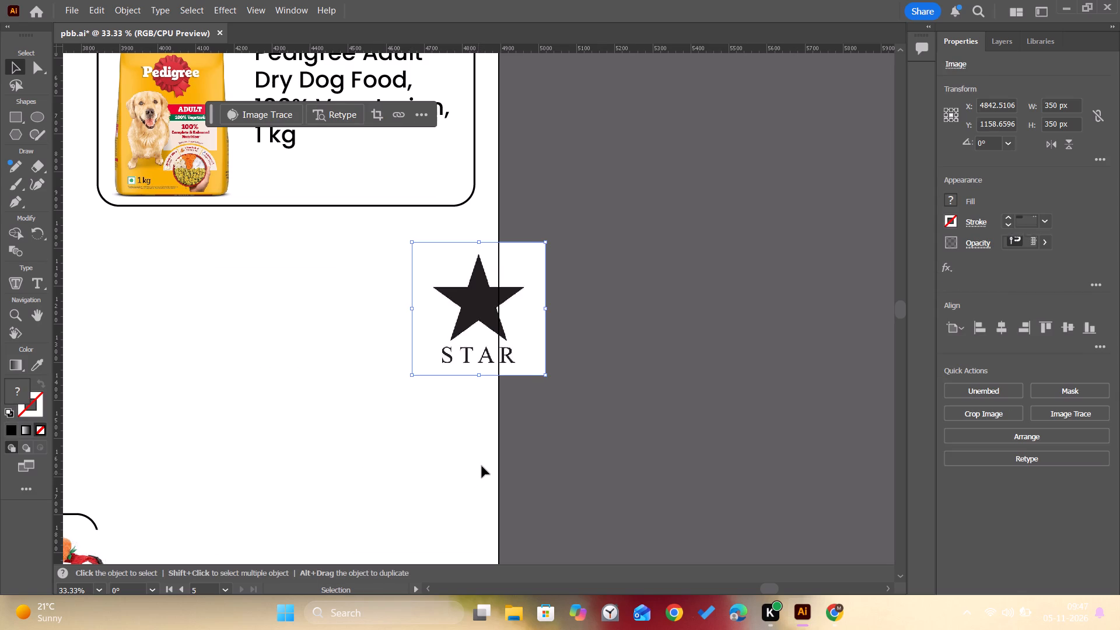
Trace the black star image with the Default Image Trace preset and expand it into vector shapes.
left_click(1052, 417)
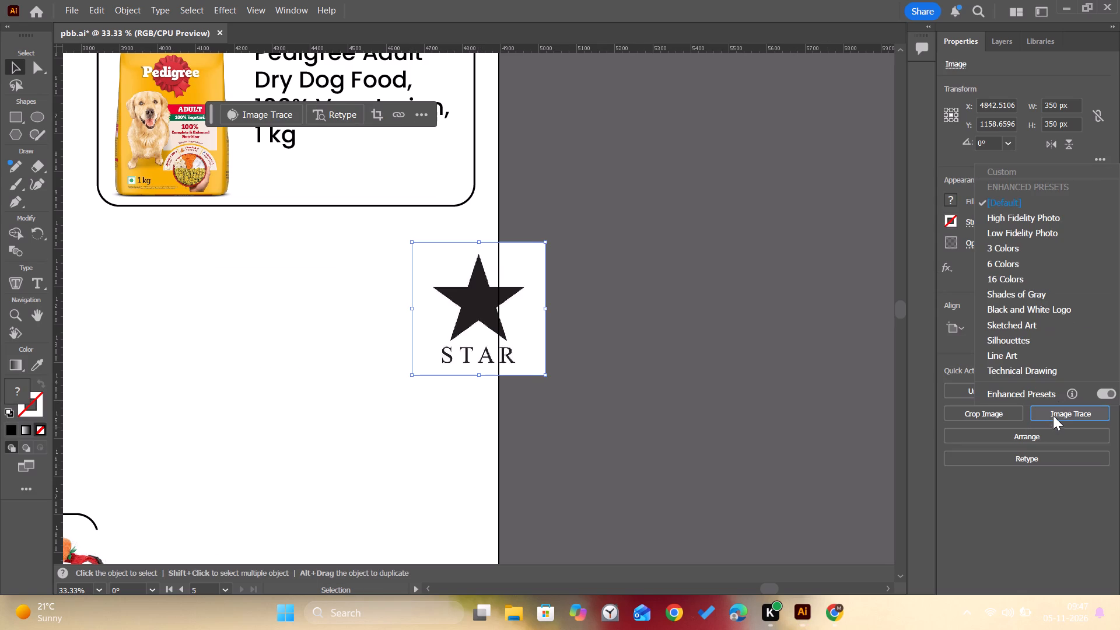
left_click(1022, 204)
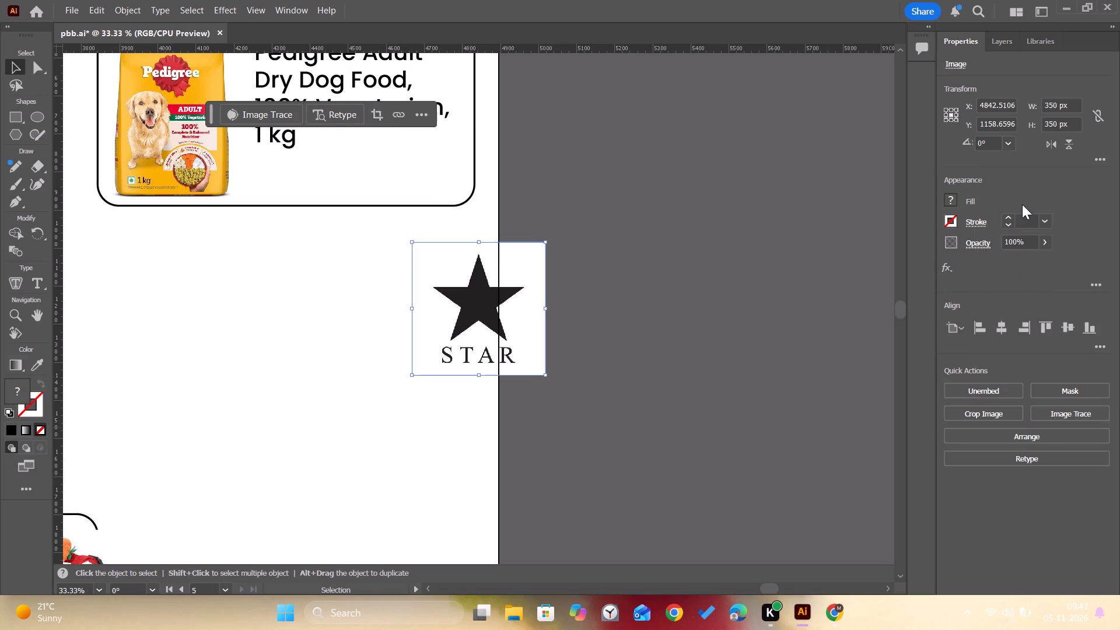
left_click(949, 444)
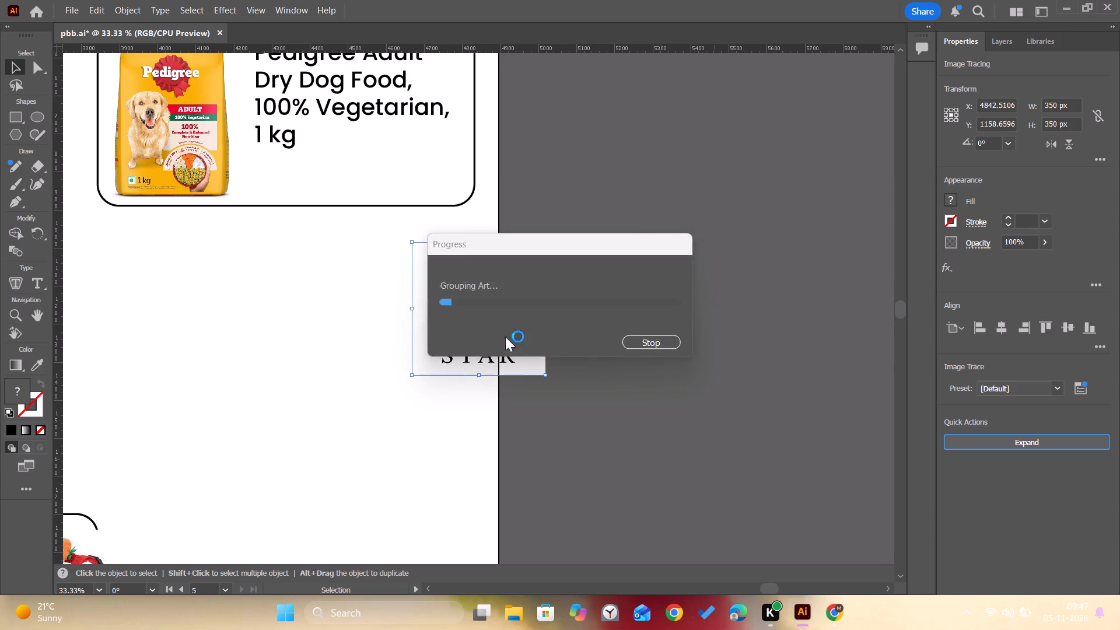
Ungroup the traced artwork and delete its white background and STAR lettering, keeping only the star shape.
left_click(533, 356)
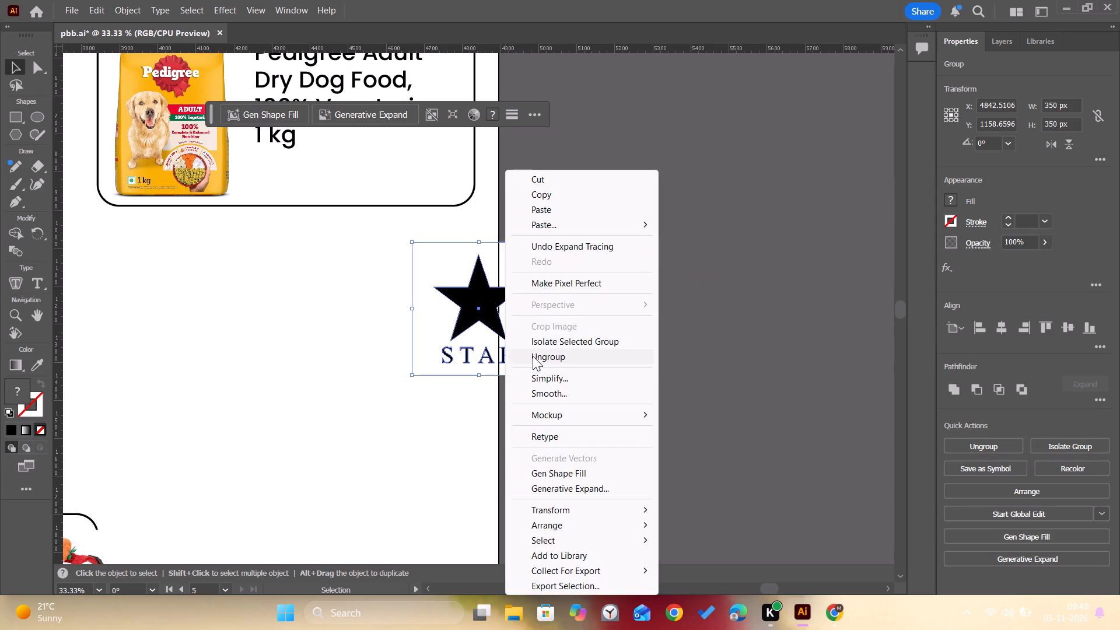
left_click(533, 449)
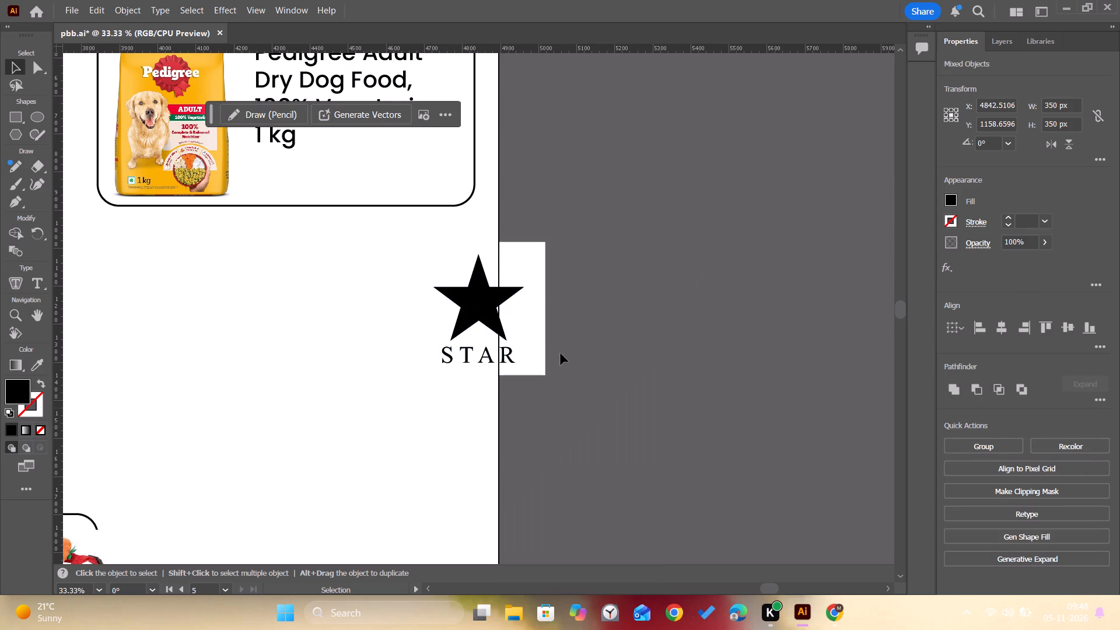
left_click_drag(561, 345, 403, 402)
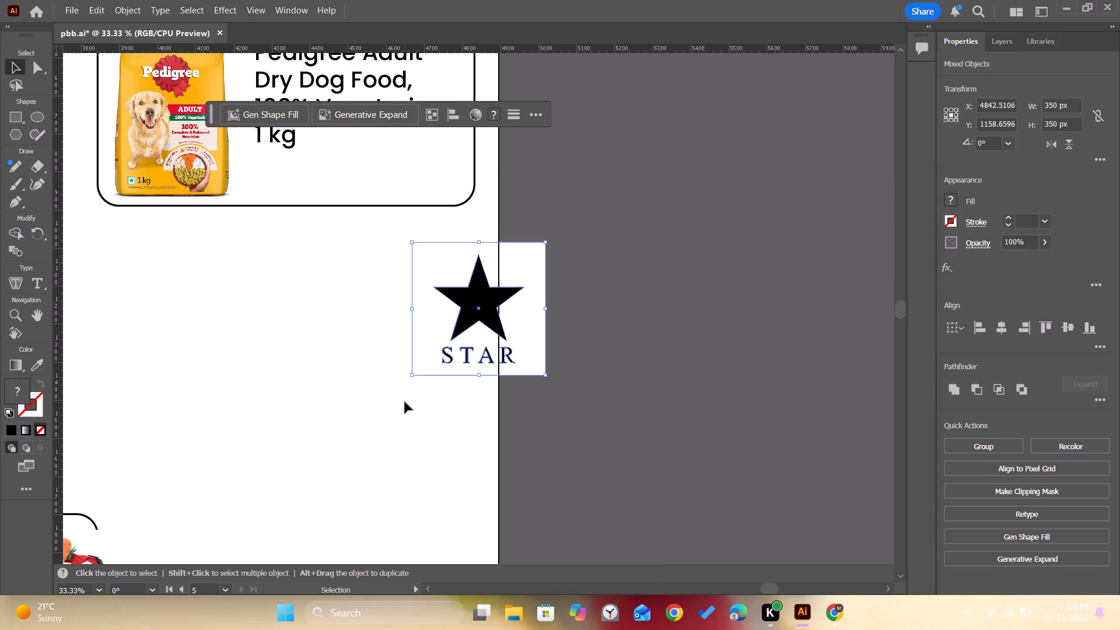
key("Delete")
Move the black star onto the lower edge of the Pedigree card and scale it down to about 101 by 96 px.
left_click_drag(473, 295, 468, 290)
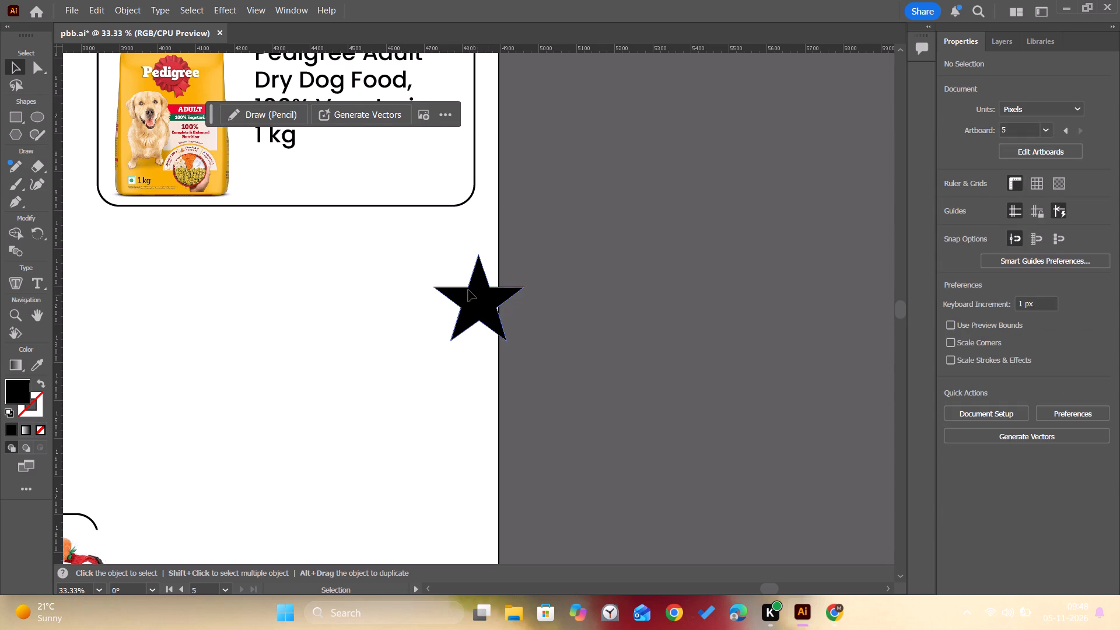
left_click_drag(468, 290, 302, 183)
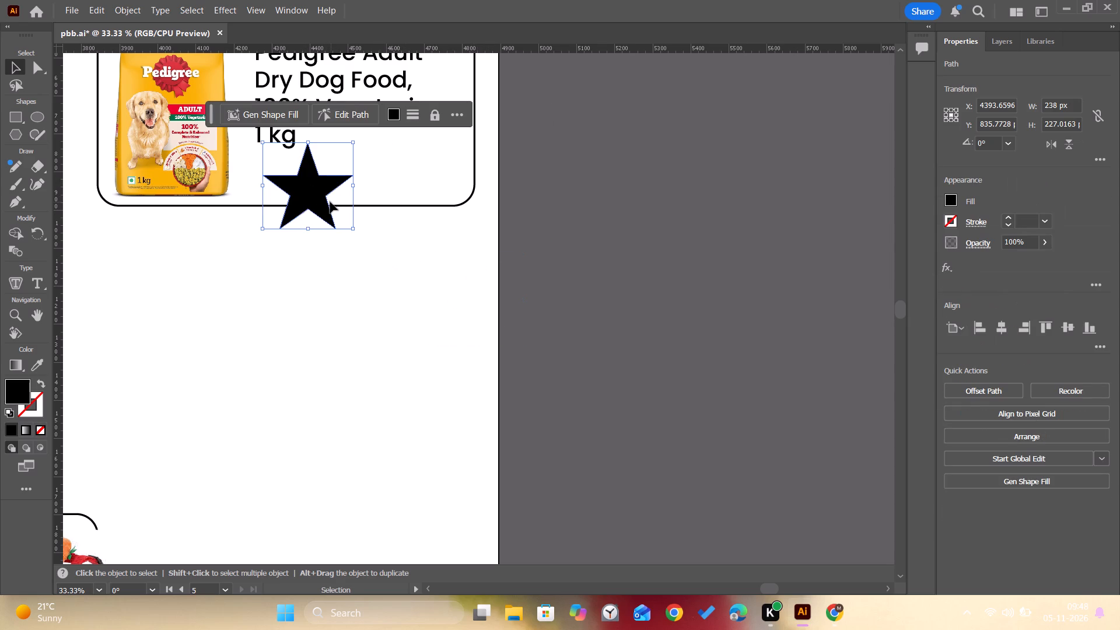
scroll(330, 202, "up", 3, "alt")
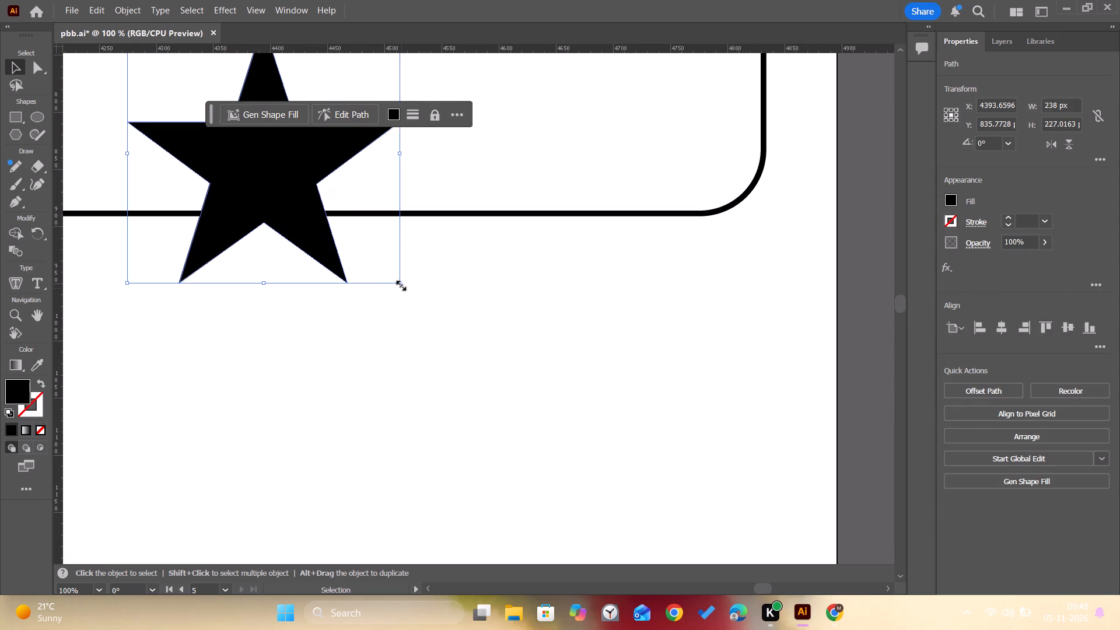
left_click_drag(397, 283, 336, 208, "alt")
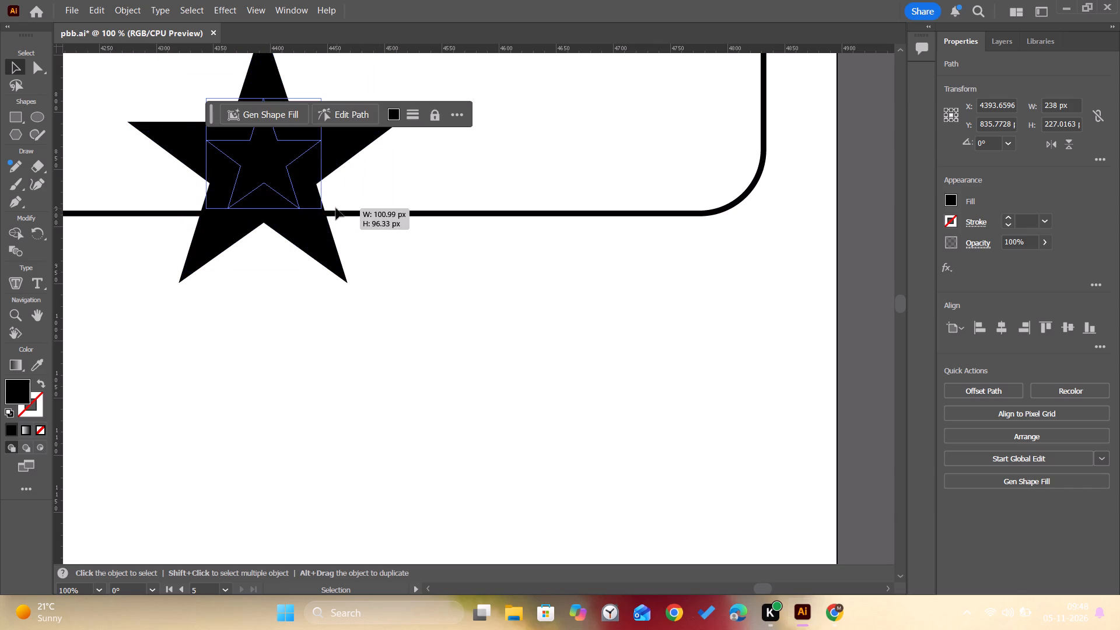
Place the star inside the card just below "1 kg", near the title's left edge, and shrink it to about 79 by 75 px.
key("space")
key("space")
key("space")
key("space")
key("space")
key("space")
key("space")
key("space")
key("space")
key("space")
key("space")
left_click_drag(332, 247, 417, 446)
left_click_drag(357, 366, 354, 365)
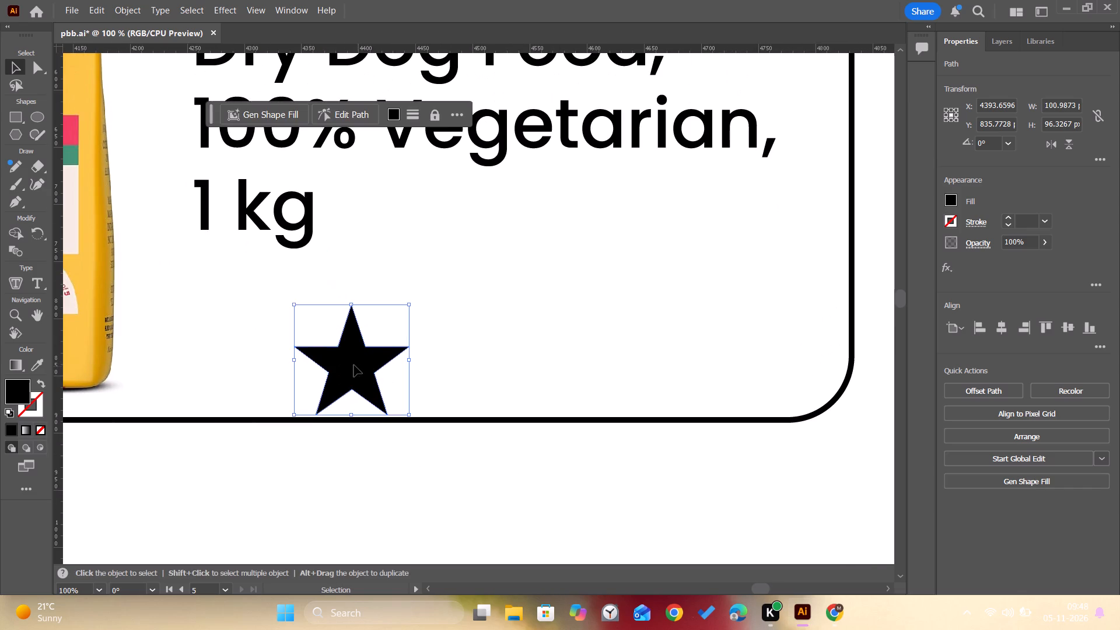
left_click_drag(354, 365, 256, 328)
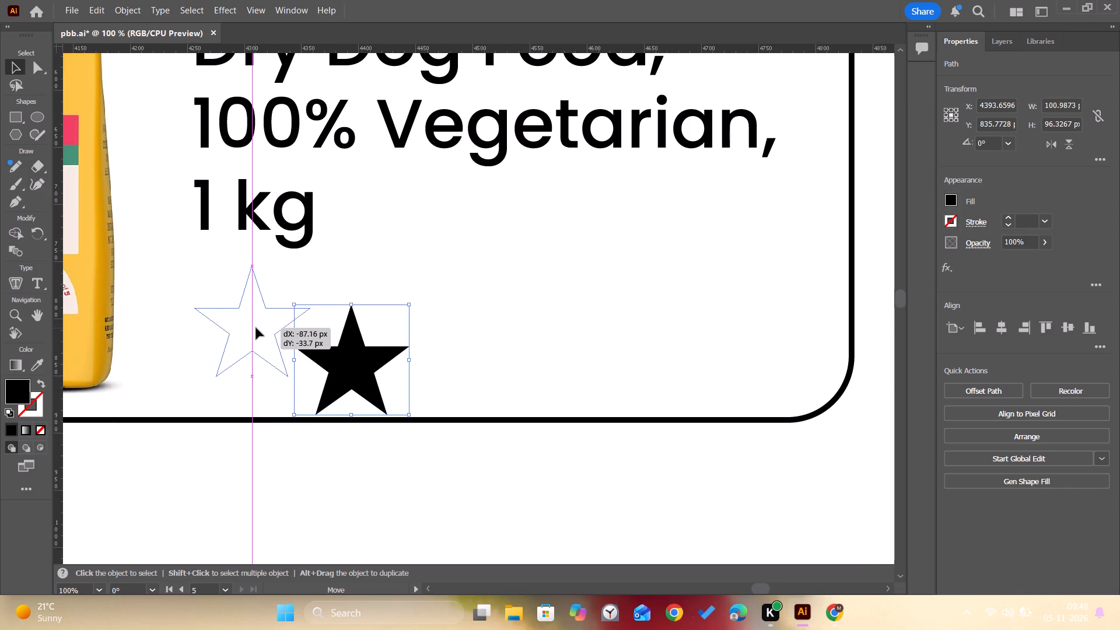
left_click_drag(256, 328, 257, 325)
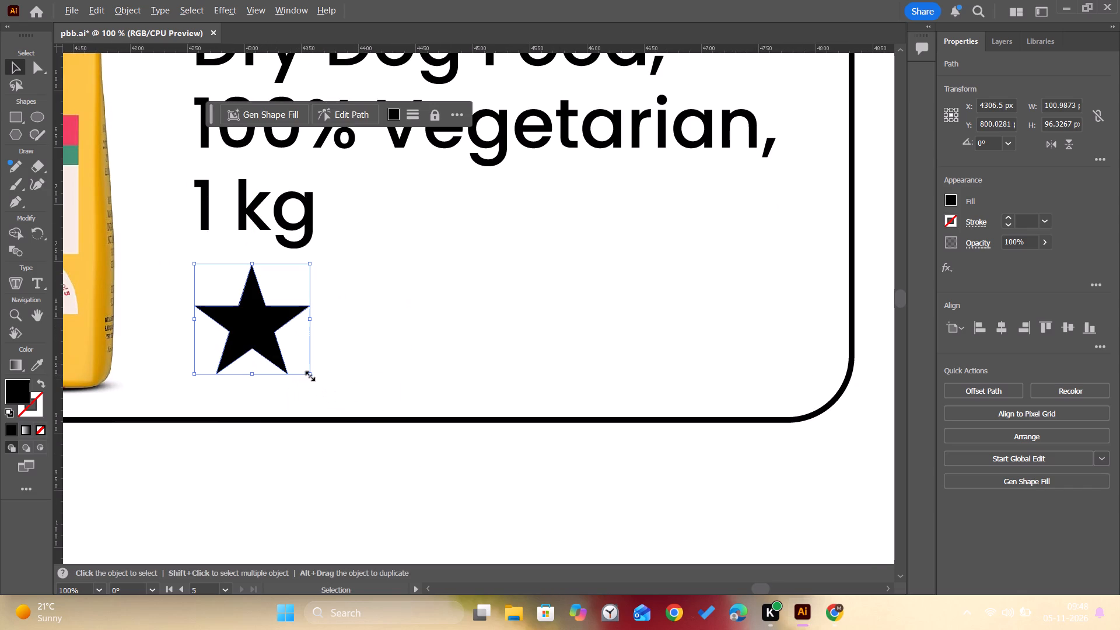
left_click_drag(309, 374, 297, 365, "alt")
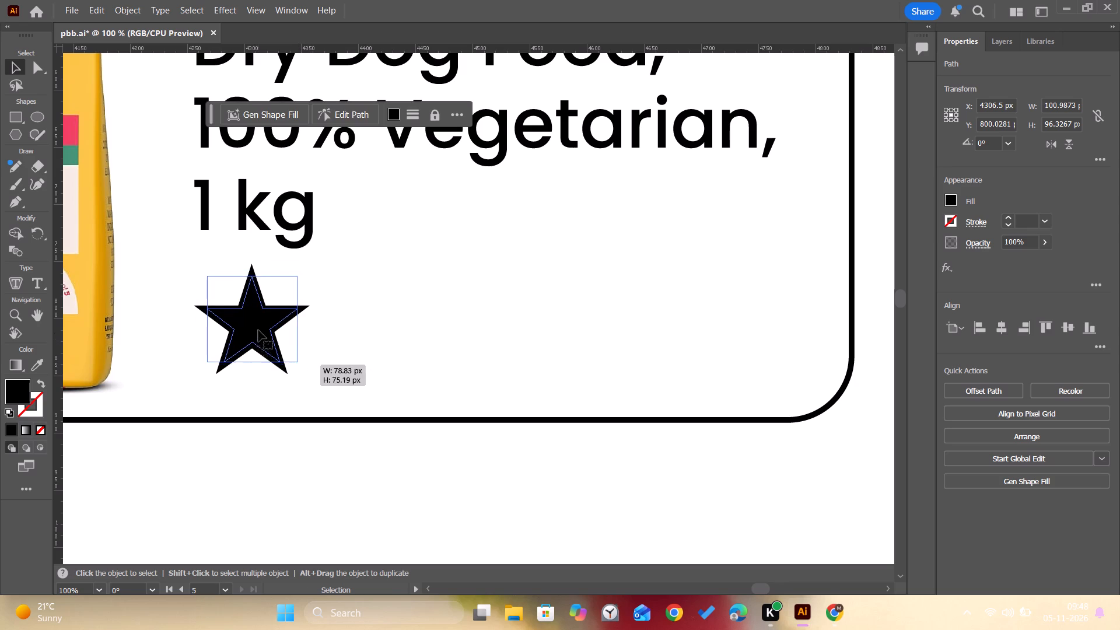
left_click_drag(258, 329, 253, 324)
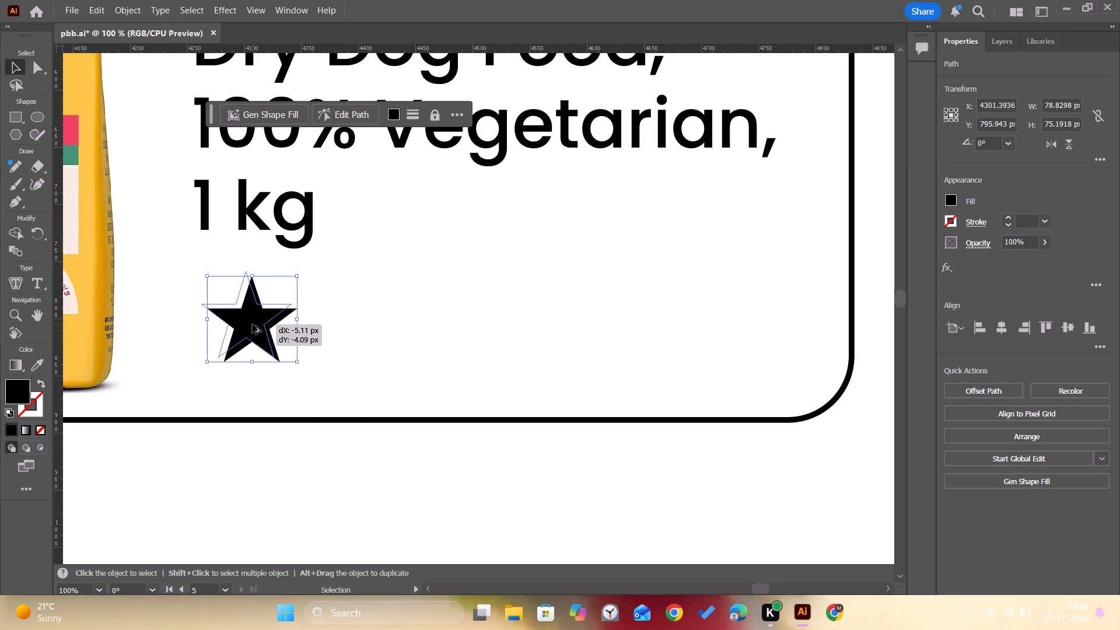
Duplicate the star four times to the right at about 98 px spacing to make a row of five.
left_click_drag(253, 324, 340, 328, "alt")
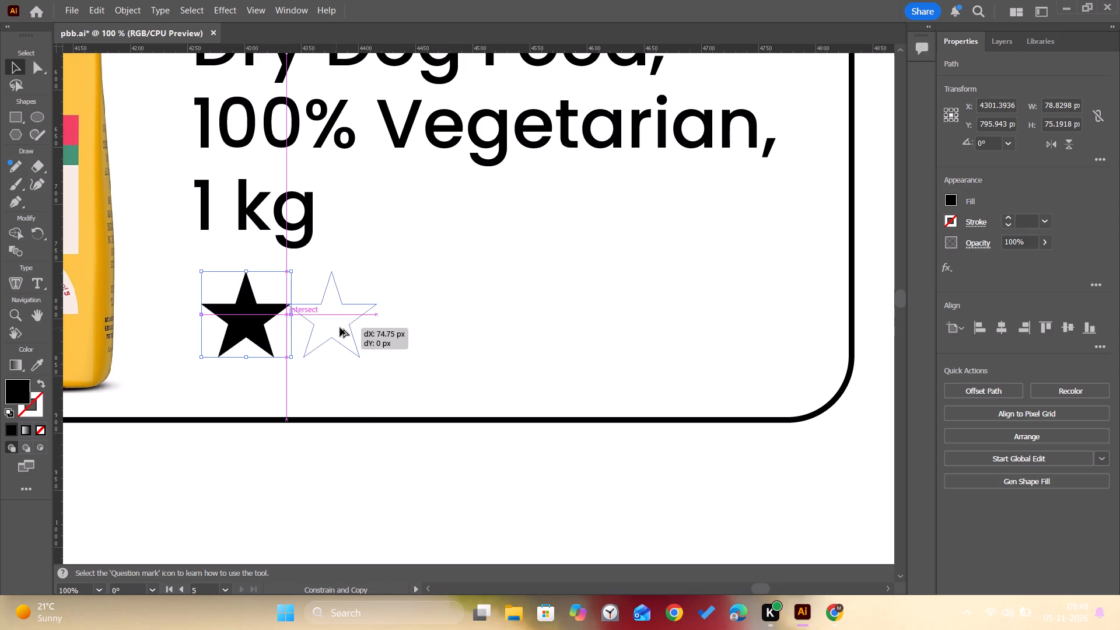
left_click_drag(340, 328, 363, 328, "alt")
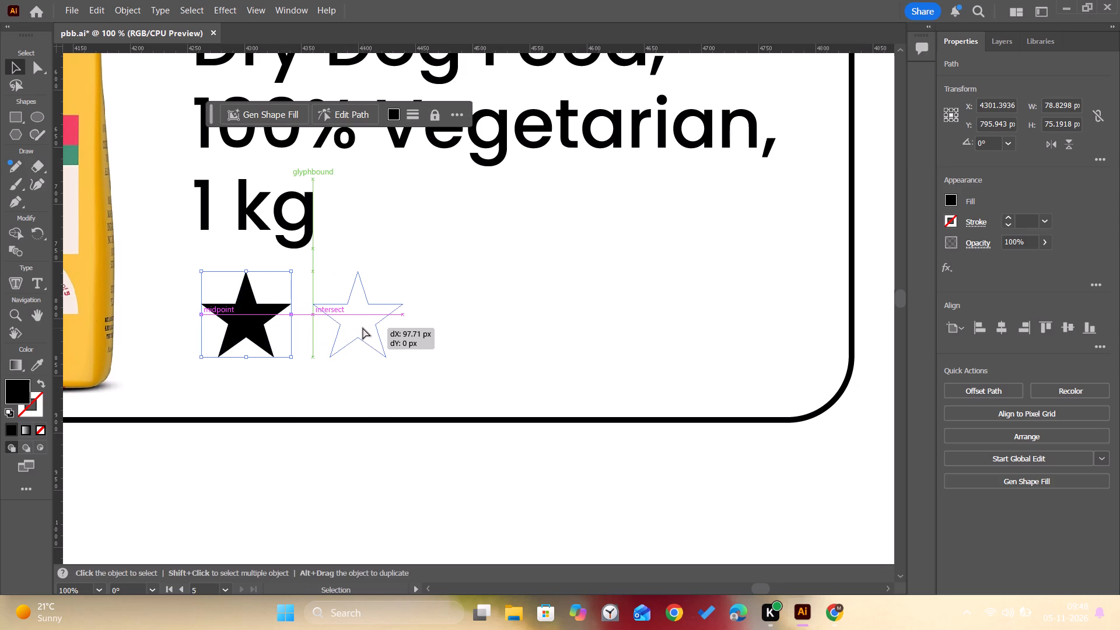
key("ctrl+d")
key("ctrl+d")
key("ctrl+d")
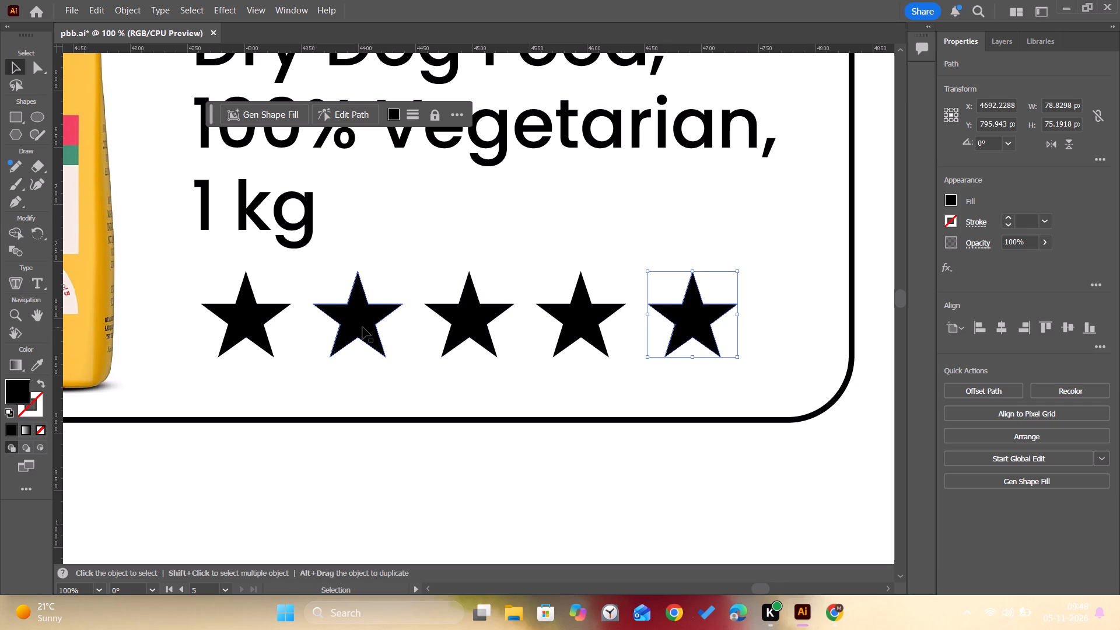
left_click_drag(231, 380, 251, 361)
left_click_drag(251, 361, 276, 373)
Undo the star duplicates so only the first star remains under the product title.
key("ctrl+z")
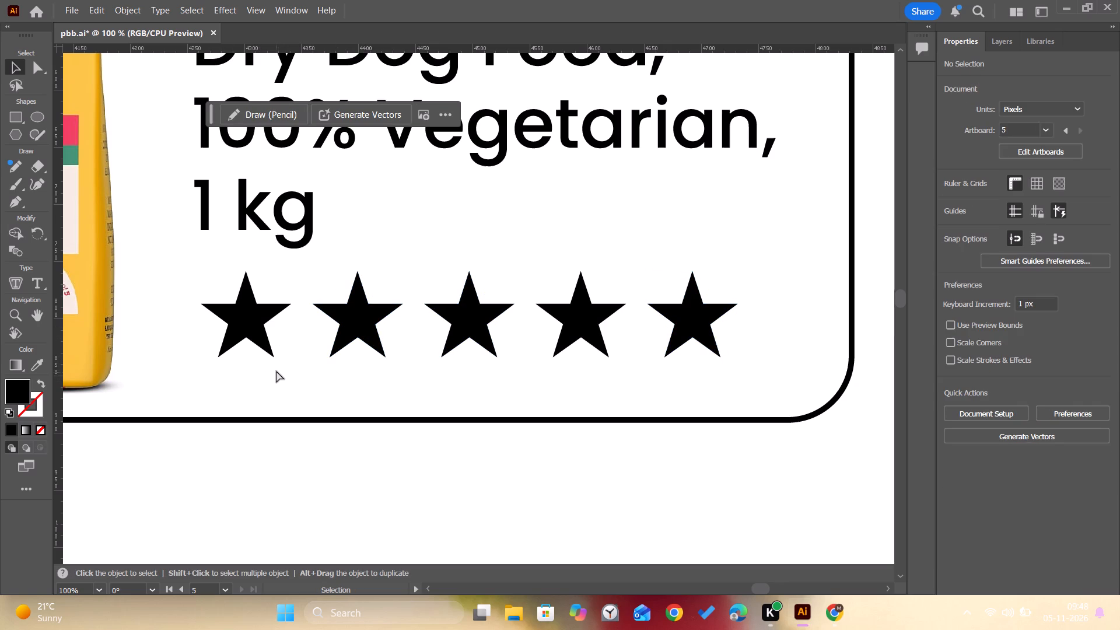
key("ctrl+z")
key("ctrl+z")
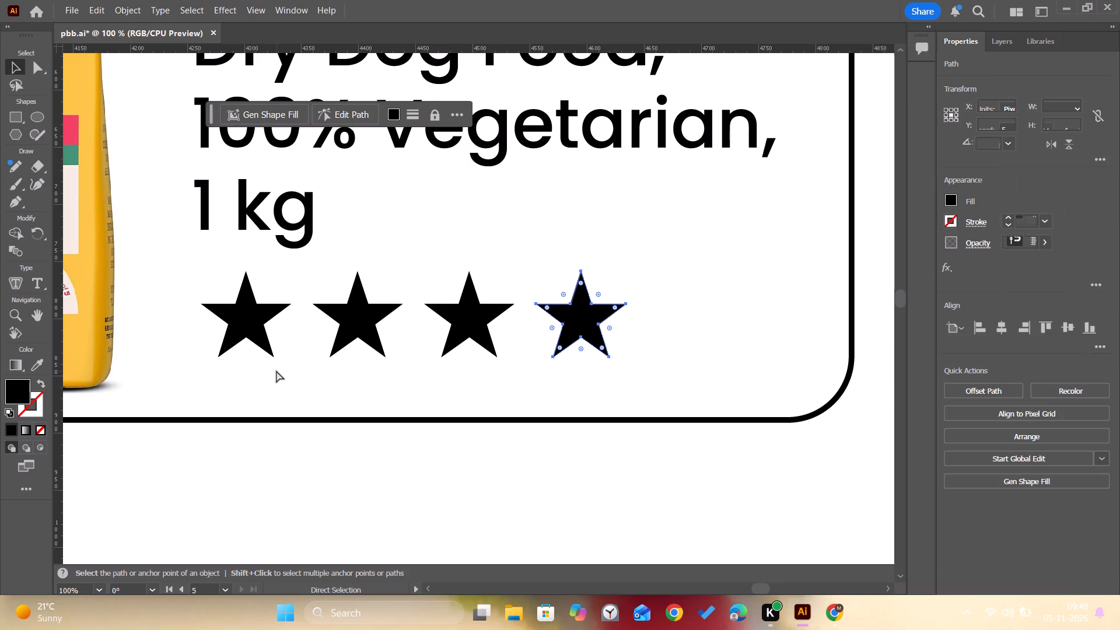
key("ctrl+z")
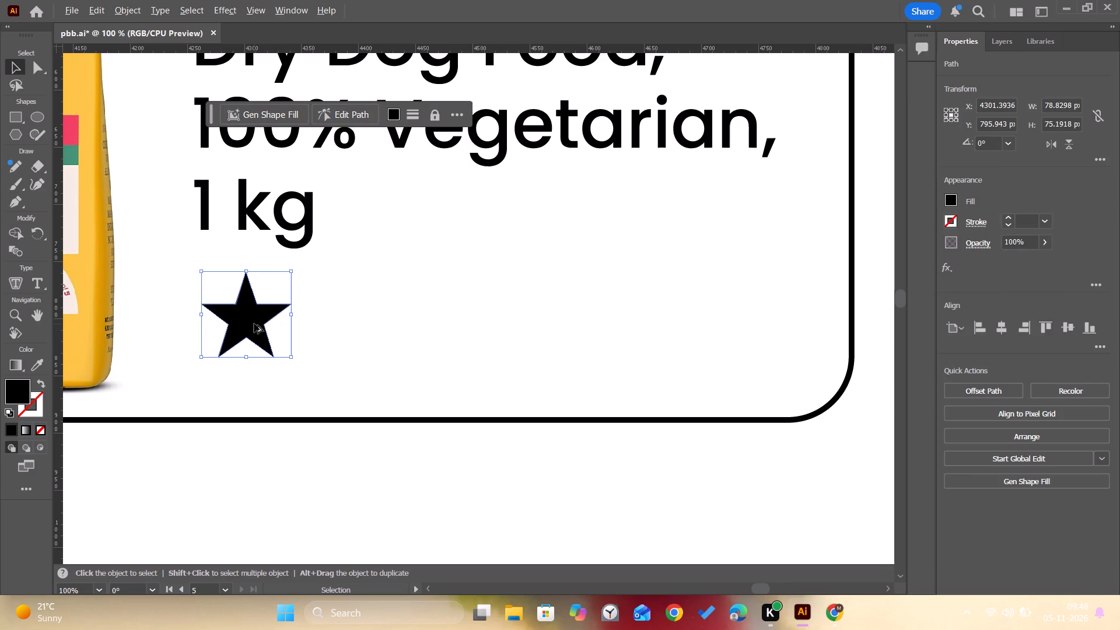
Duplicate the star four times horizontally at about 85 px spacing to make a row of five under the title.
left_click_drag(254, 324, 321, 329, "alt")
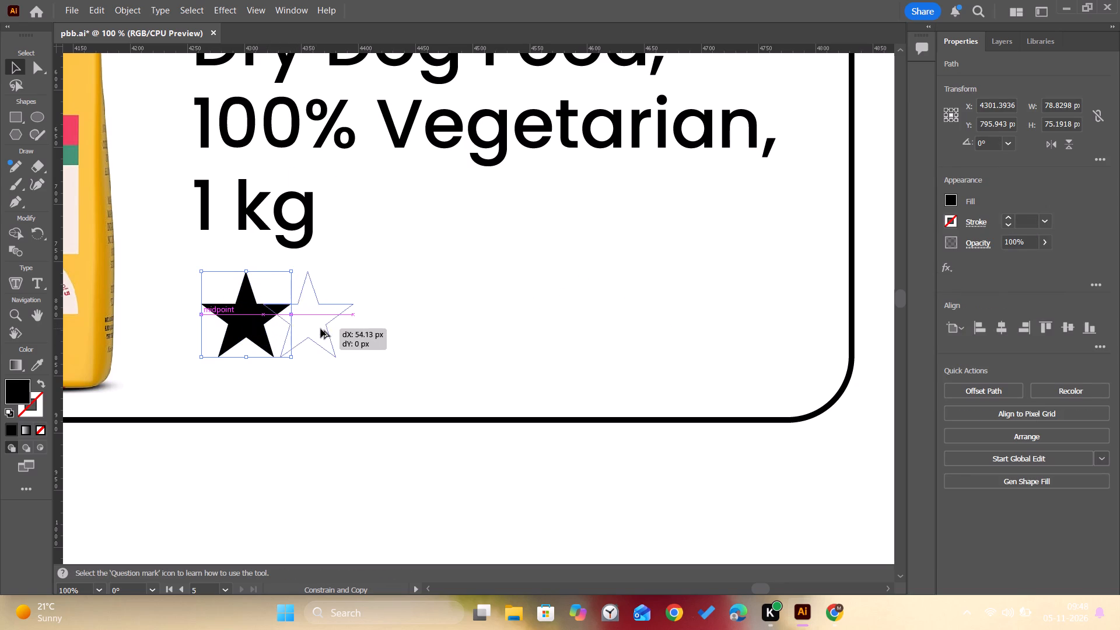
left_click_drag(321, 329, 349, 331, "alt")
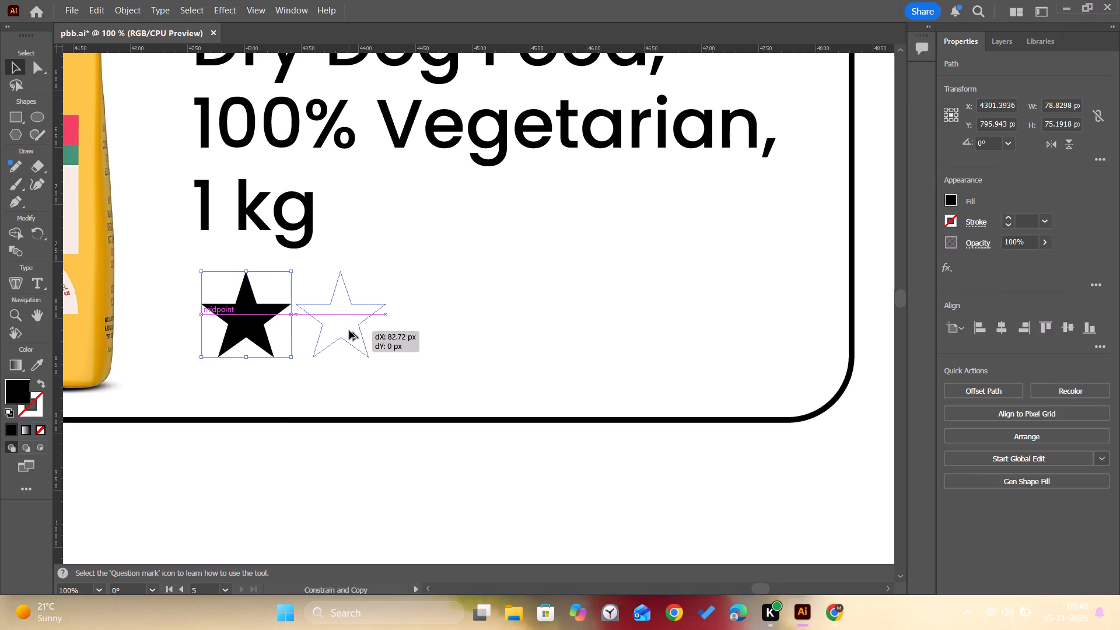
left_click_drag(349, 331, 352, 331, "alt")
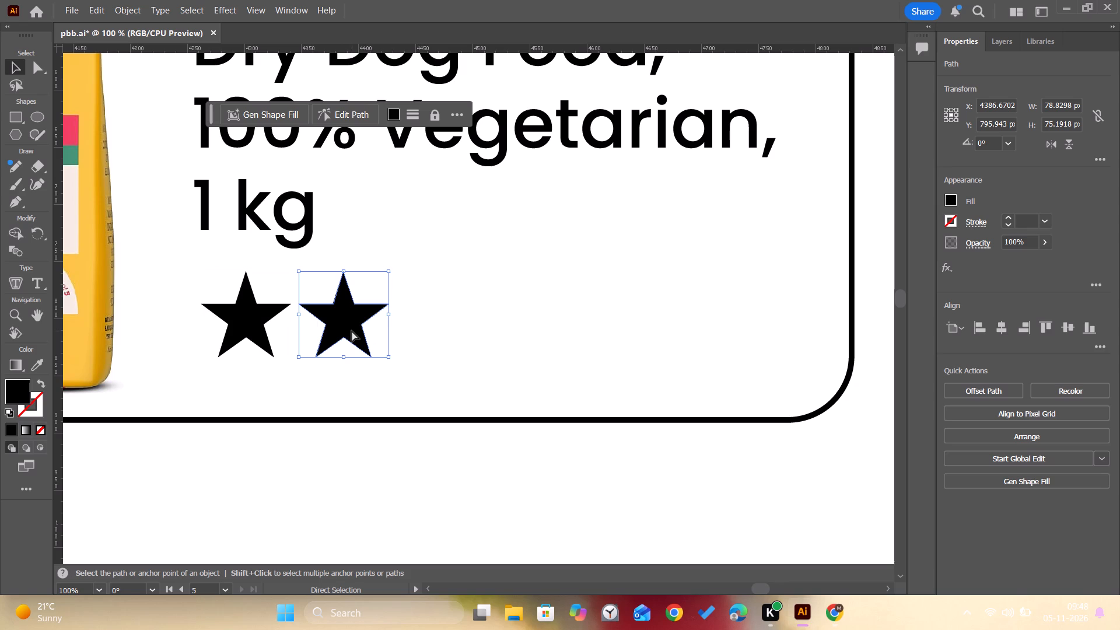
key("ctrl+d")
key("ctrl+d")
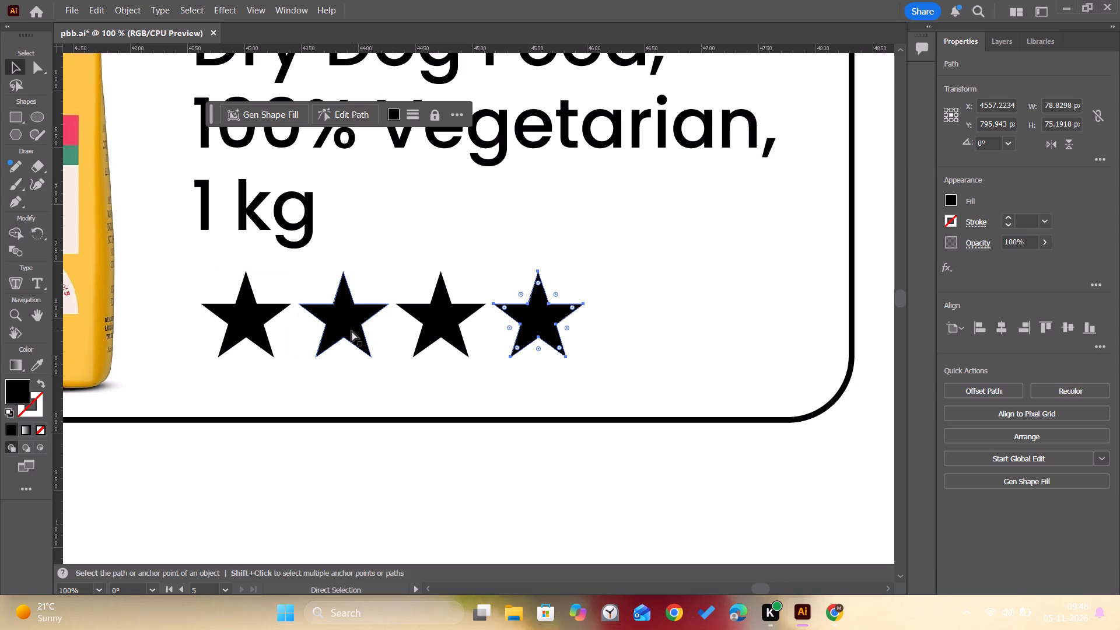
key("ctrl+d")
Scale the five-star row down to about 338 by 61 px and move it just below "1 kg", aligned with the title's left edge.
left_click_drag(631, 375, 411, 357)
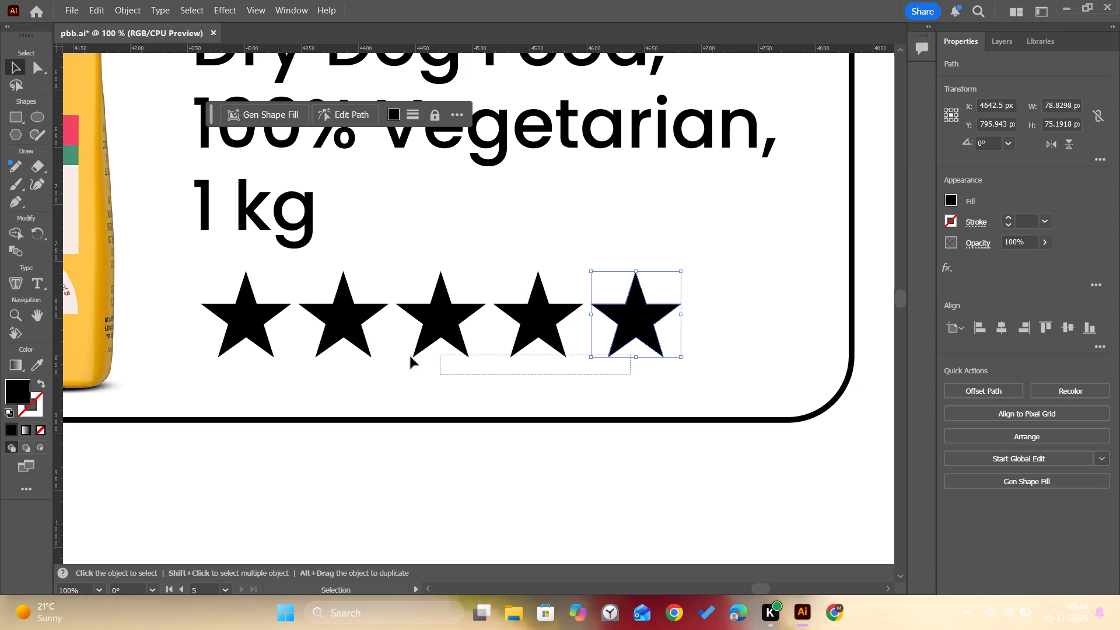
left_click_drag(411, 357, 261, 332)
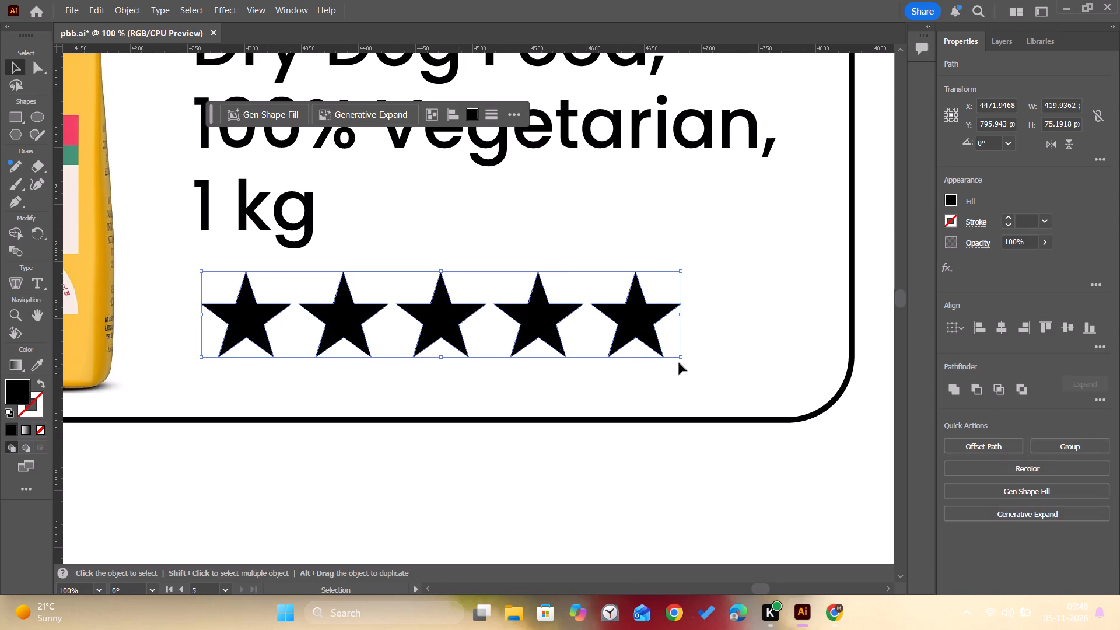
left_click_drag(681, 357, 656, 349, "alt")
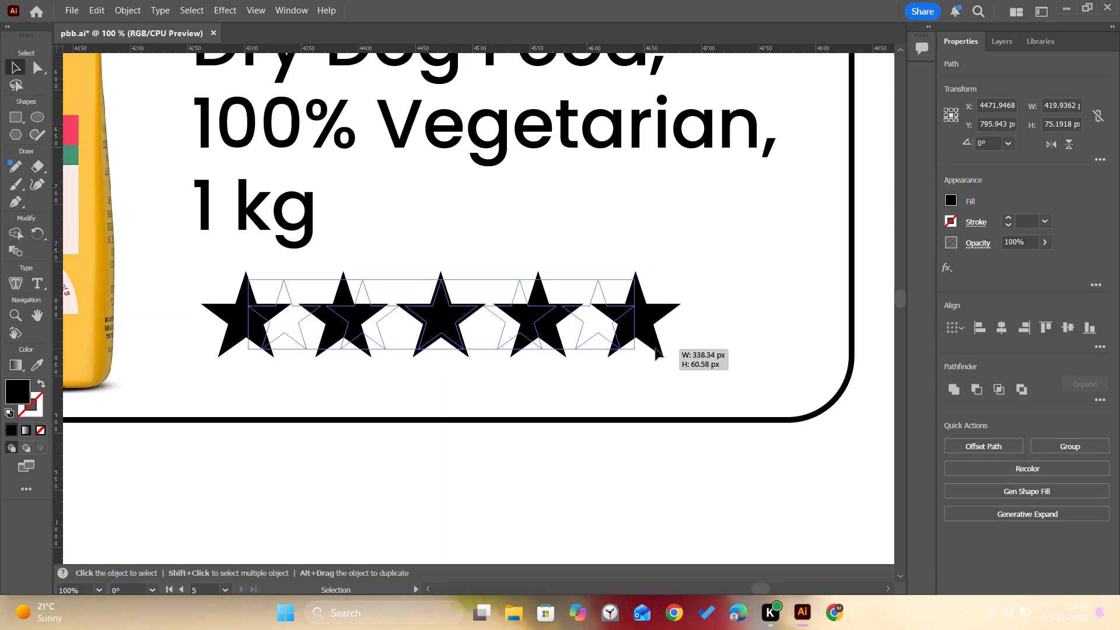
left_click_drag(370, 323, 335, 306)
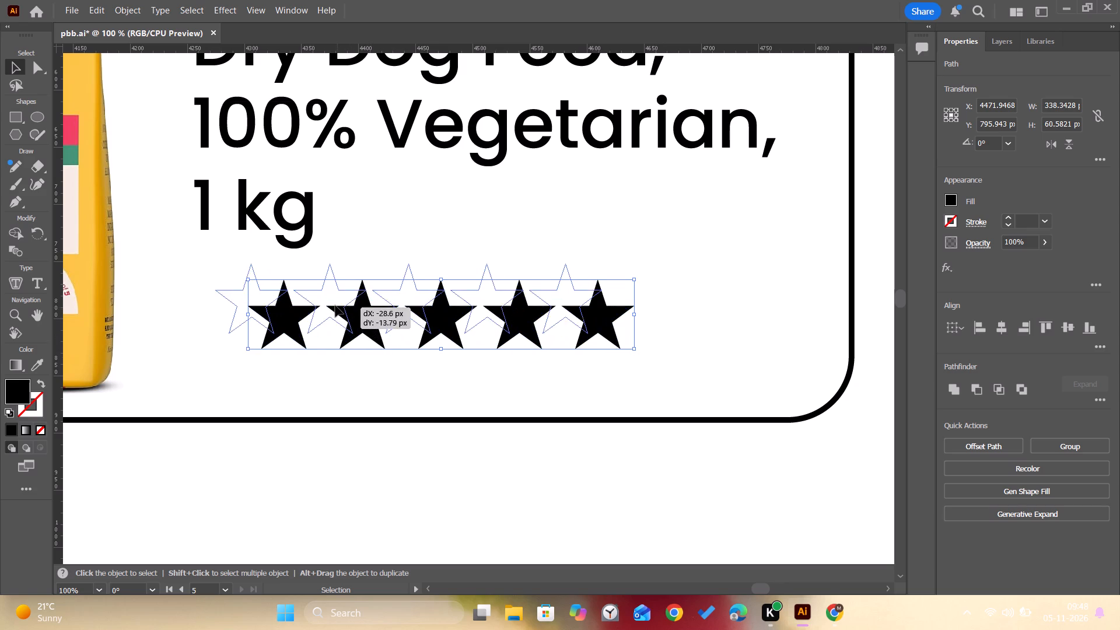
left_click_drag(335, 306, 318, 302)
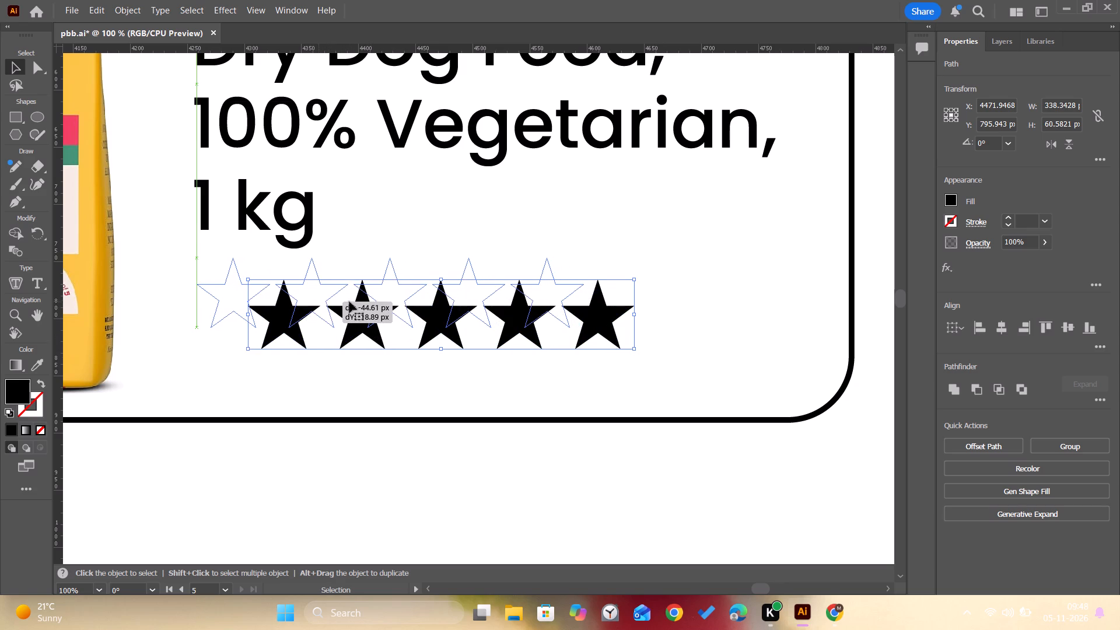
Turn the fifth star into an unfilled black outline with a 2 pt stroke.
left_click(549, 295)
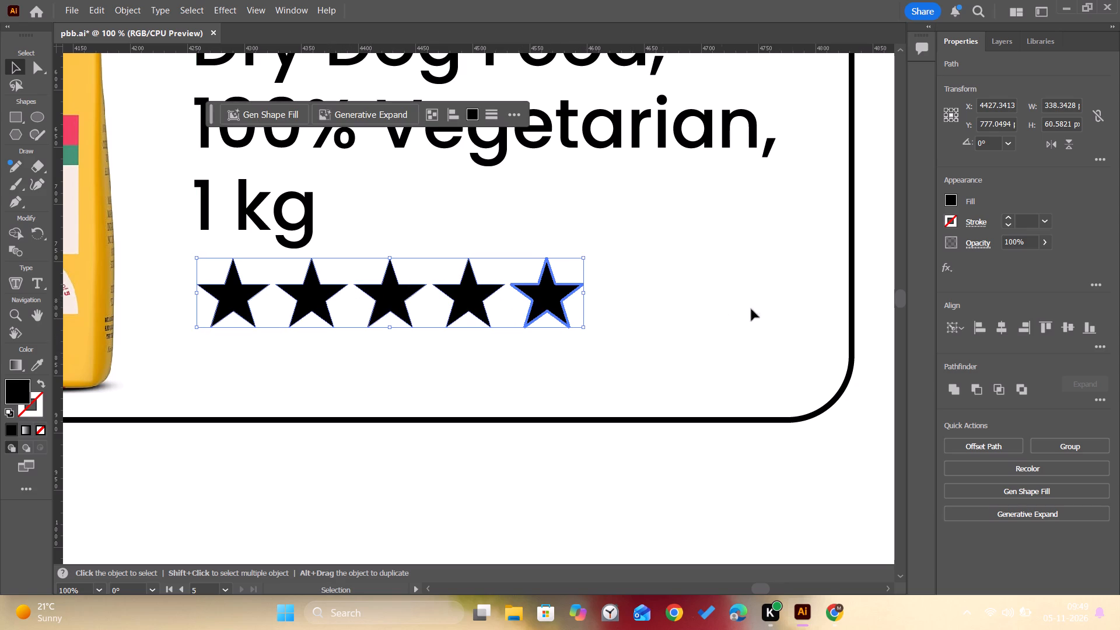
left_click(783, 284)
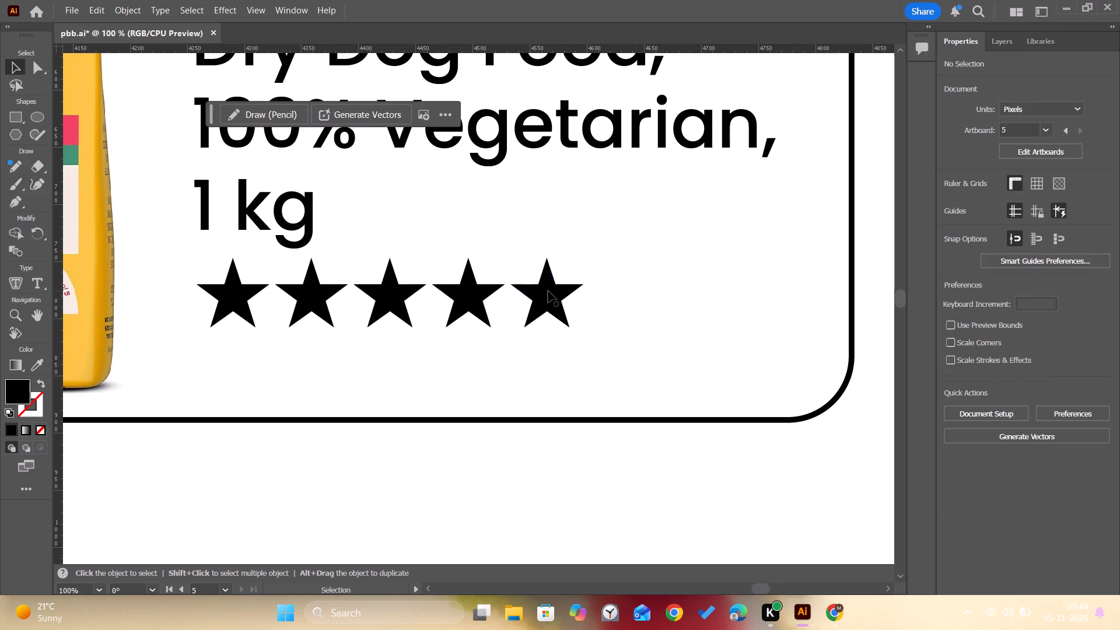
left_click(548, 291)
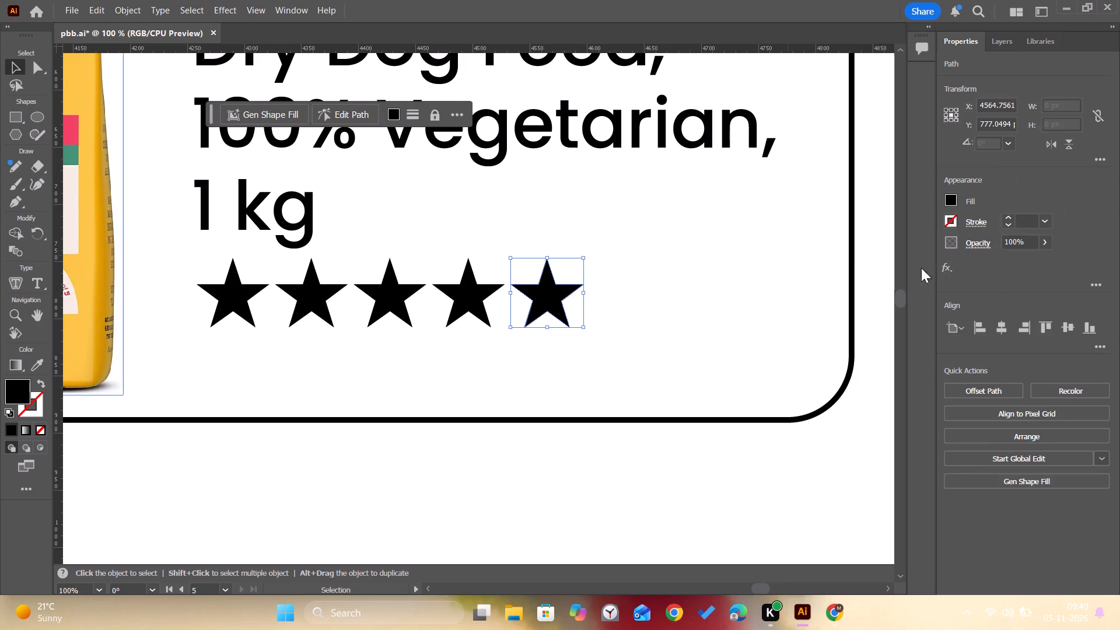
key("shift+x")
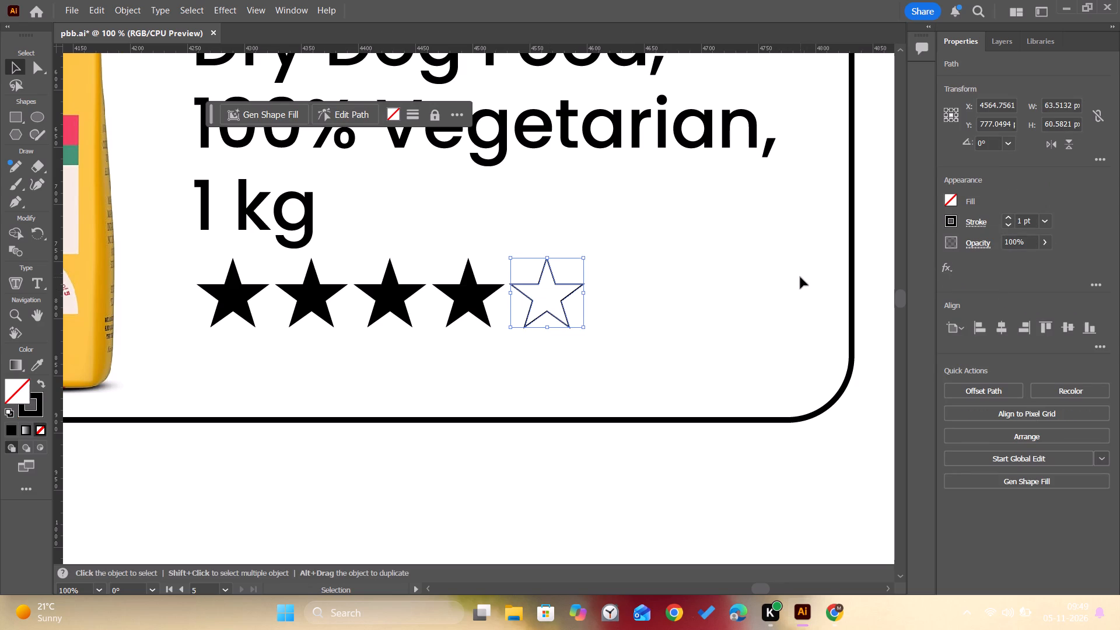
left_click(1045, 228)
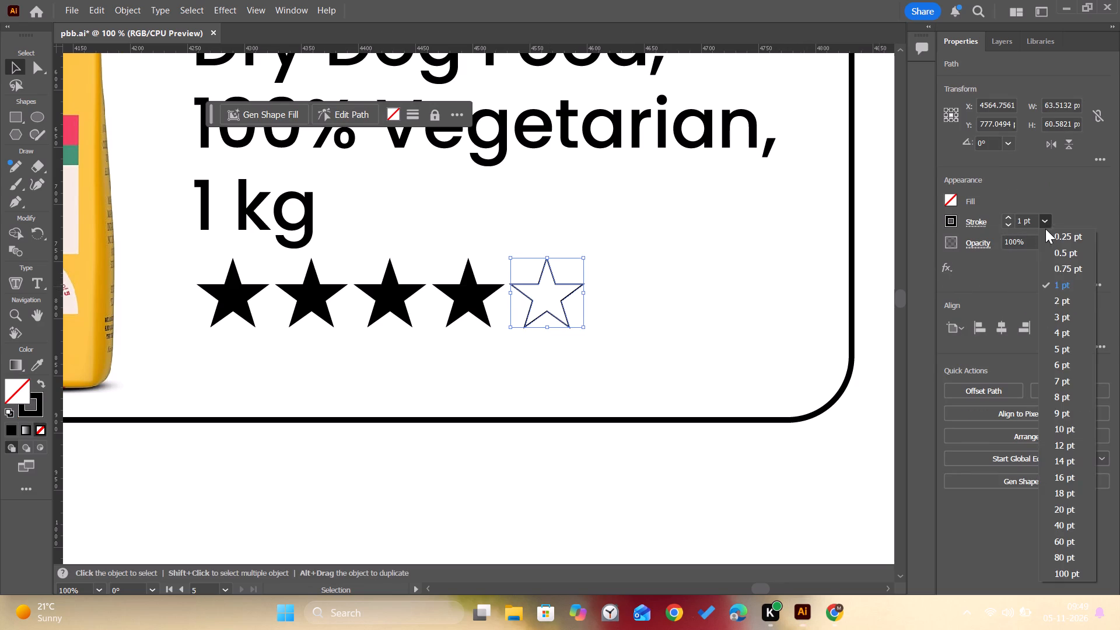
left_click(1056, 303)
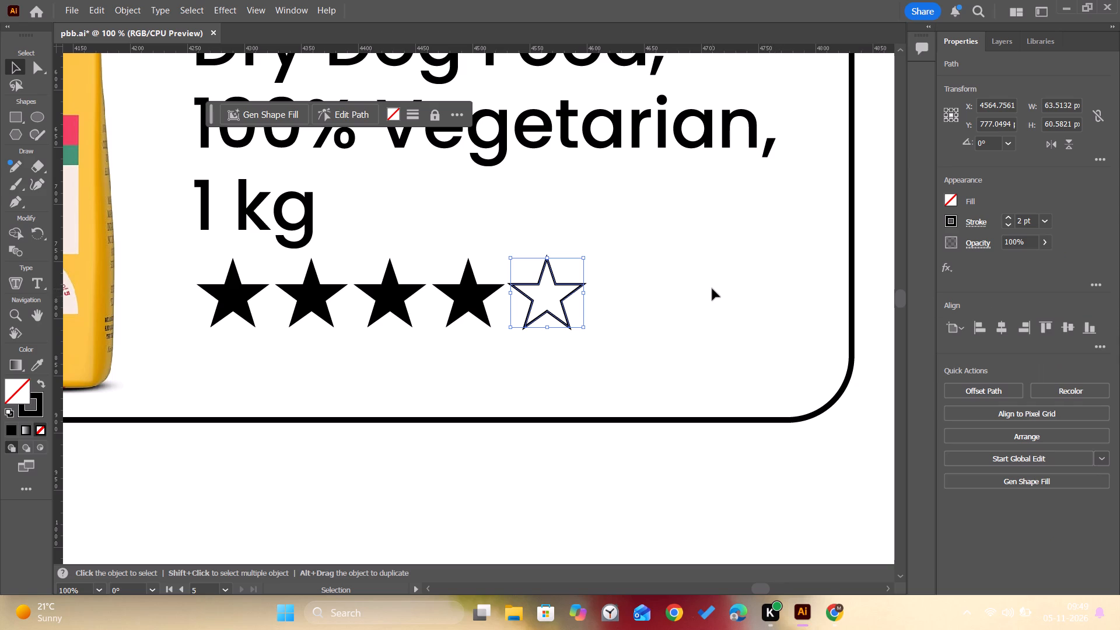
Add the text "4 (1234 raing)" after the outlined star.
key("t")
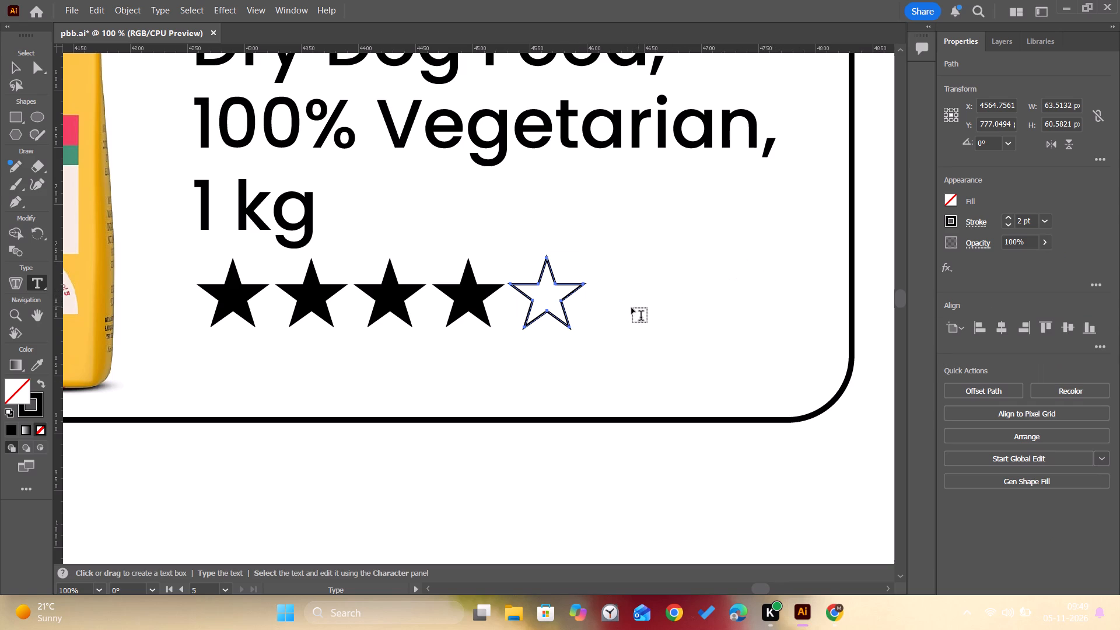
left_click(626, 294)
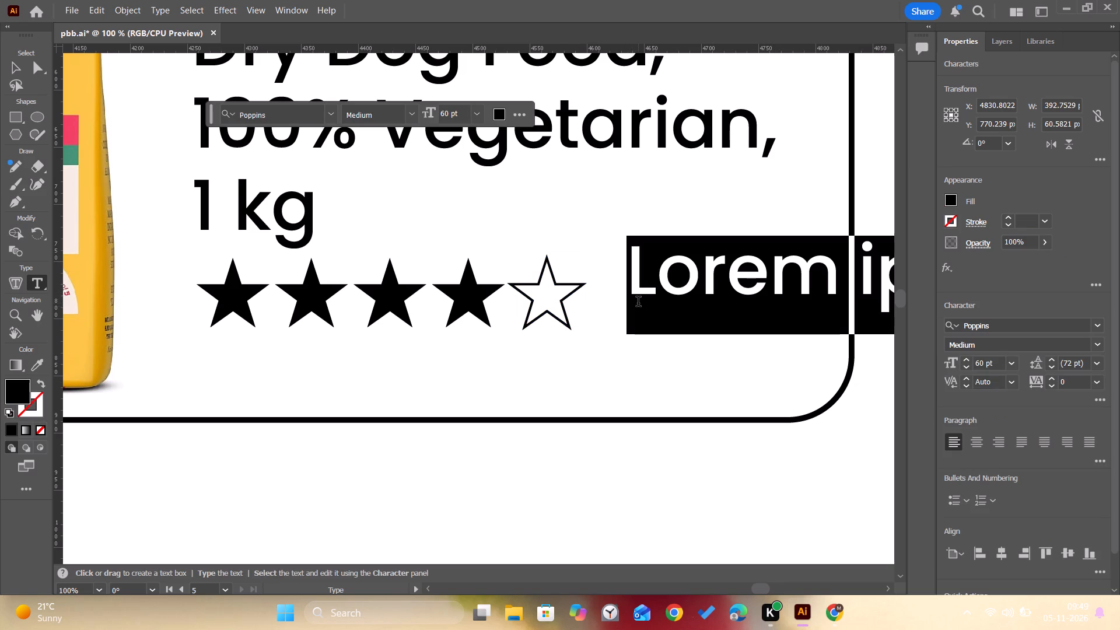
key("4")
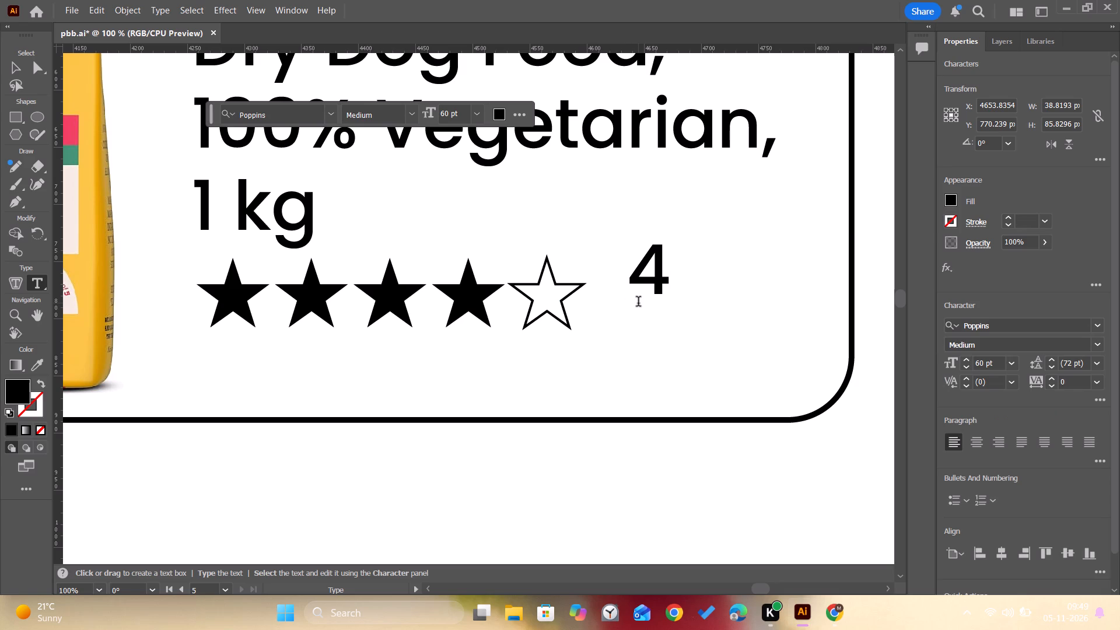
key("space")
key("shift+underscore")
key("BackSpace")
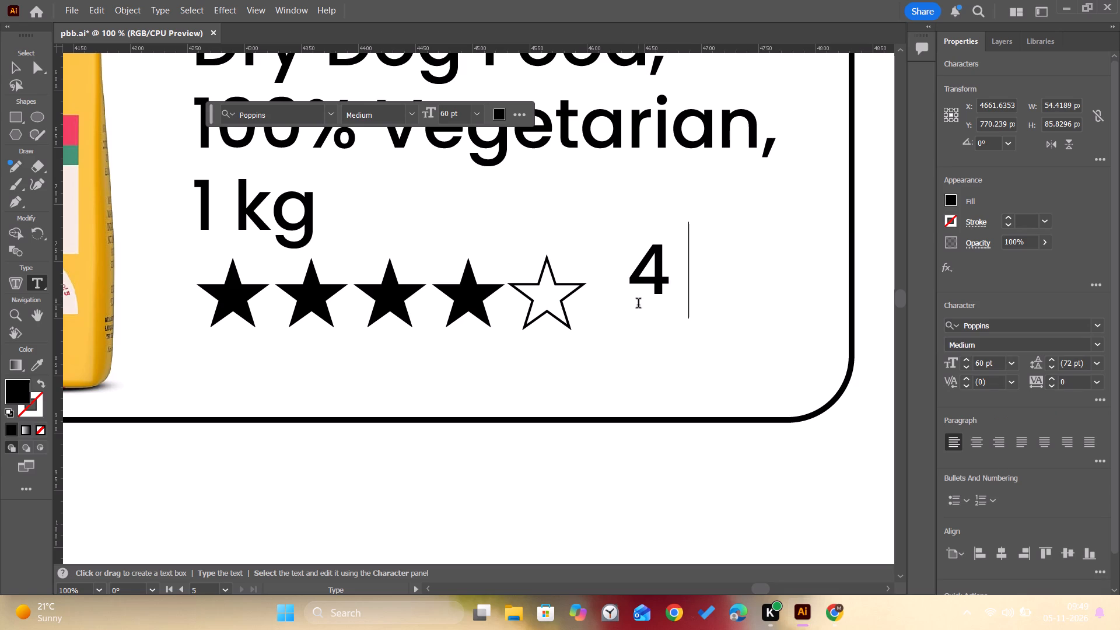
key("shift+braceleft")
key("BackSpace")
key("shift+parenleft")
type("1234")
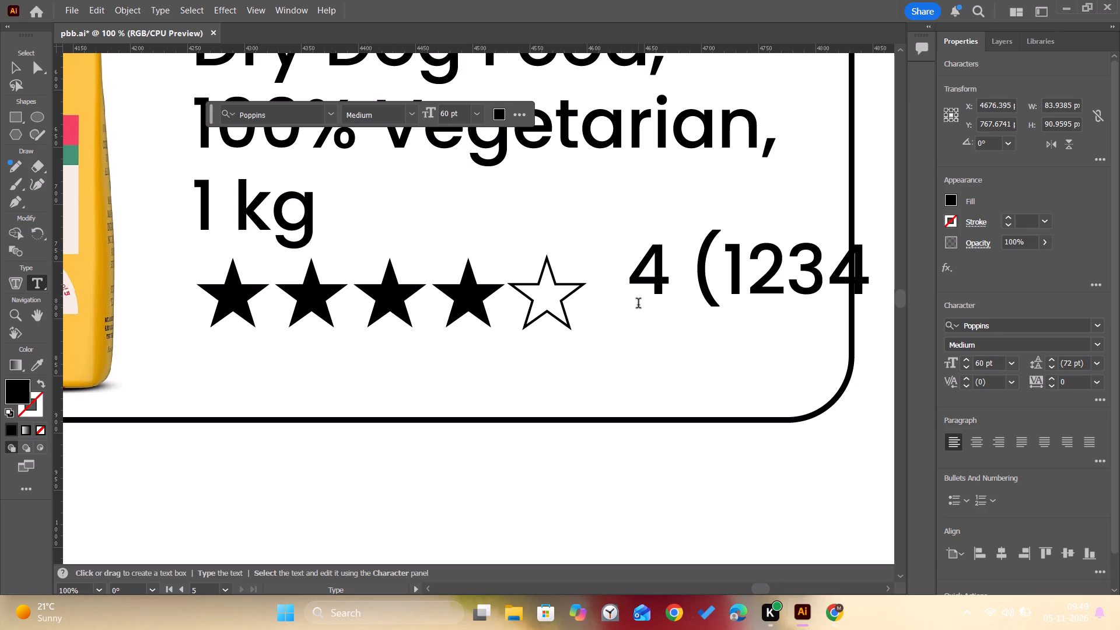
key("space")
type("ra")
type("ing")
key("shift+parenright")
left_click(13, 71)
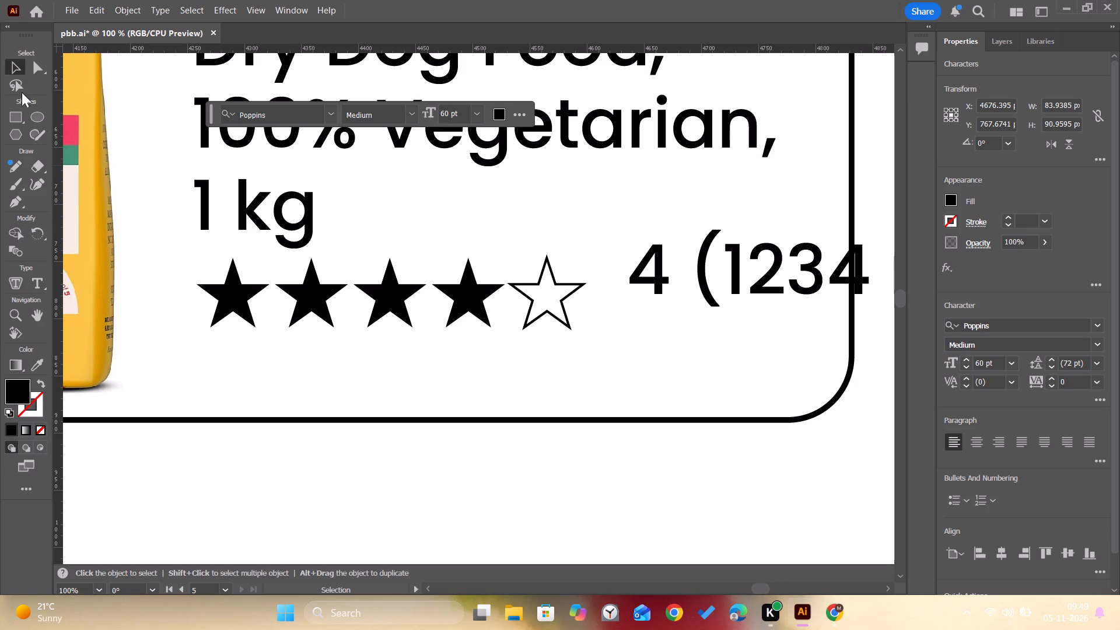
Move the rating text about 25 px left and 25 px down so it sits beside the outlined star.
key("space")
key("space")
key("space")
key("space")
key("space")
key("space")
key("space")
key("space")
key("space")
key("space")
key("space")
key("space")
key("space")
key("space")
key("space")
key("space")
key("space")
key("space")
key("space")
key("space")
left_click_drag(656, 366, 176, 322)
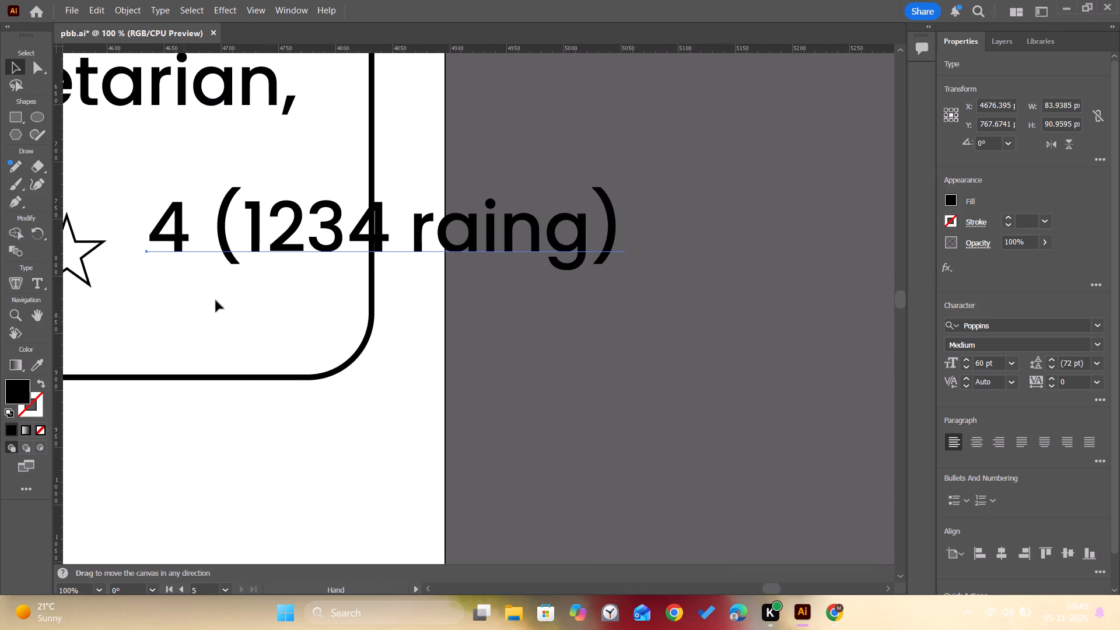
left_click_drag(356, 230, 338, 253)
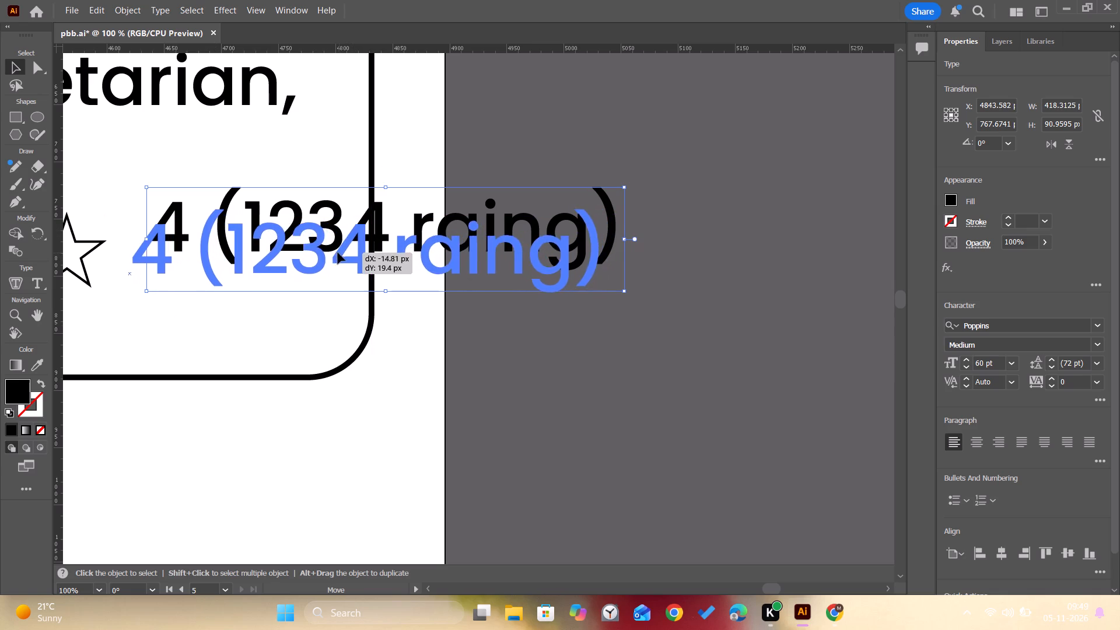
left_click_drag(338, 253, 327, 258)
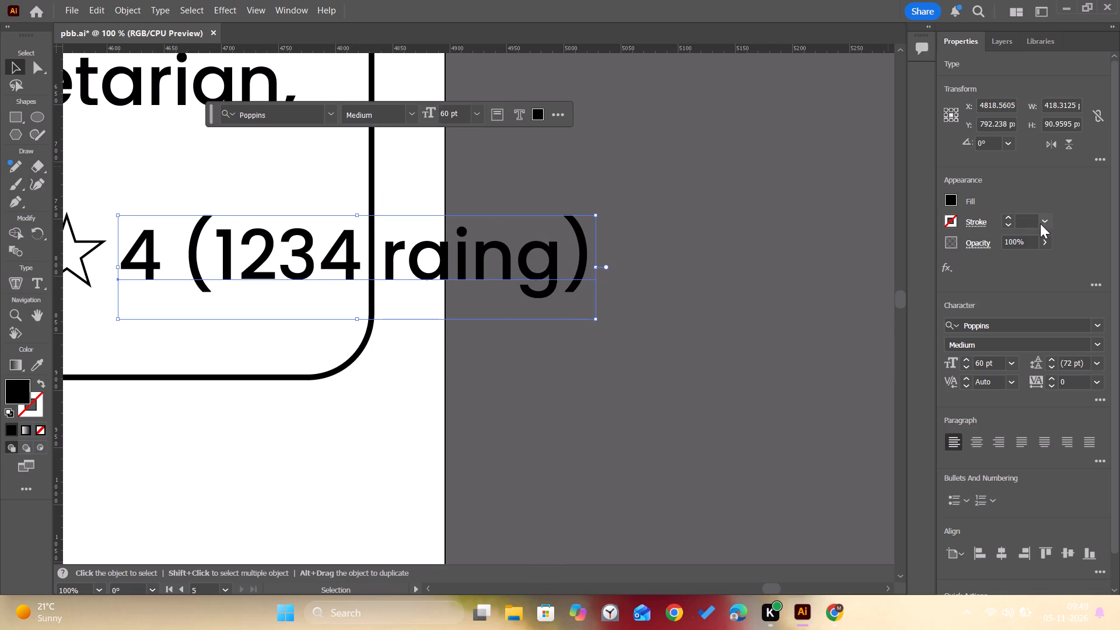
Set the rating text to Light weight at 36 pt and raise it about 10 px in line with the stars.
left_click(1099, 342)
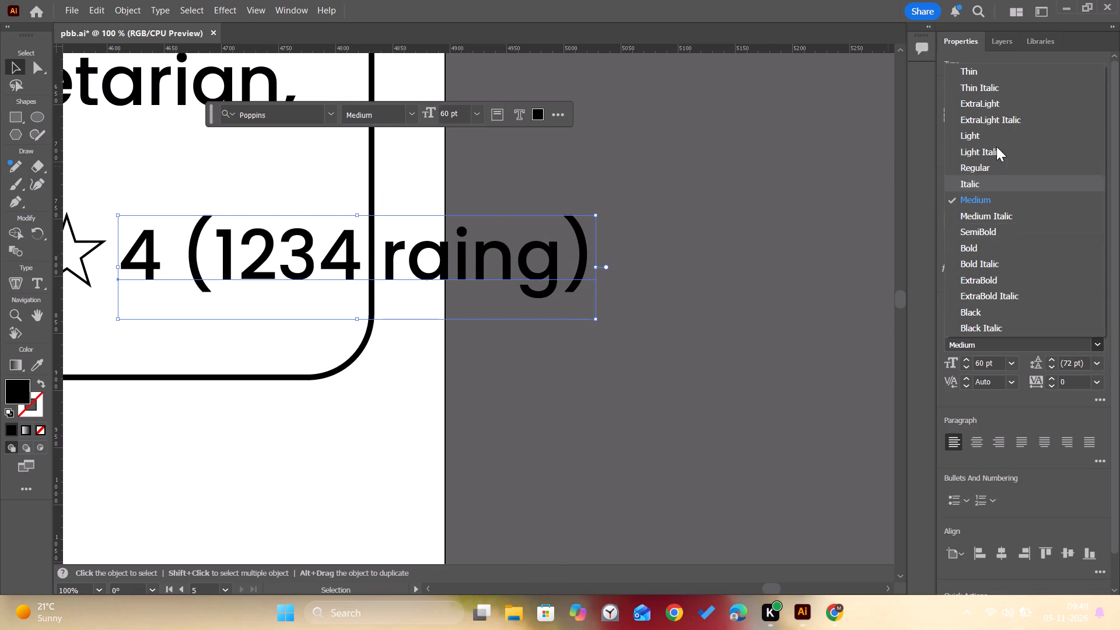
left_click(991, 141)
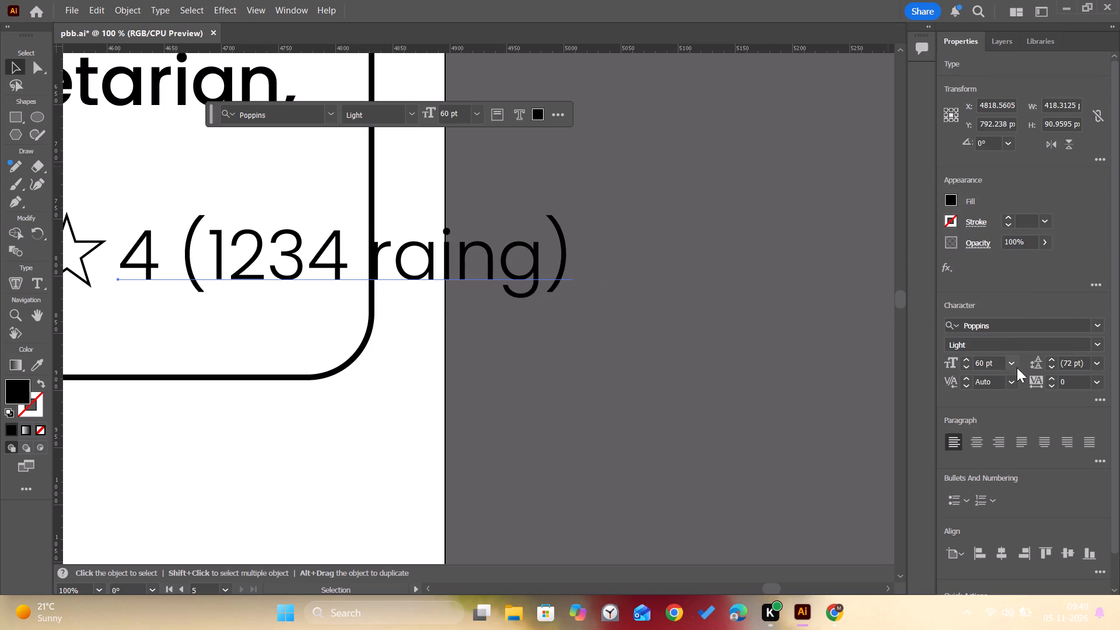
left_click(1012, 364)
left_click(1031, 293)
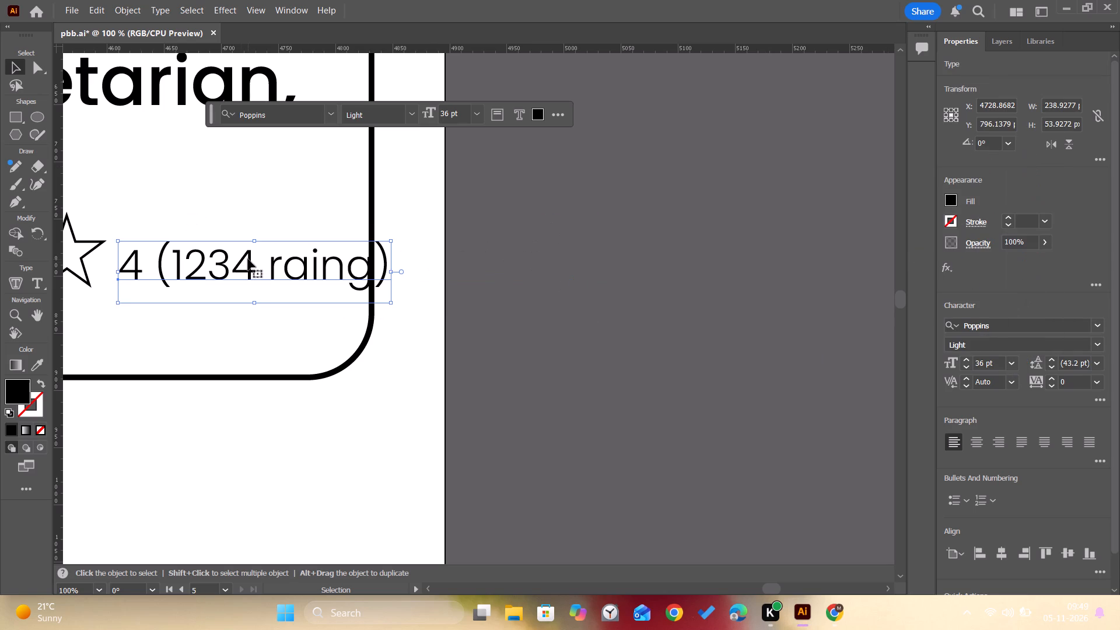
left_click_drag(247, 264, 244, 253)
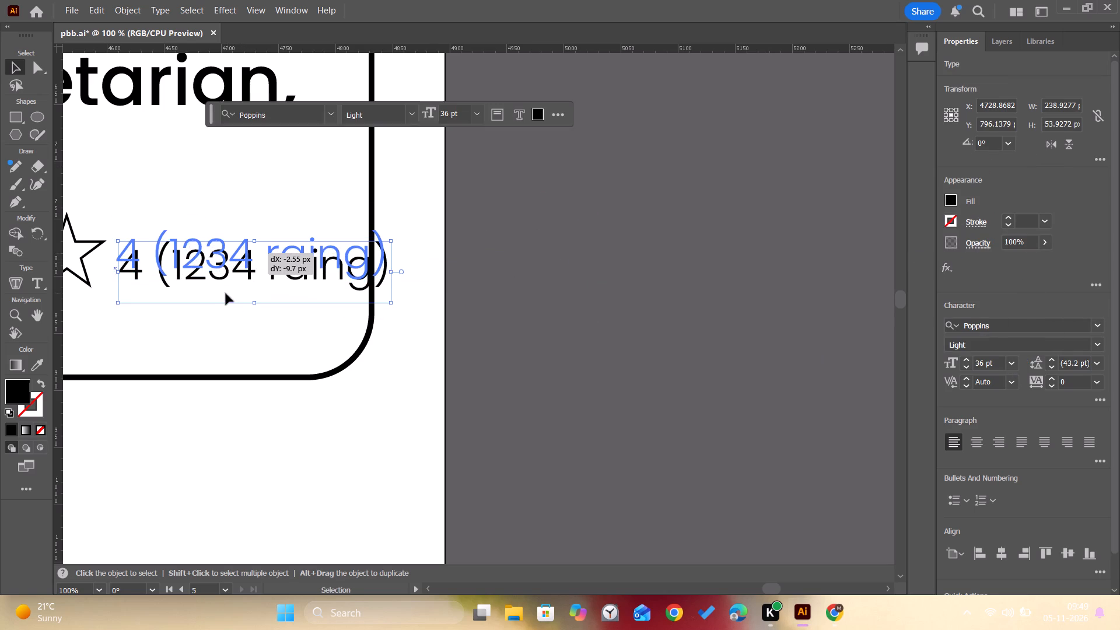
Shrink the five rating stars together to about 287 px wide and shift them left to line up with the product title.
key("space")
key("space")
key("space")
key("space")
key("space")
key("space")
key("space")
key("space")
key("space")
key("space")
key("space")
key("space")
key("space")
key("space")
key("space")
key("space")
key("space")
key("space")
key("space")
left_click_drag(221, 295, 684, 345)
left_click_drag(212, 353, 292, 318)
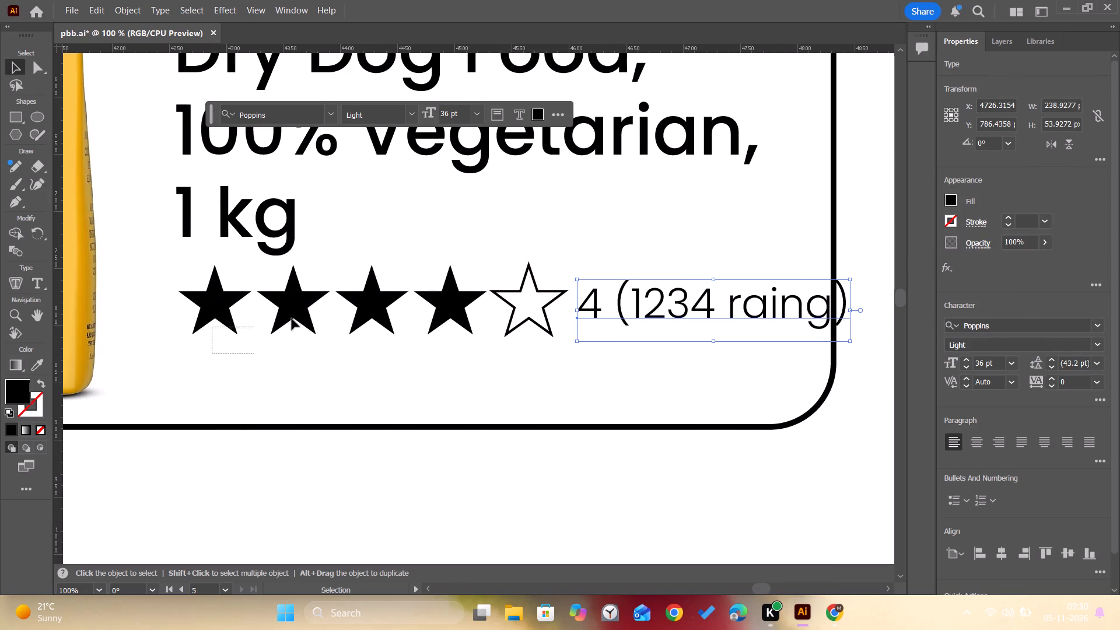
left_click_drag(292, 318, 517, 307)
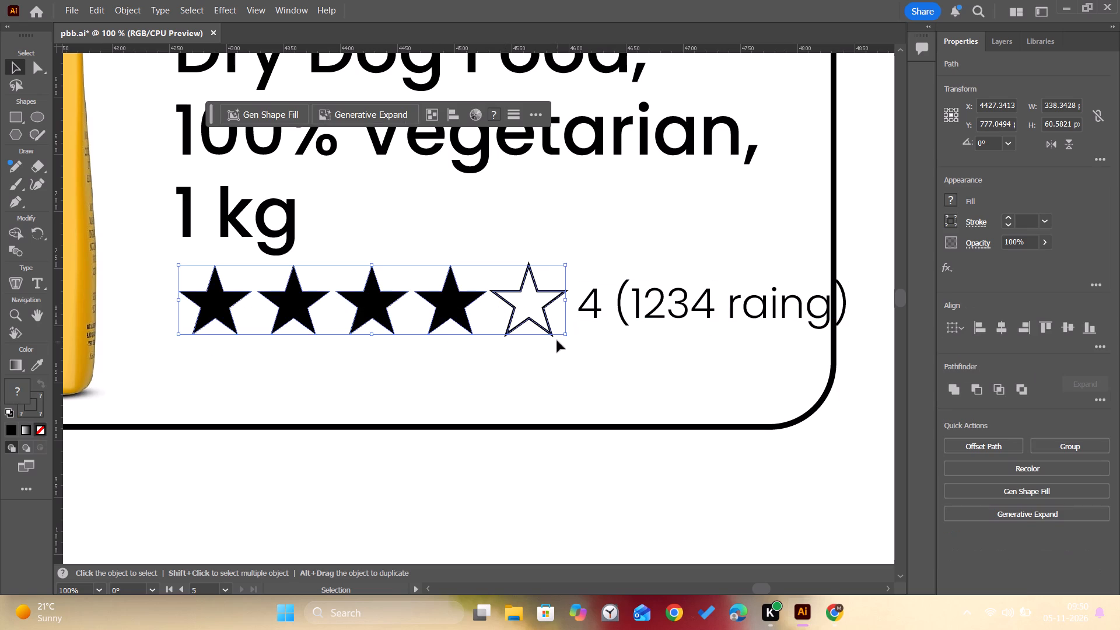
left_click_drag(566, 336, 540, 329, "alt")
left_click_drag(383, 302, 349, 304)
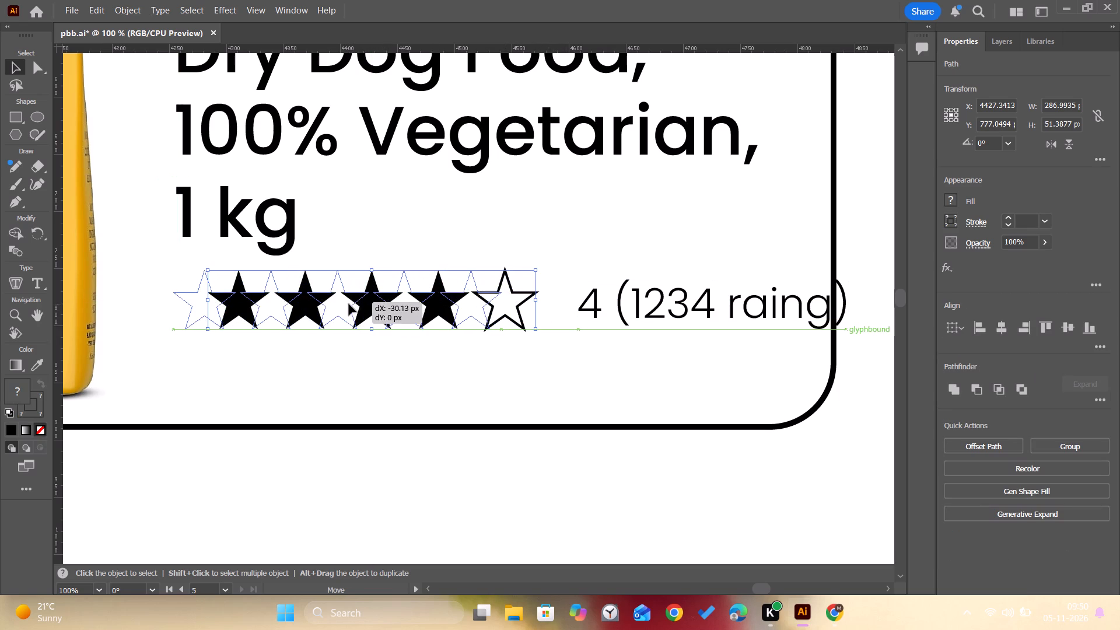
left_click_drag(349, 304, 353, 304)
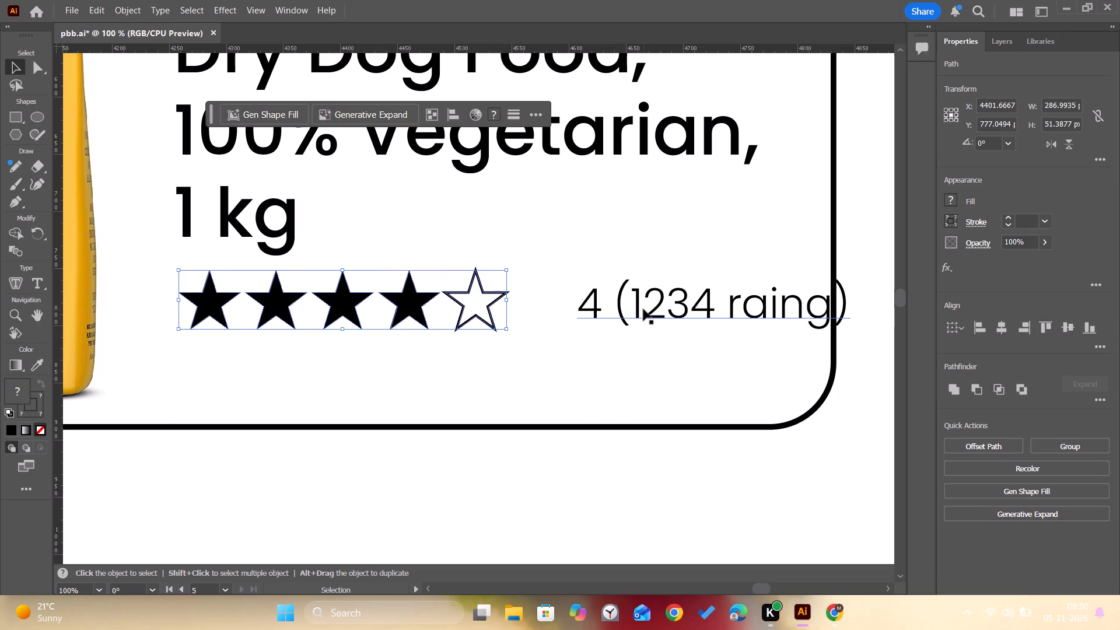
Move the rating text about 40 px left, closer to the outlined star and inside the card border.
left_click_drag(645, 309, 599, 311)
Duplicate the rating text about 308 px left and 64 px down, beneath the first star.
key("space")
key("space")
key("space")
key("space")
key("space")
key("space")
key("space")
key("space")
key("space")
key("space")
key("space")
key("space")
key("space")
key("space")
key("space")
key("space")
key("space")
key("space")
key("space")
key("space")
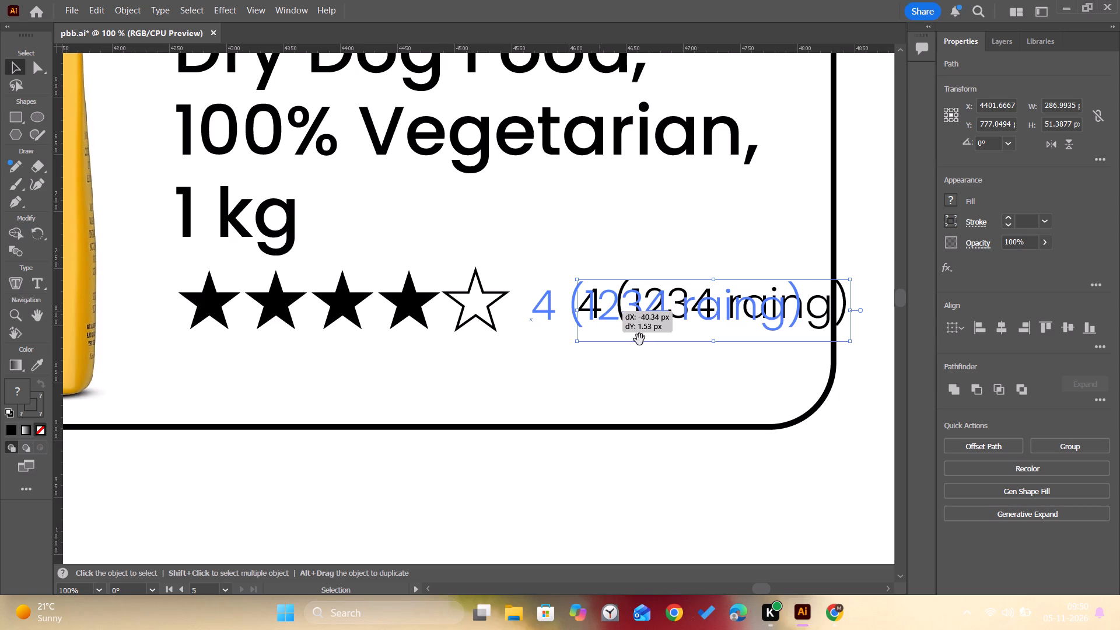
left_click_drag(612, 345, 478, 345)
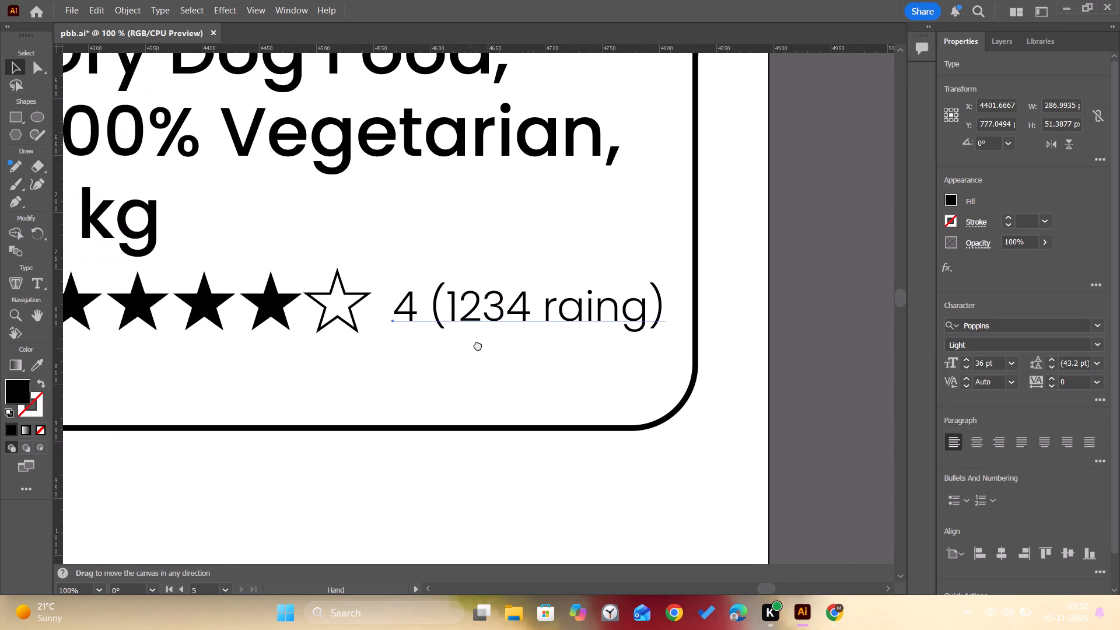
left_click_drag(478, 345, 601, 276)
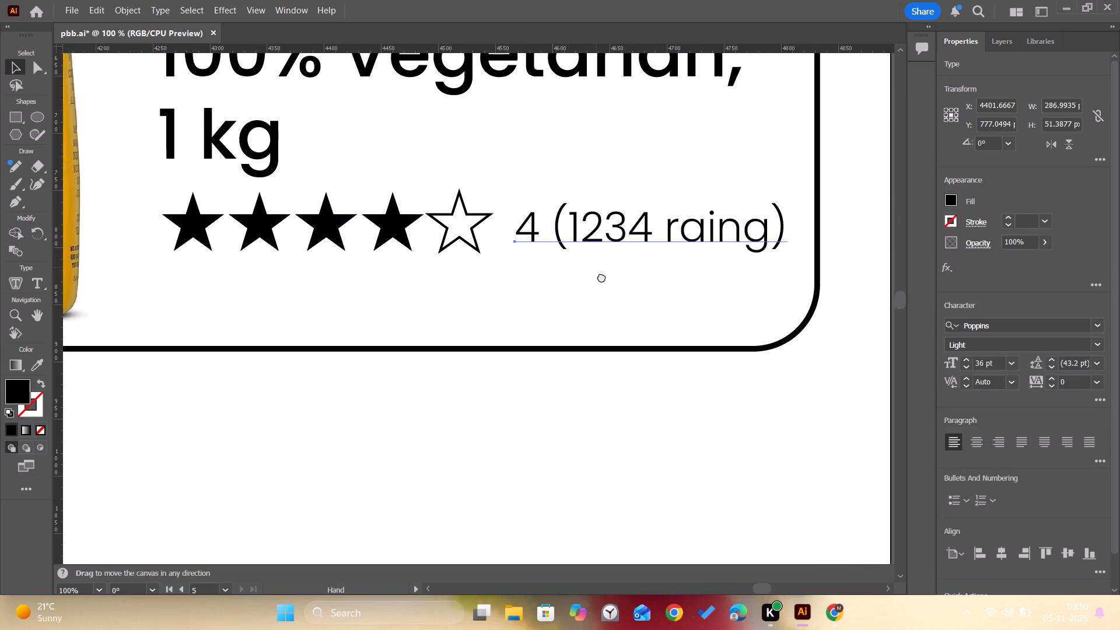
left_click_drag(601, 276, 624, 293)
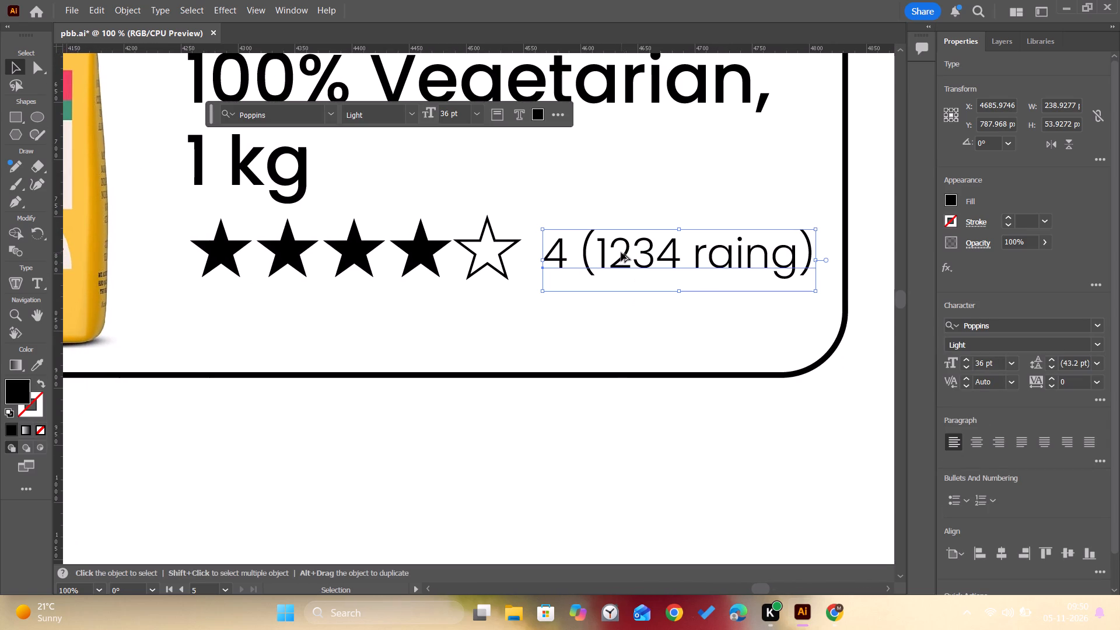
left_click_drag(617, 254, 268, 335, "alt")
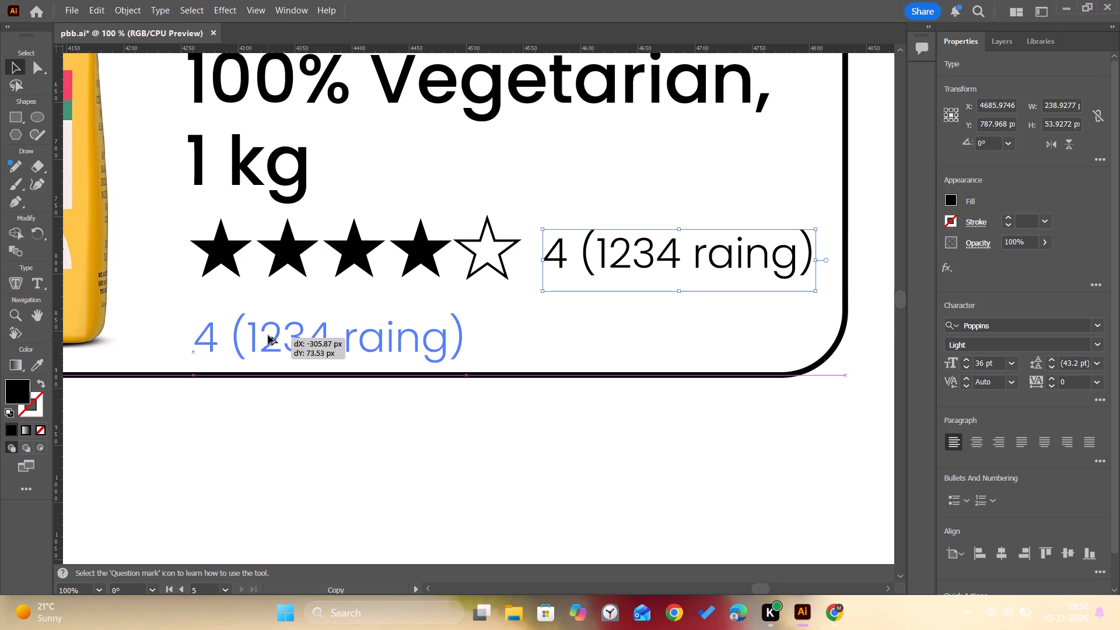
left_click_drag(268, 335, 265, 327, "alt")
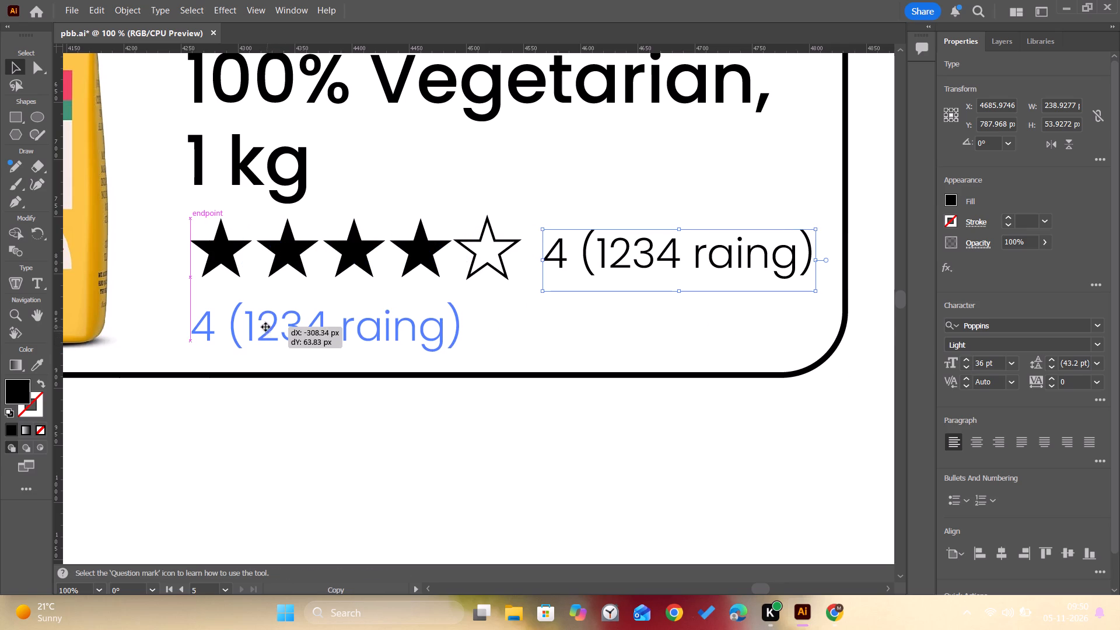
Select the duplicated text for replacement, find the rupee symbol through a Chrome web search, copy ₹ and return to Illustrator.
triple_click(267, 327)
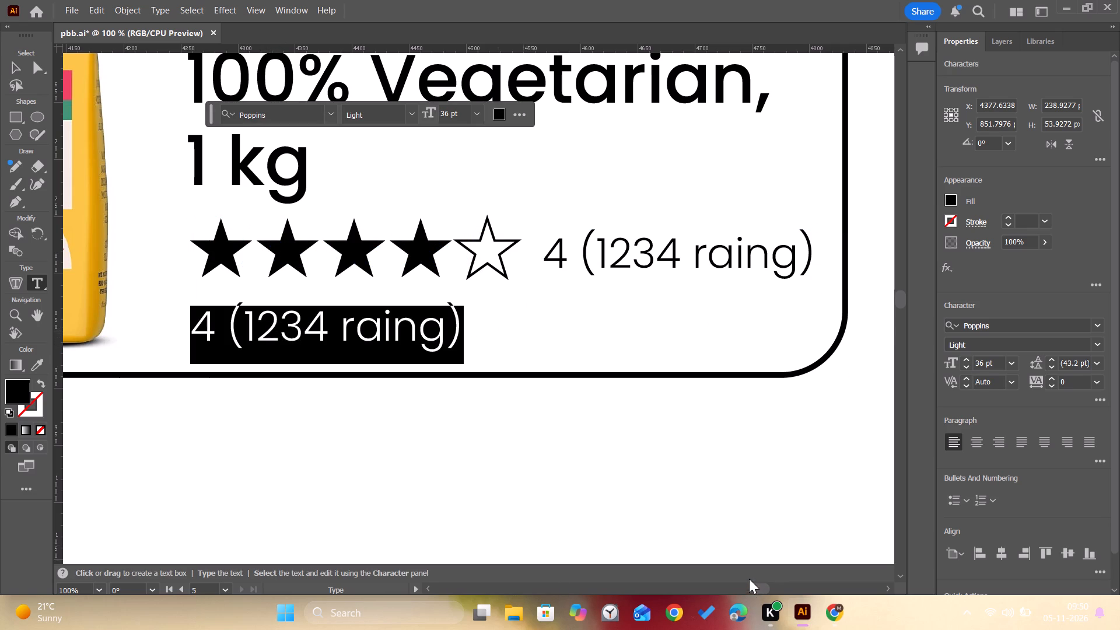
left_click(846, 617)
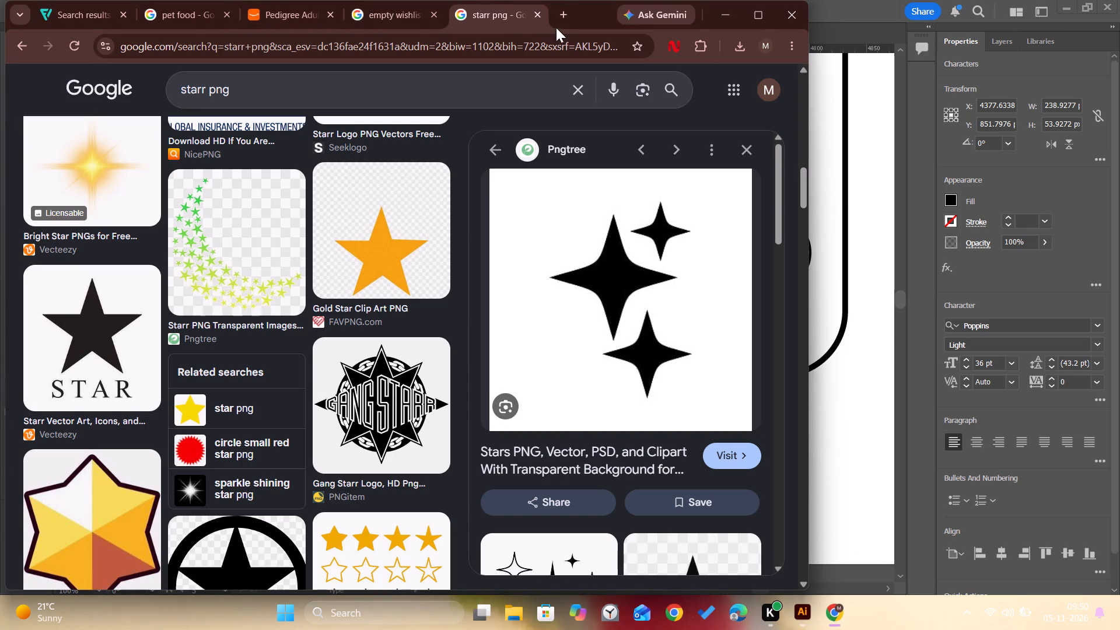
left_click(560, 20)
key("r")
type("up")
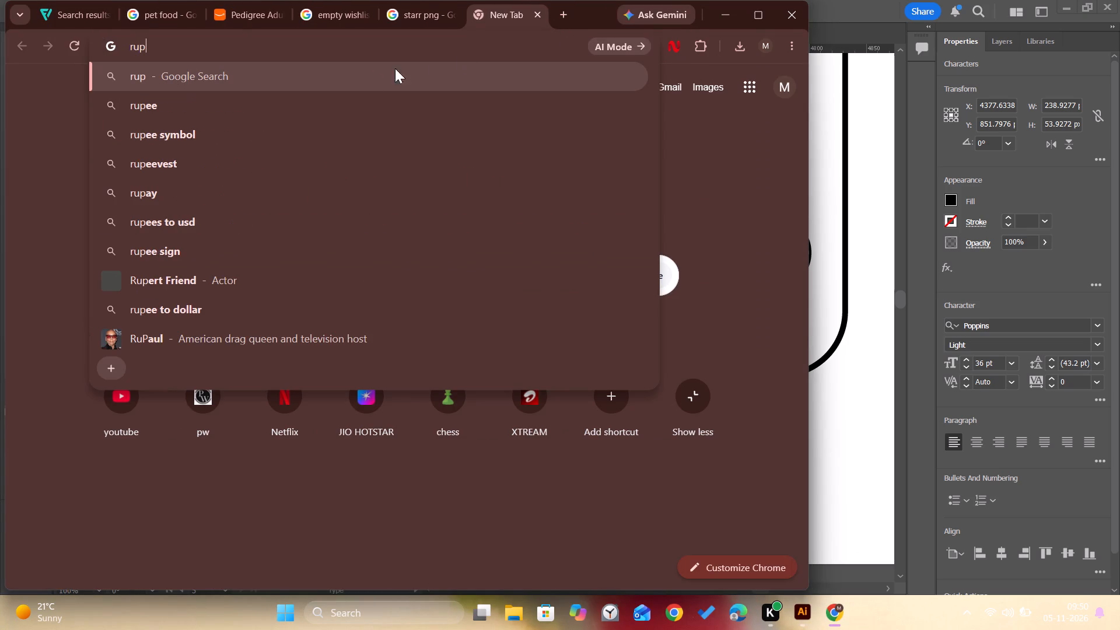
left_click(275, 131)
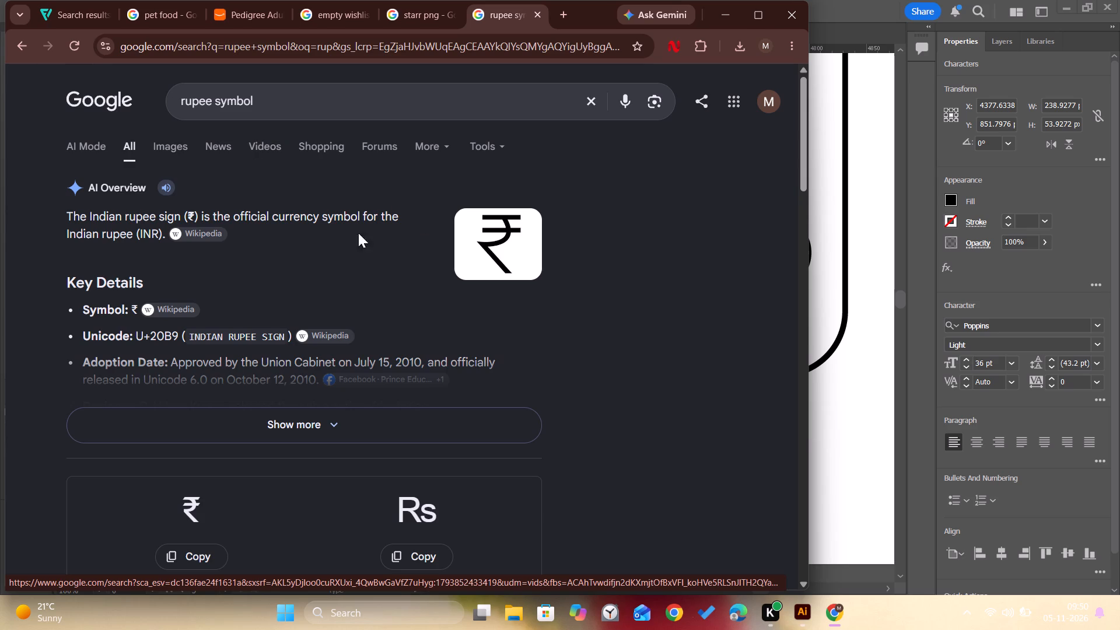
left_click(204, 555)
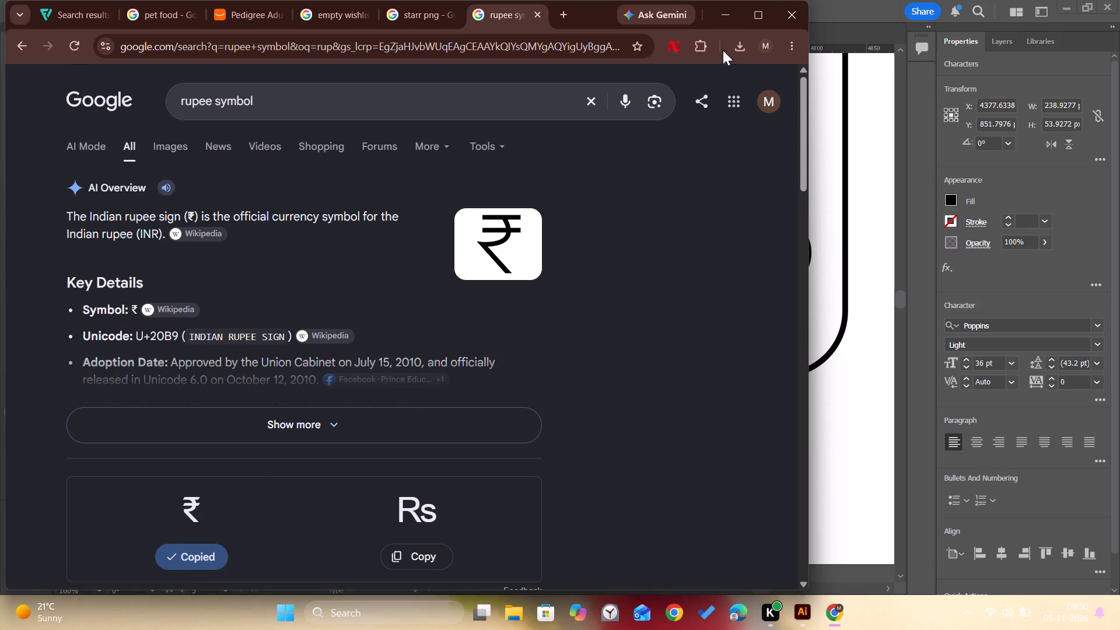
left_click(727, 17)
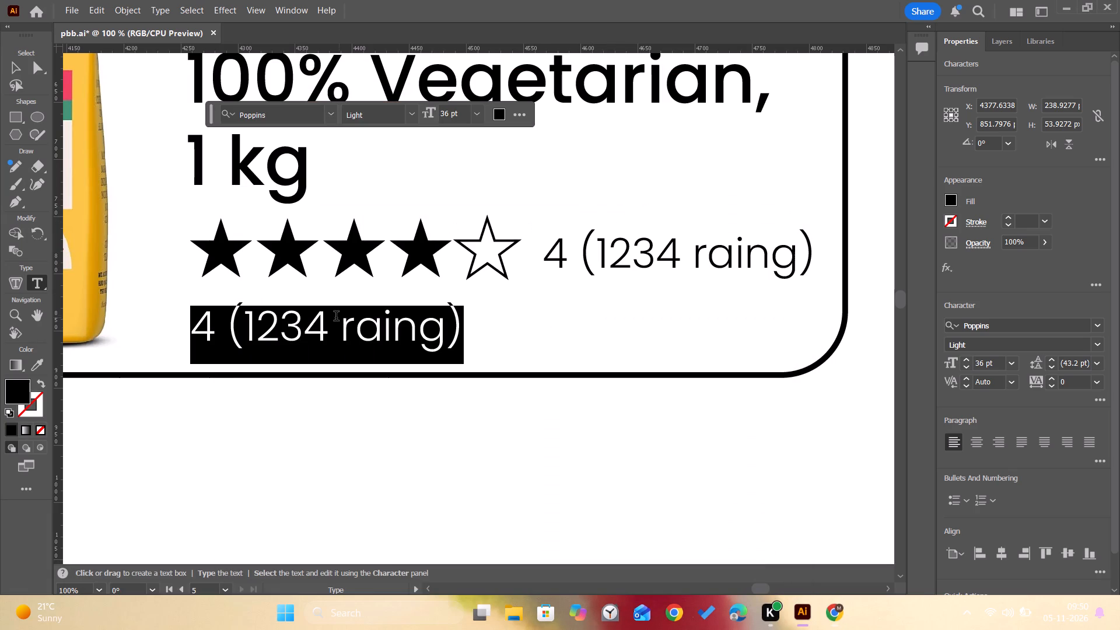
Replace the duplicated rating text with the prices "₹1,199" and "₹1599", separated by two spaces.
key("ctrl+v")
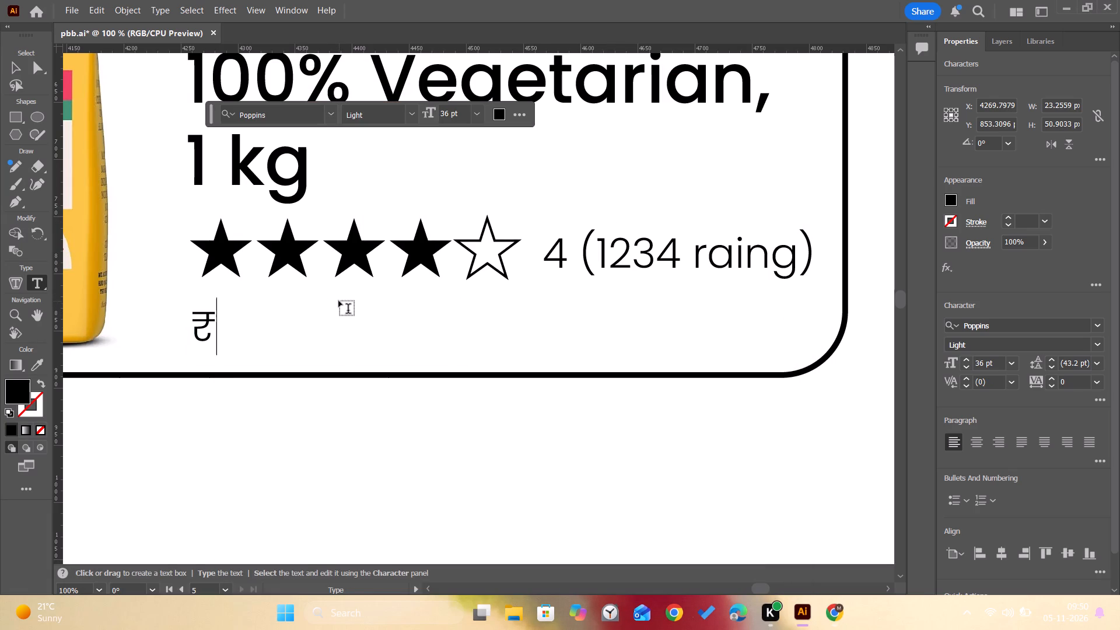
type("1,")
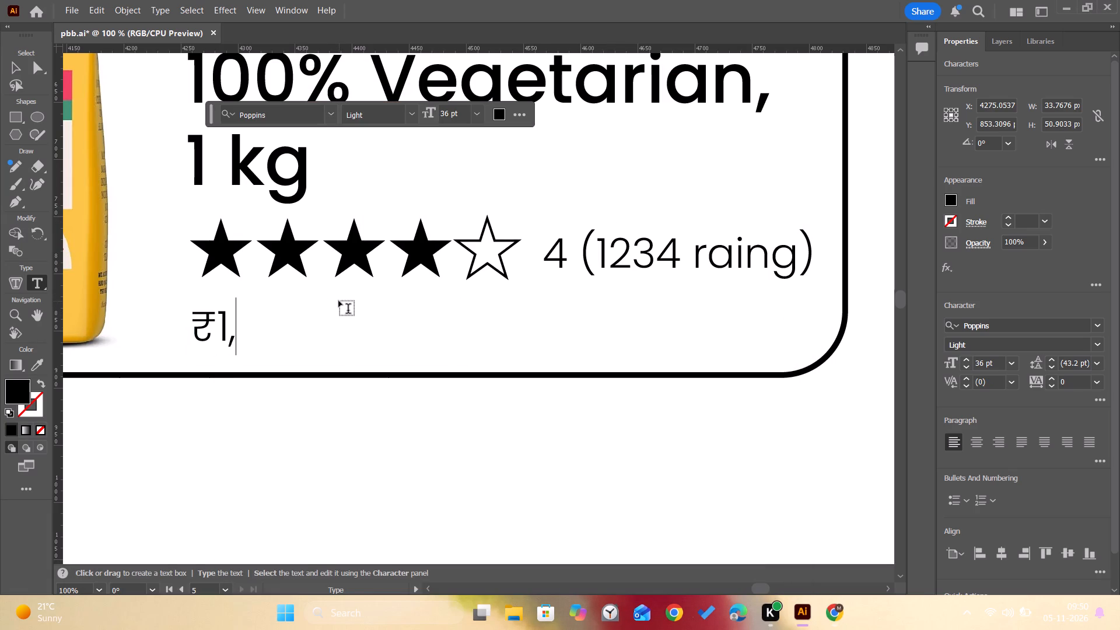
key("1")
type("99")
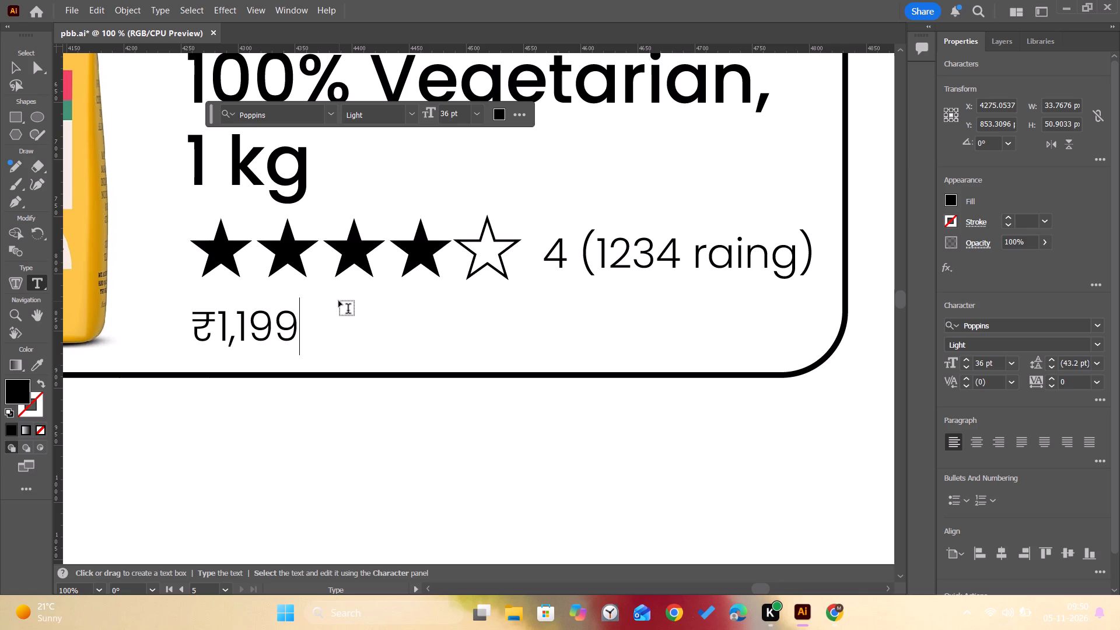
key("space")
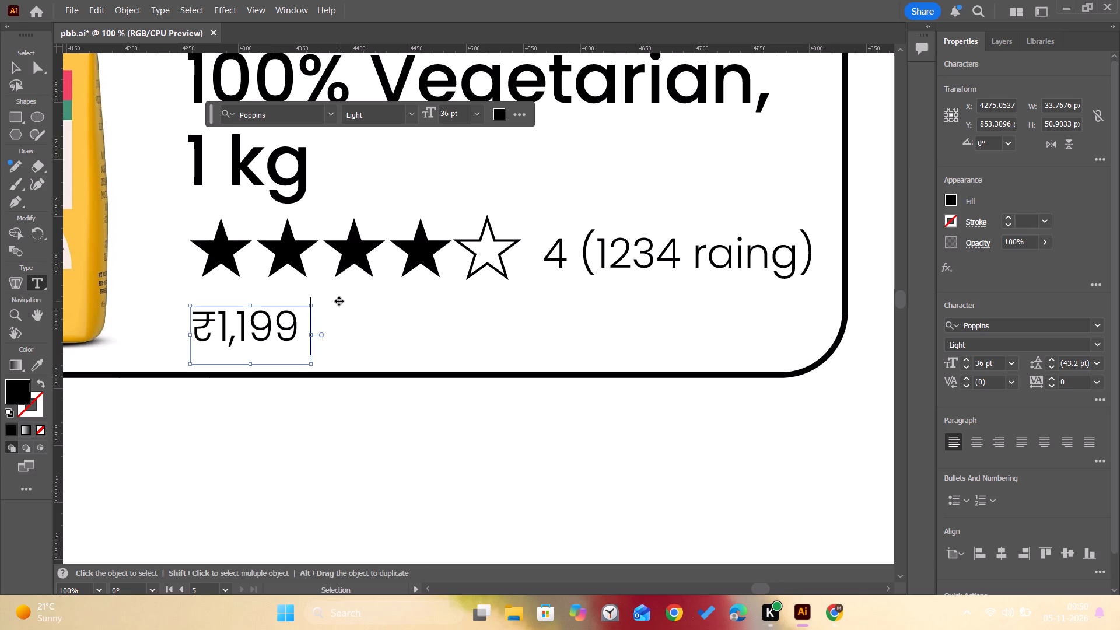
key("space")
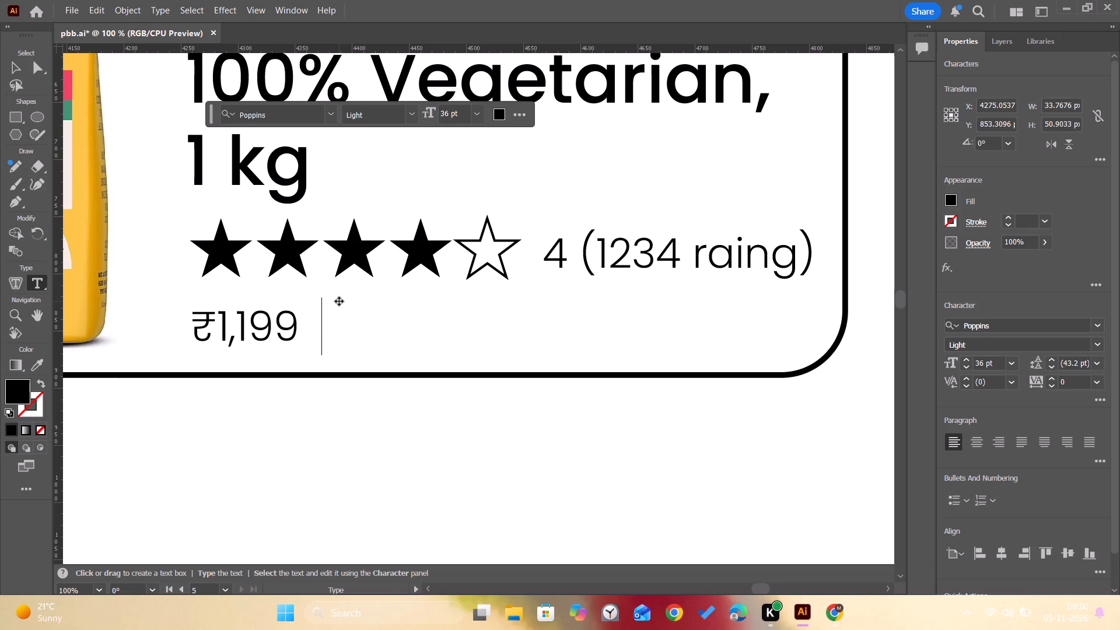
key("ctrl+v")
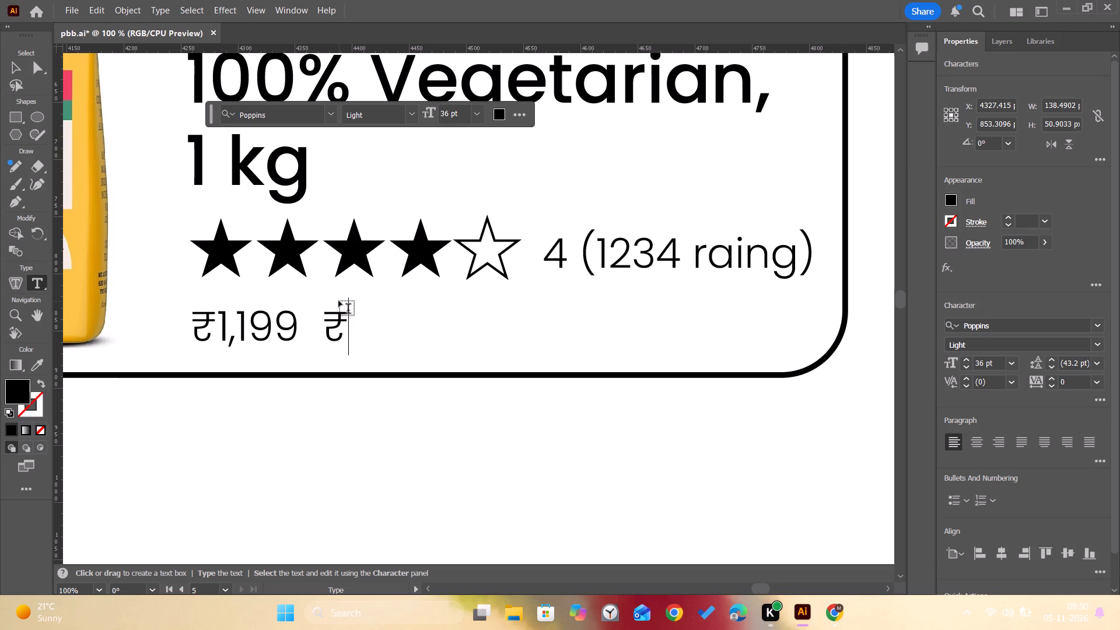
type("15")
type("99")
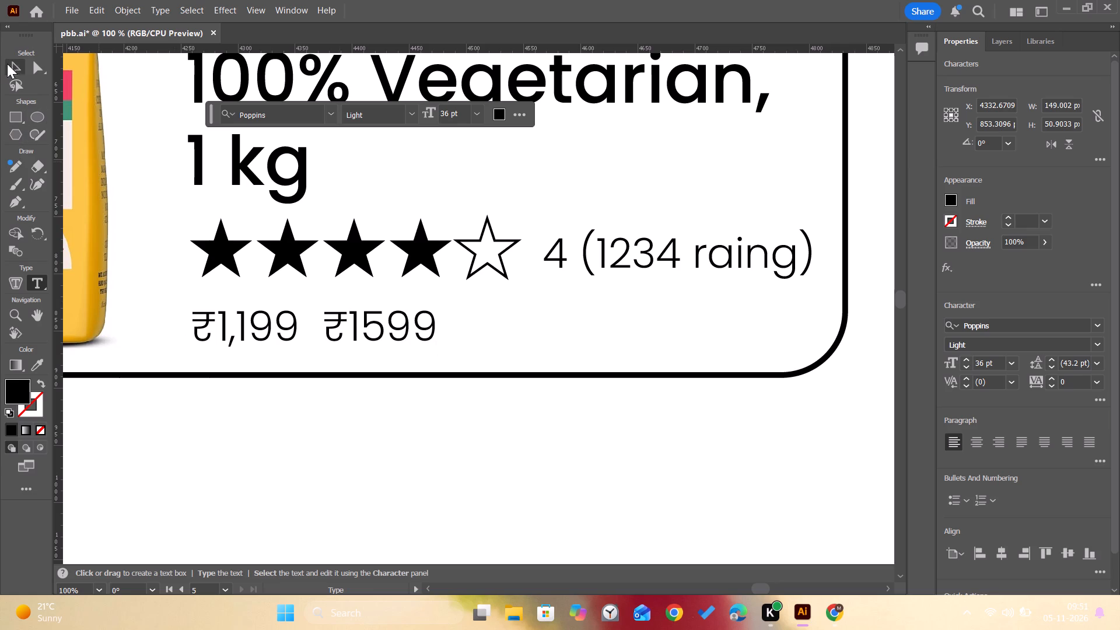
Recolor only the "₹1599" part of the price text to a light grey recent color.
left_click(10, 63)
double_click(329, 316)
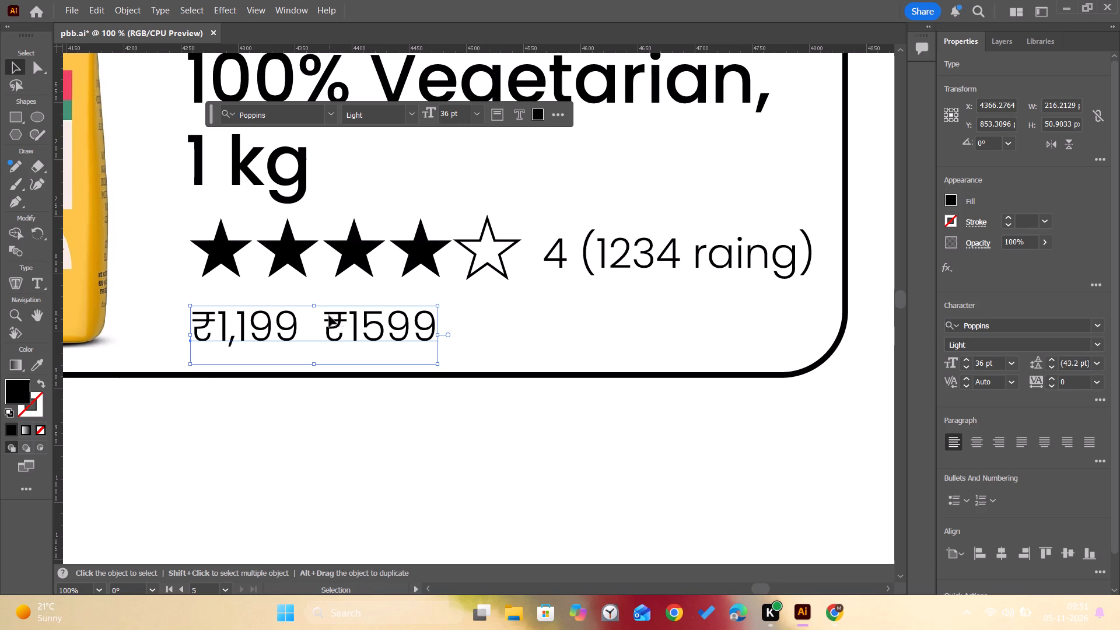
left_click_drag(328, 316, 459, 324)
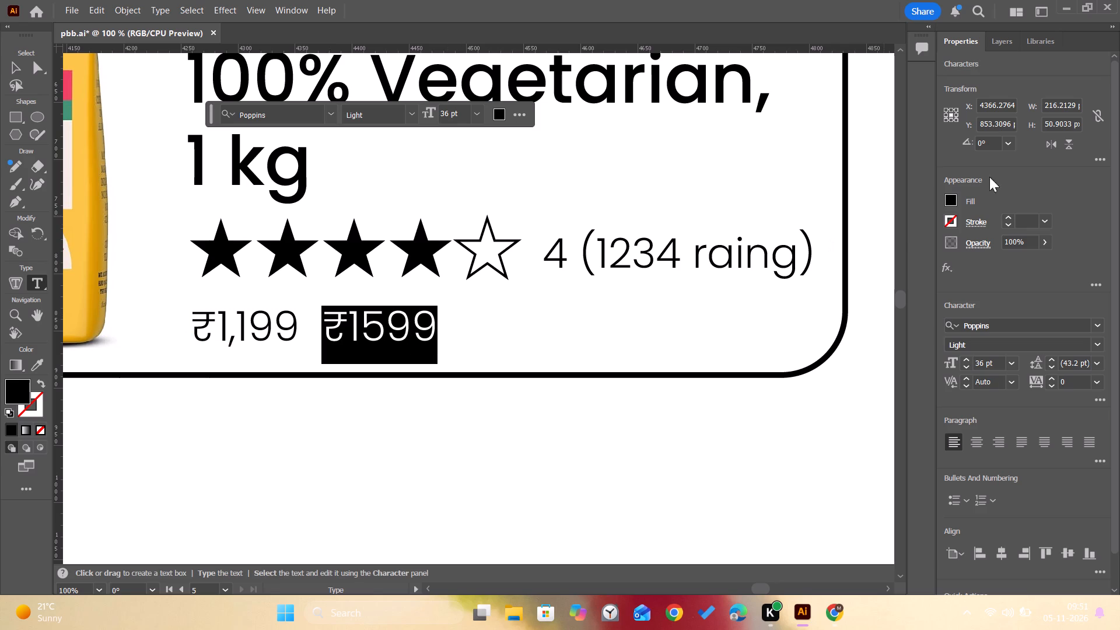
left_click(951, 202)
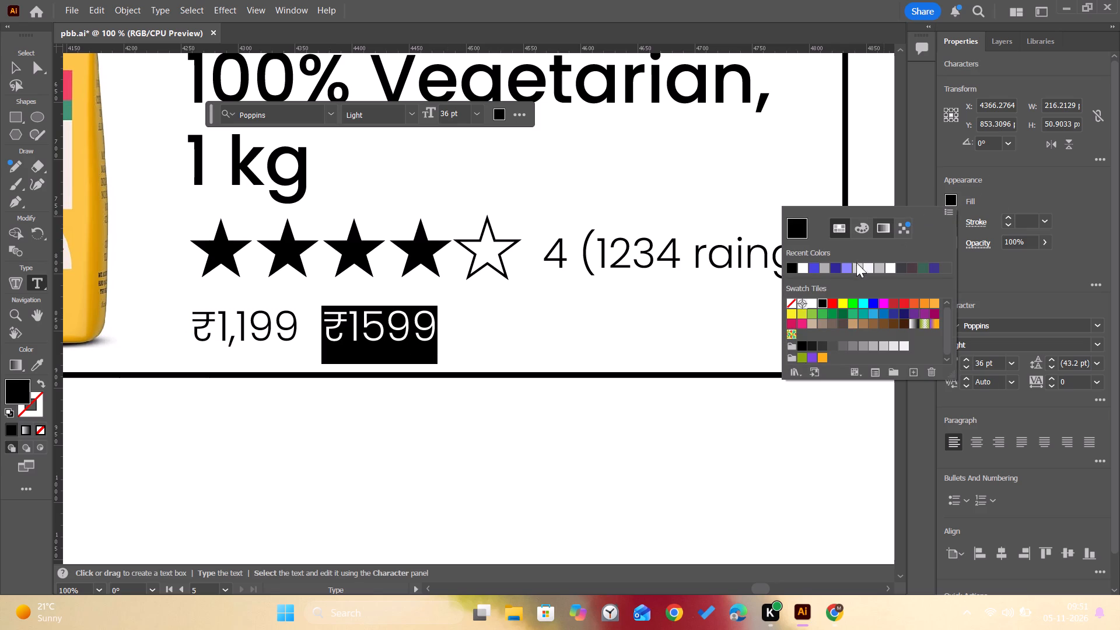
left_click(879, 269)
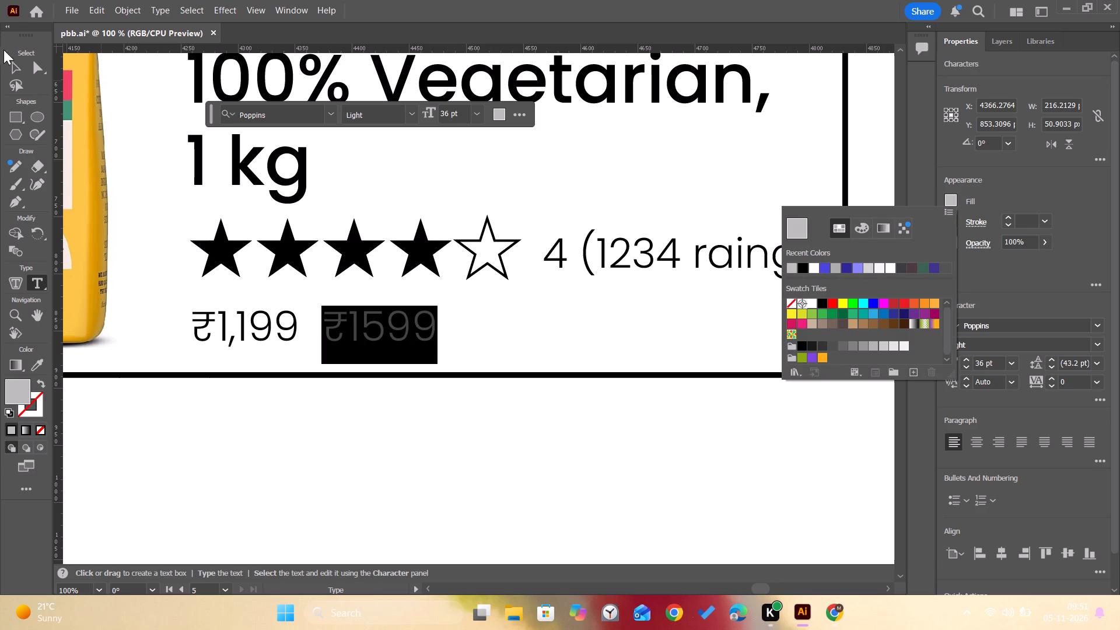
left_click(13, 64)
left_click(458, 325)
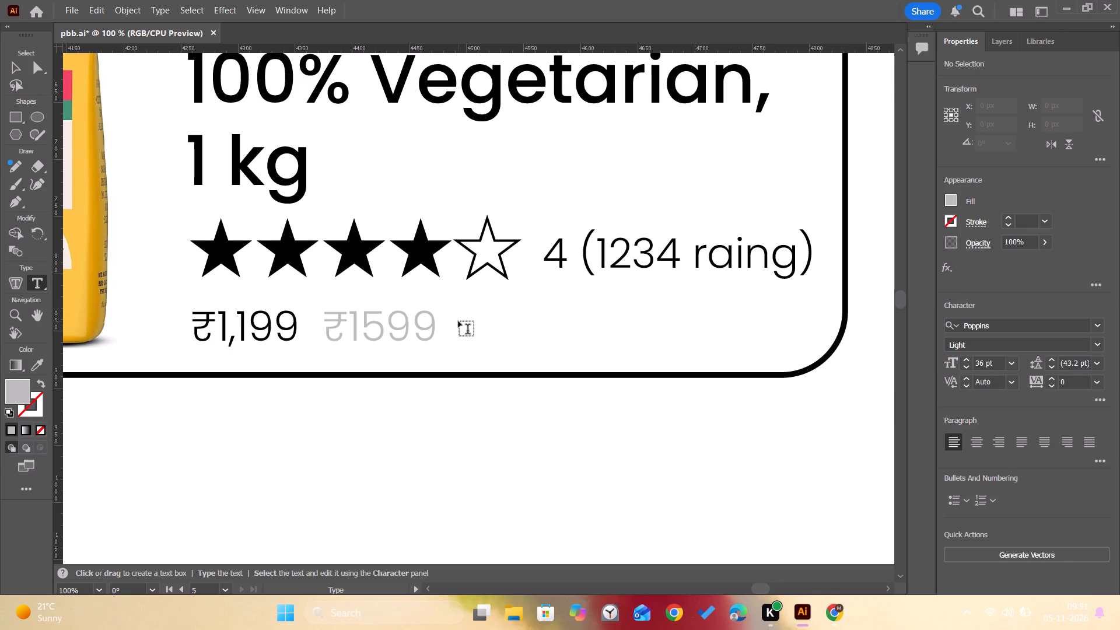
Duplicate the price text about 242 px to the right on the same line.
key("v")
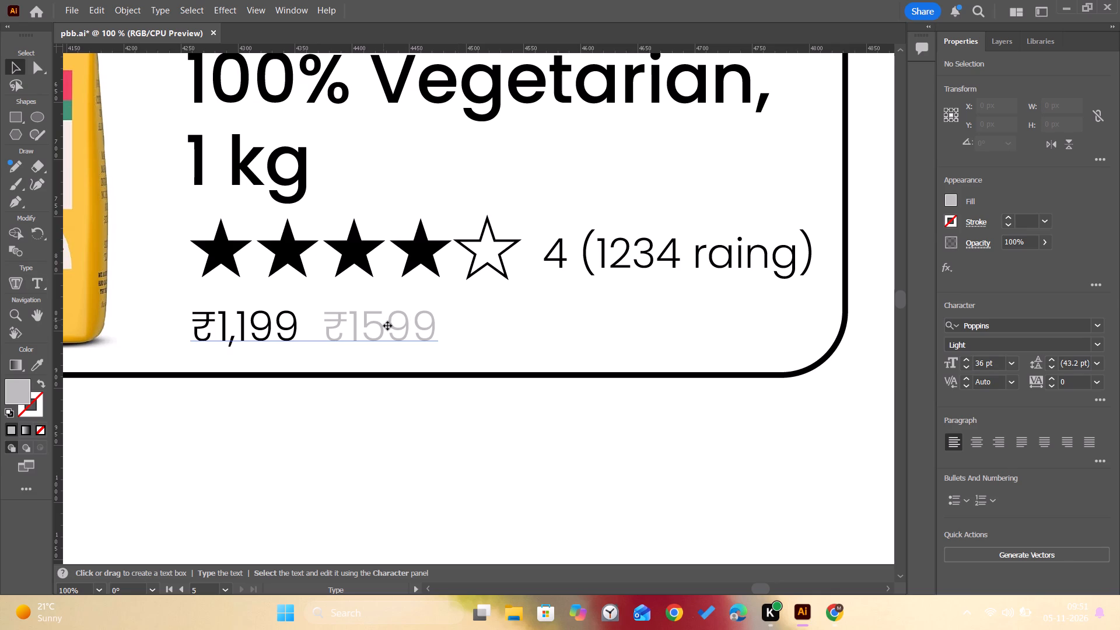
left_click_drag(377, 327, 585, 341, "alt")
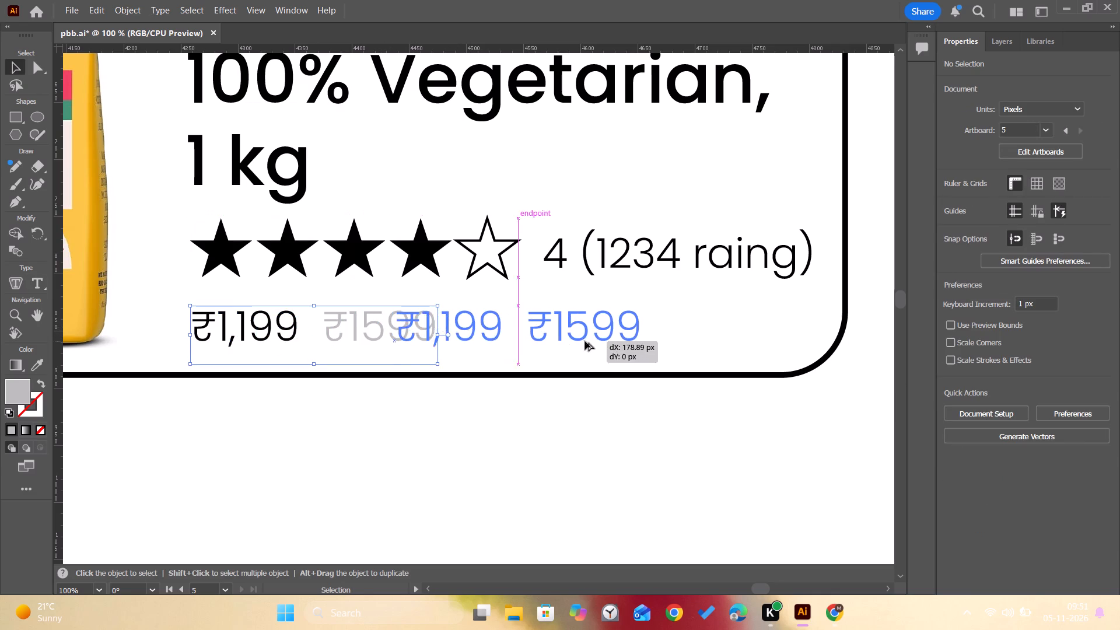
left_click_drag(585, 341, 659, 339, "alt")
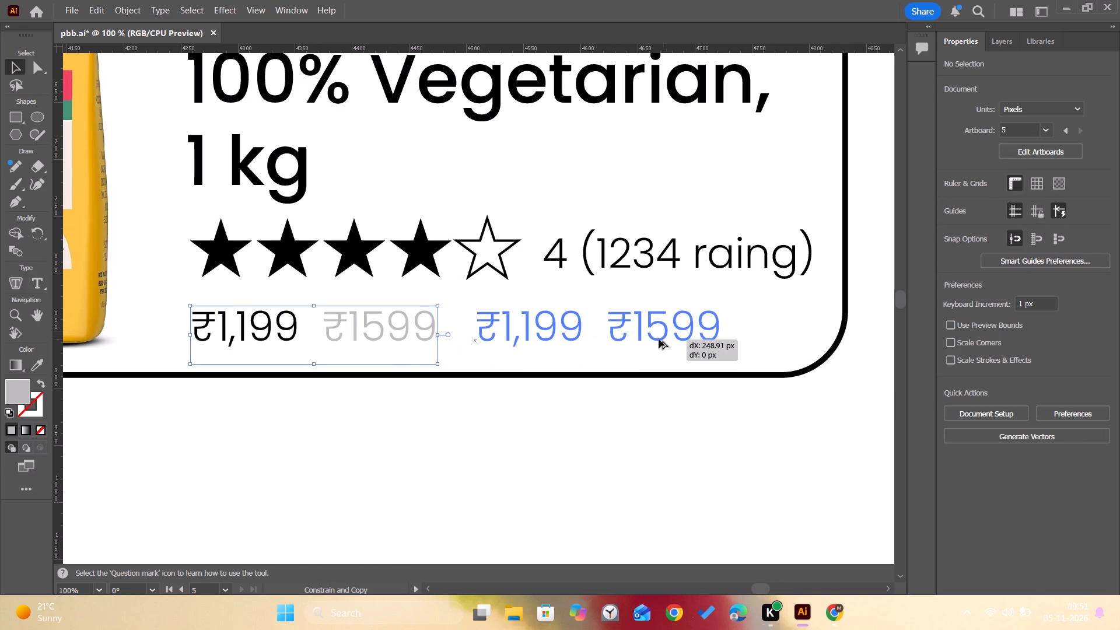
left_click_drag(659, 339, 656, 339, "alt")
Replace the duplicated price text with "Save ₹400".
key("space")
key("space")
key("space")
key("space")
key("space")
key("space")
key("space")
key("space")
key("space")
key("space")
key("space")
key("space")
key("space")
key("space")
key("space")
key("space")
key("space")
key("space")
key("space")
key("space")
left_click_drag(524, 337, 470, 341)
left_click_drag(489, 341, 299, 343)
triple_click(317, 338)
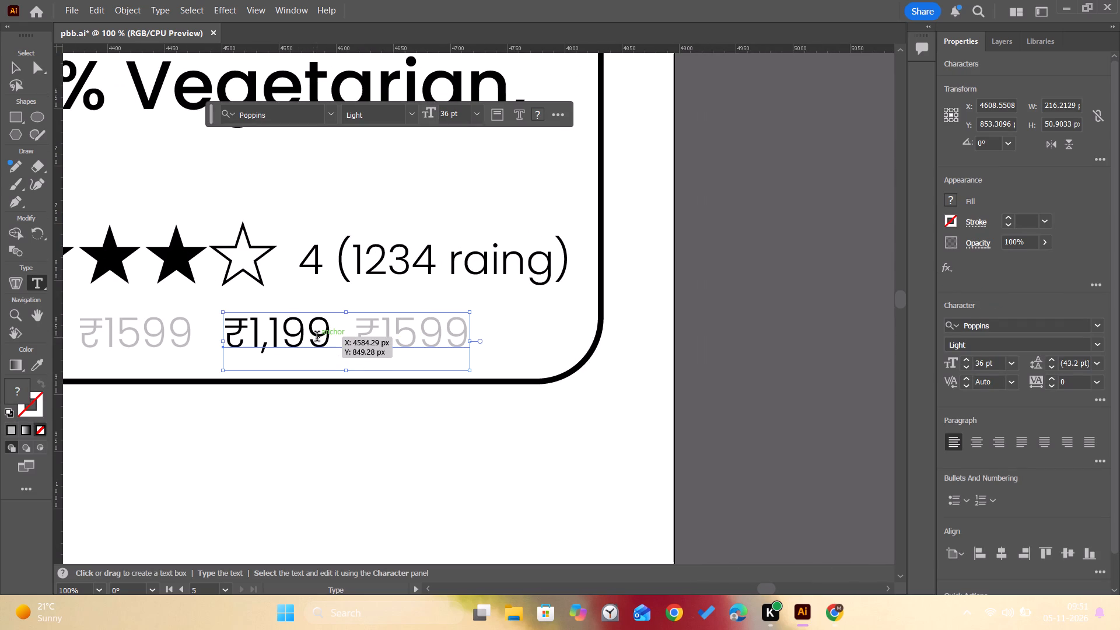
type("Sav")
key("e")
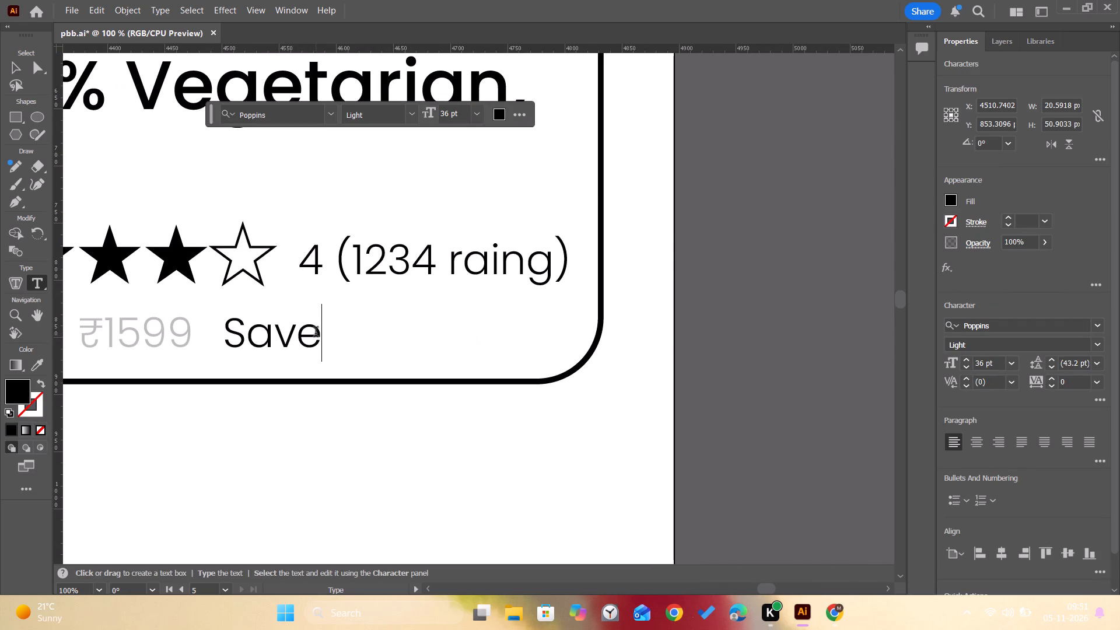
key("space")
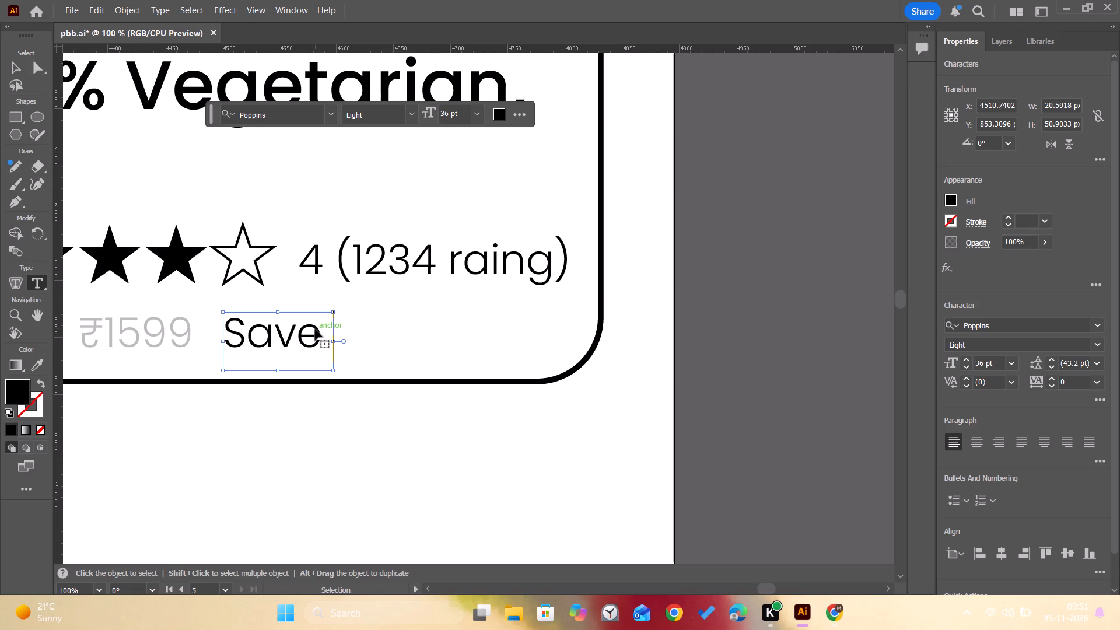
key("ctrl+v")
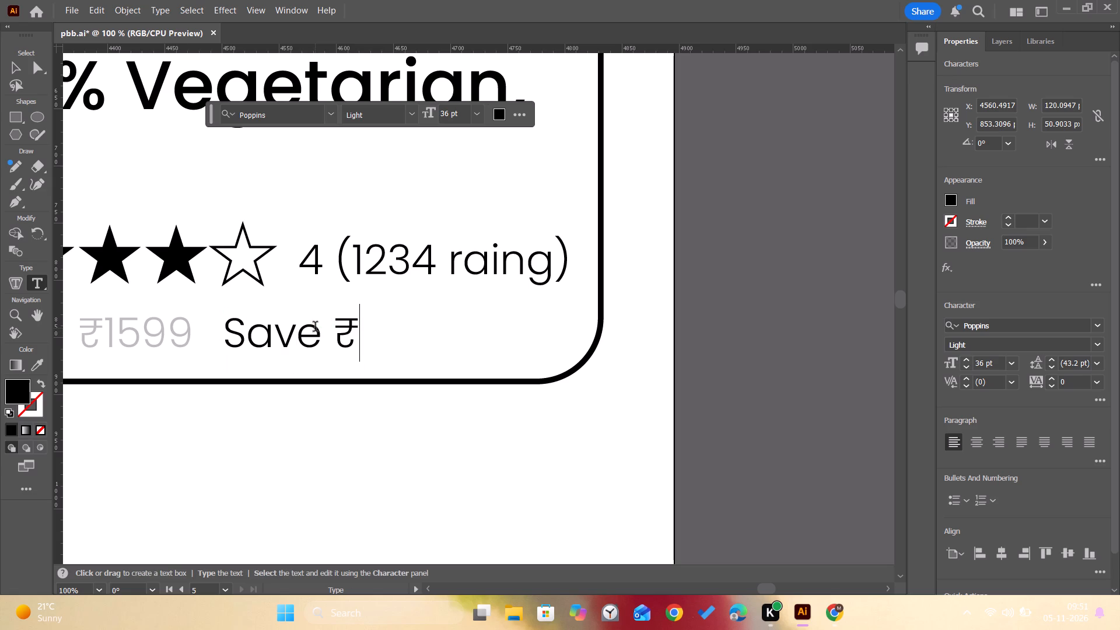
key("2")
key("BackSpace")
type("400")
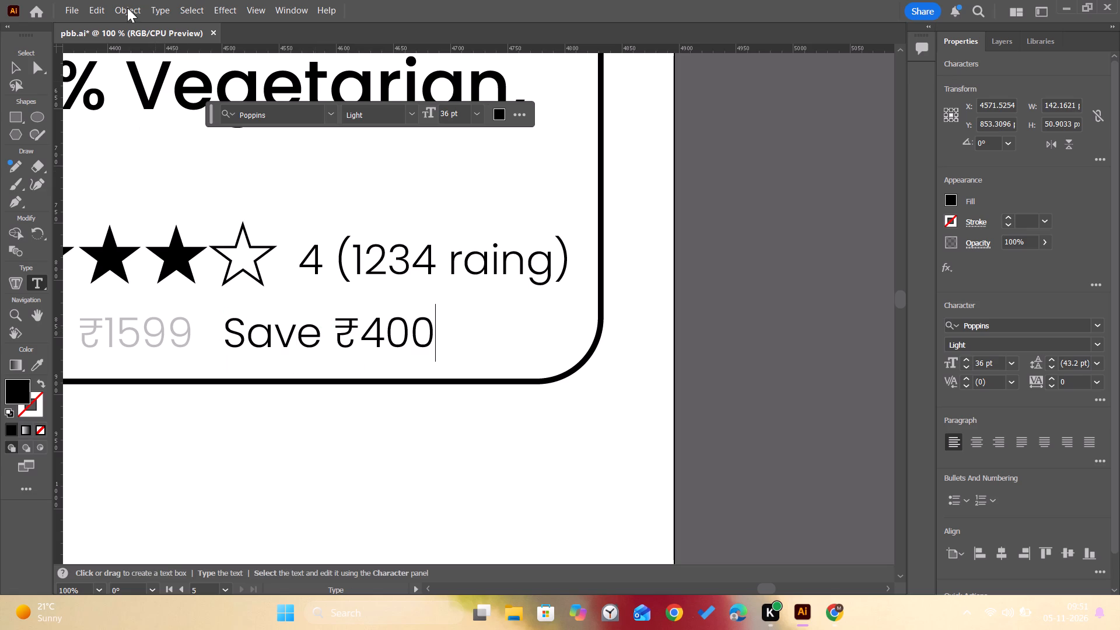
left_click(12, 63)
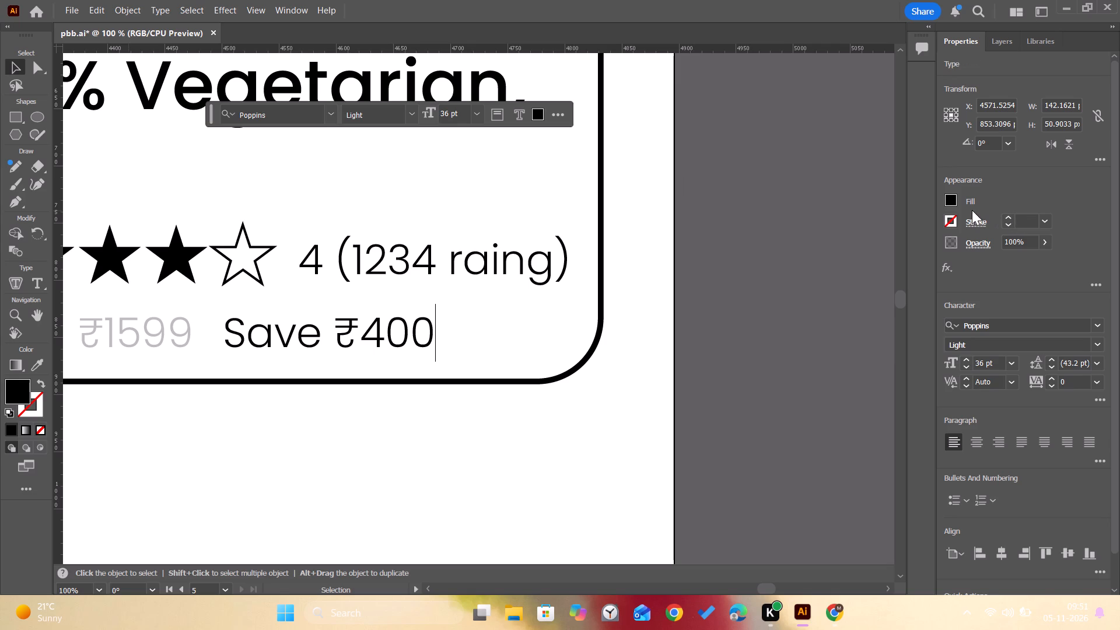
Recolor the "Save ₹400" text to the bright blue-violet recent color.
left_click(953, 200)
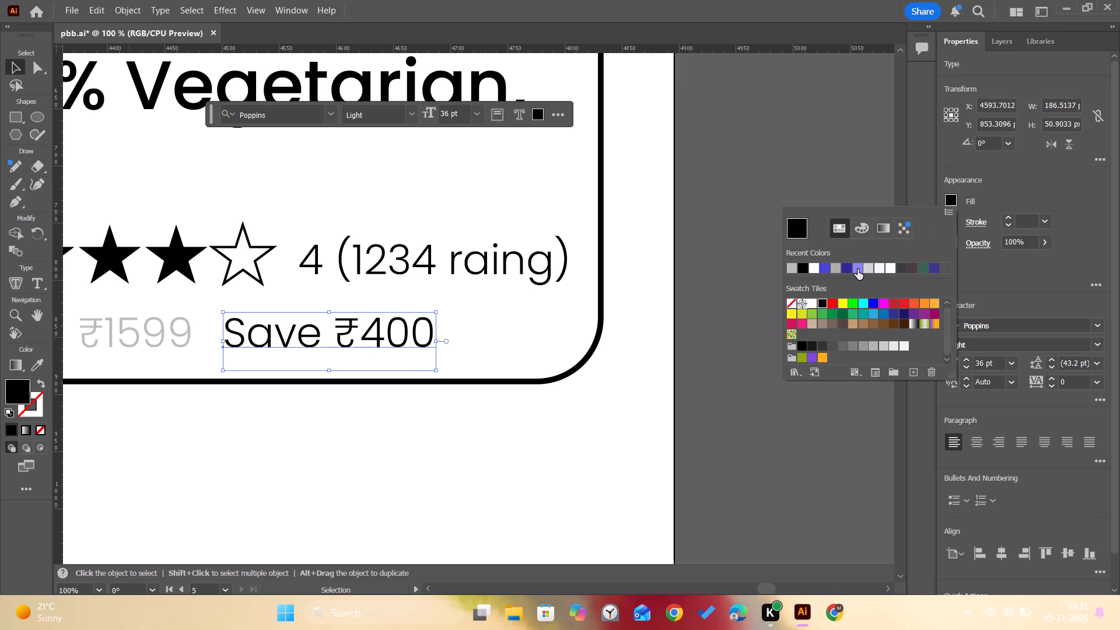
left_click(850, 268)
left_click(839, 266)
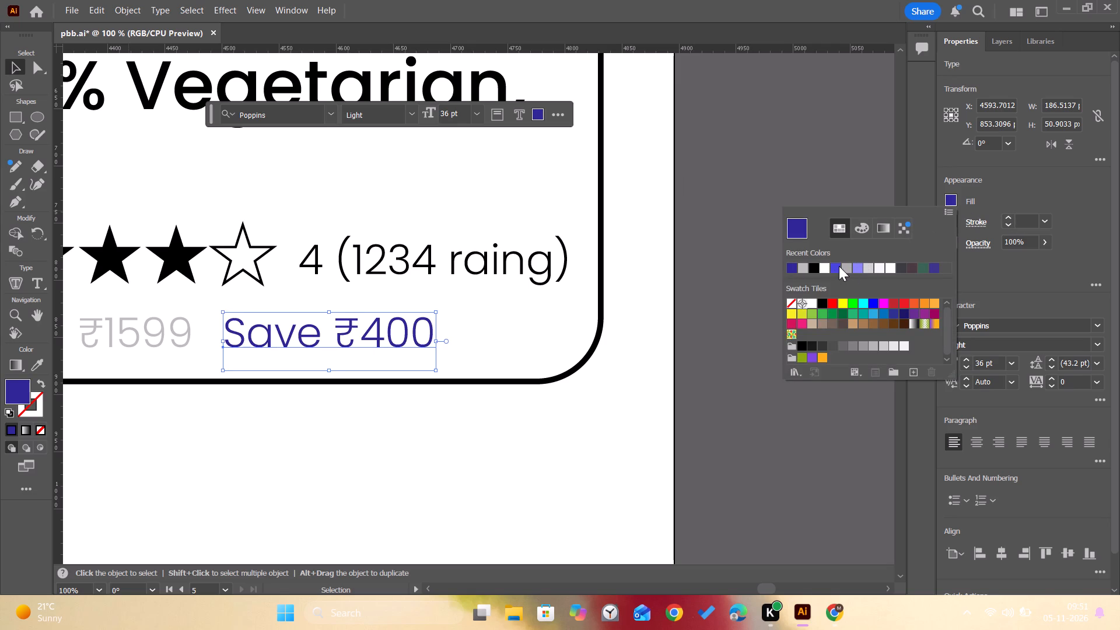
left_click(139, 146)
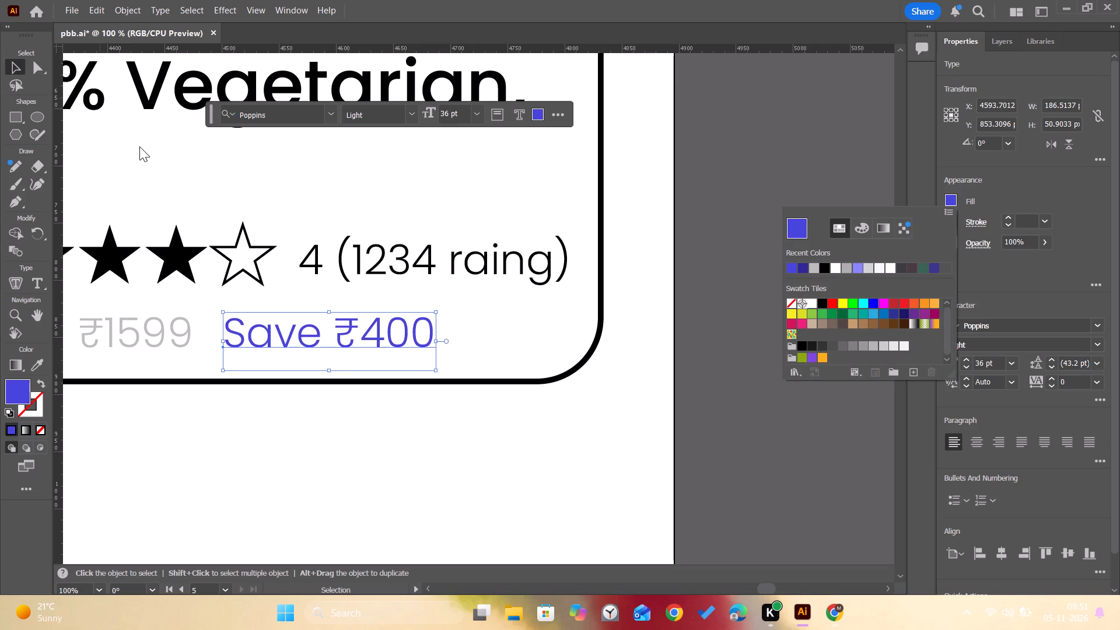
Draw a horizontal strikethrough line about 110 px long across the "₹1599" price with the Line Segment tool.
scroll(372, 304, "down", 1, "alt")
key("space")
key("space")
key("space")
key("space")
key("space")
key("space")
key("space")
key("space")
key("space")
left_click_drag(365, 304, 466, 313)
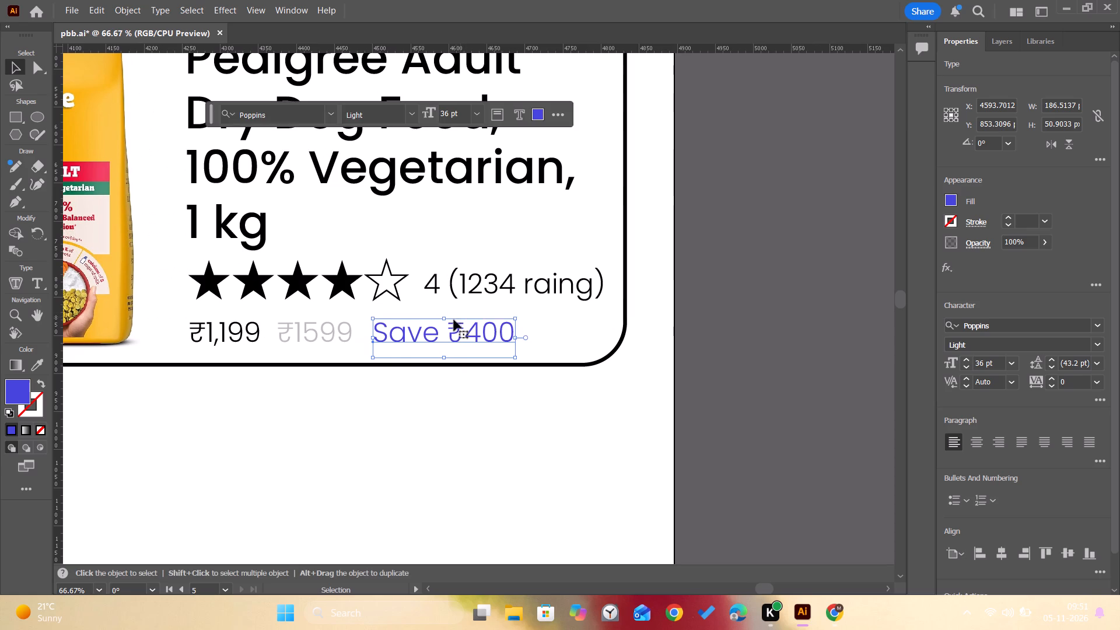
scroll(449, 323, "down", 1, "alt")
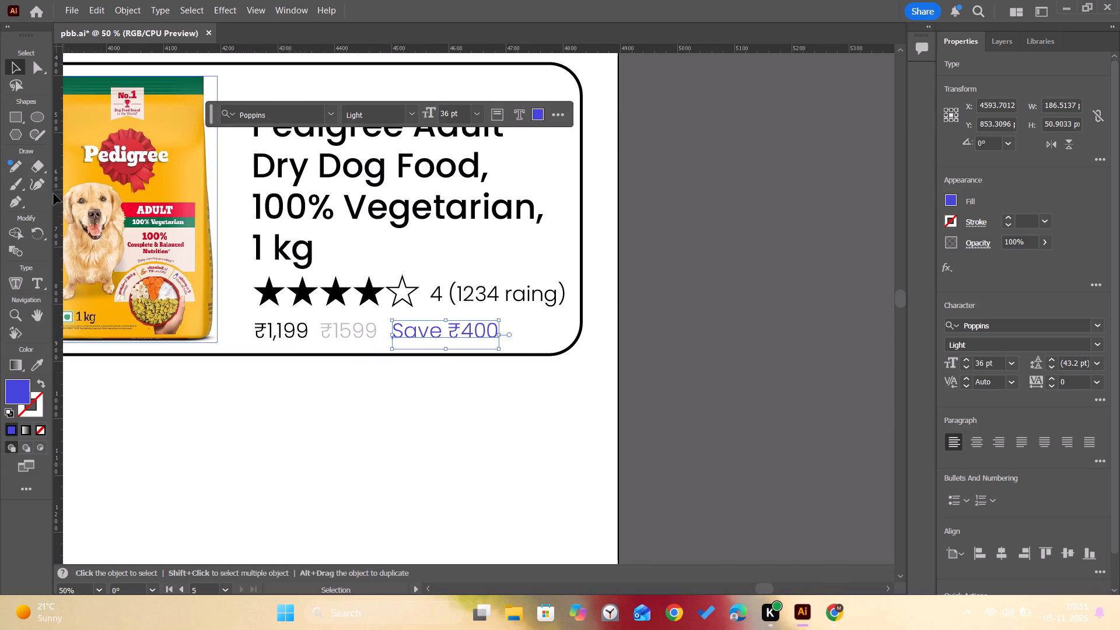
right_click(19, 122)
left_click(67, 149)
scroll(320, 309, "up", 2, "alt")
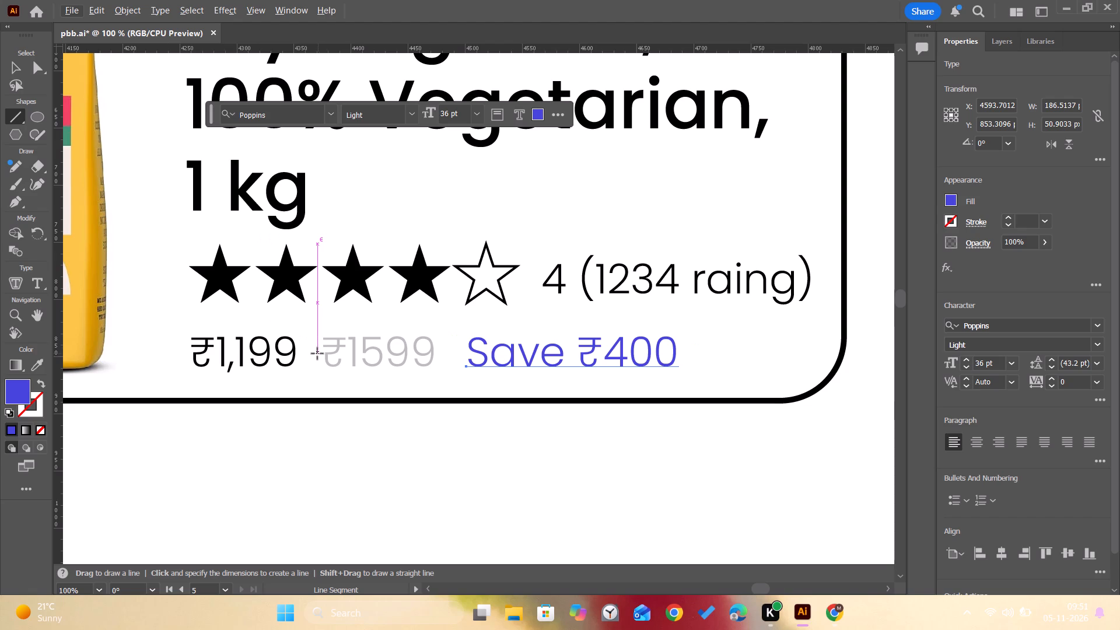
left_click_drag(317, 352, 366, 356)
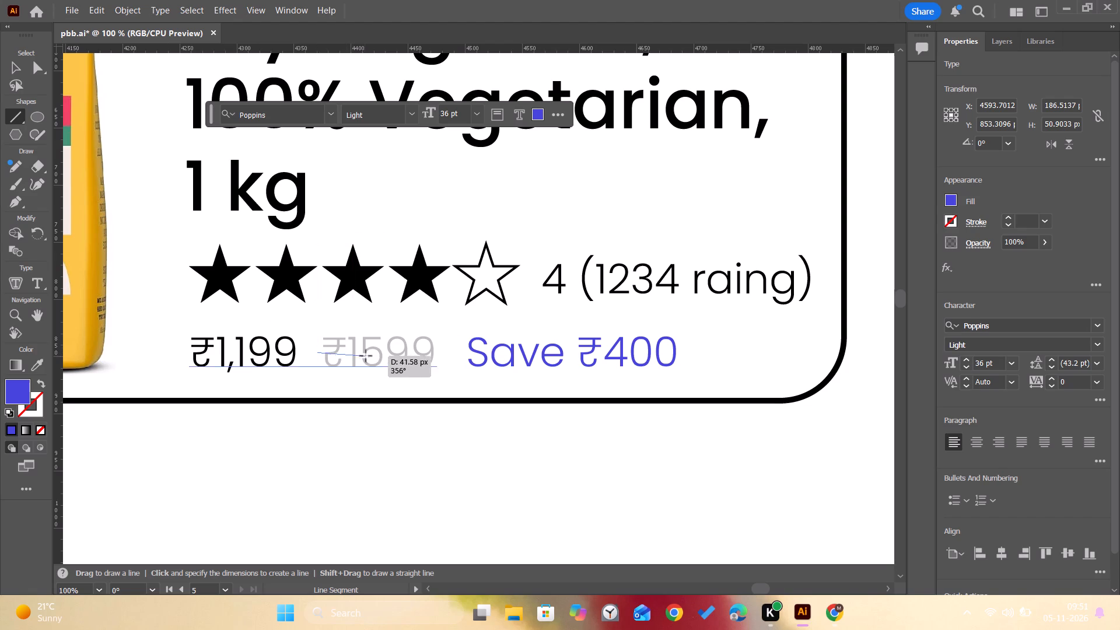
left_click_drag(366, 356, 444, 358)
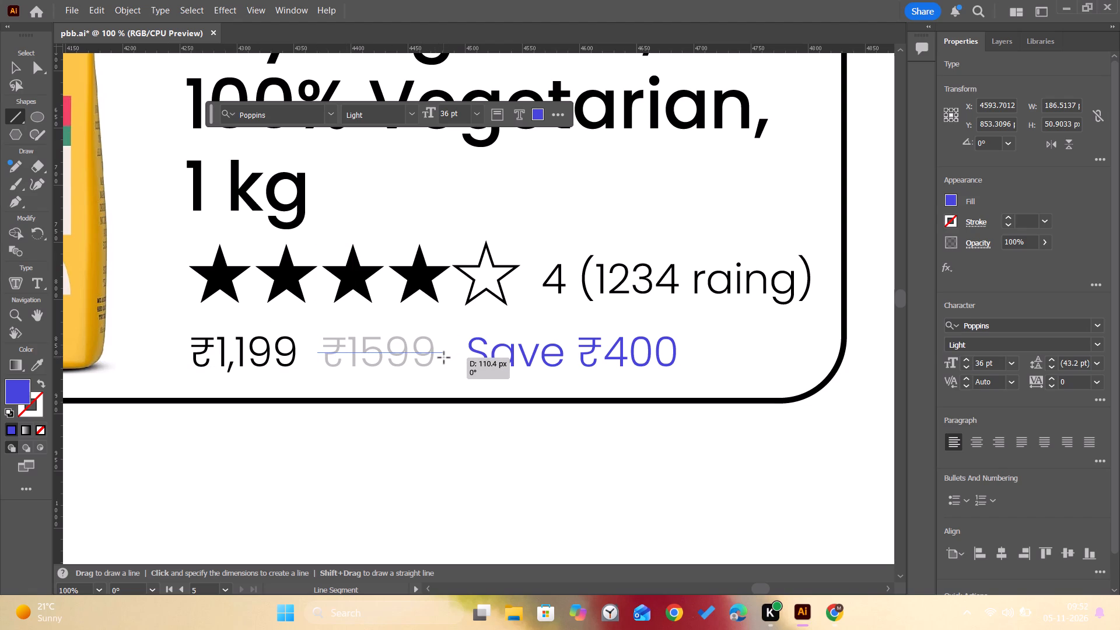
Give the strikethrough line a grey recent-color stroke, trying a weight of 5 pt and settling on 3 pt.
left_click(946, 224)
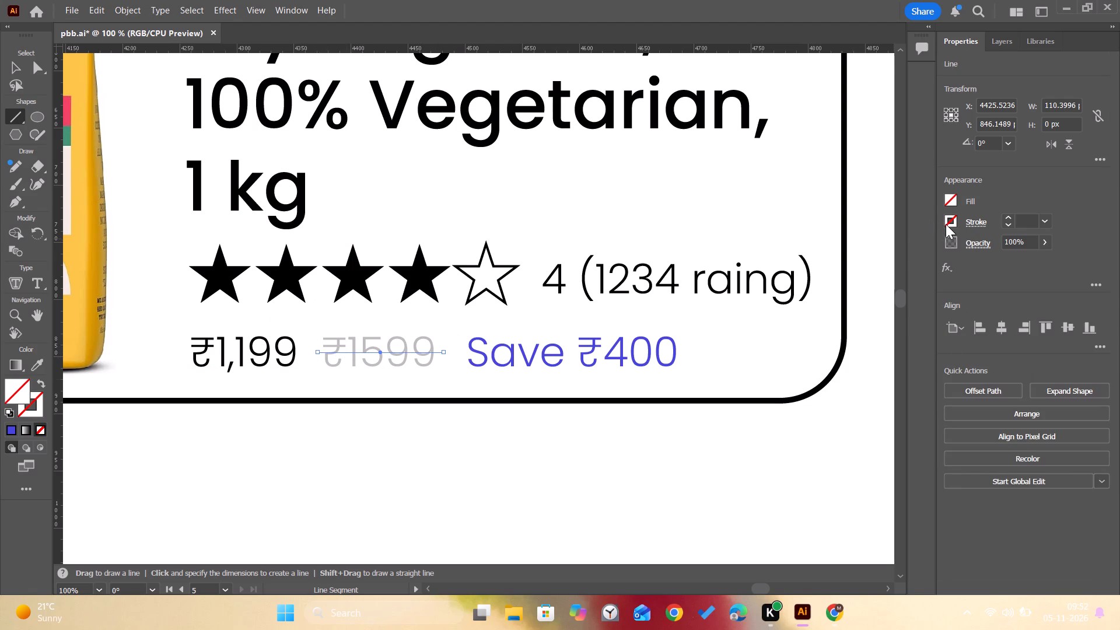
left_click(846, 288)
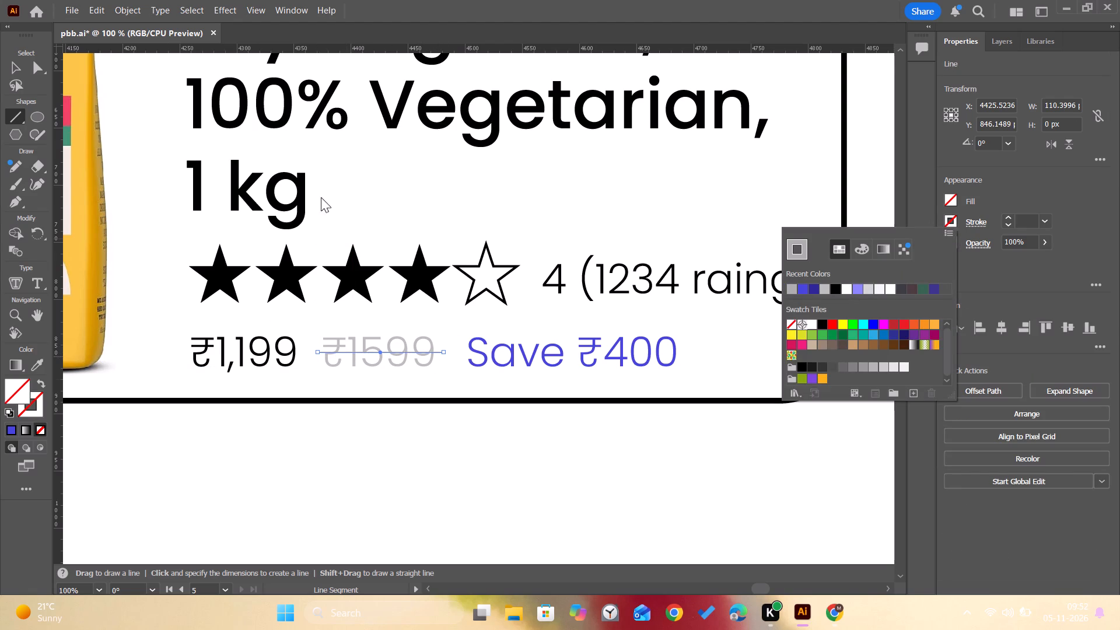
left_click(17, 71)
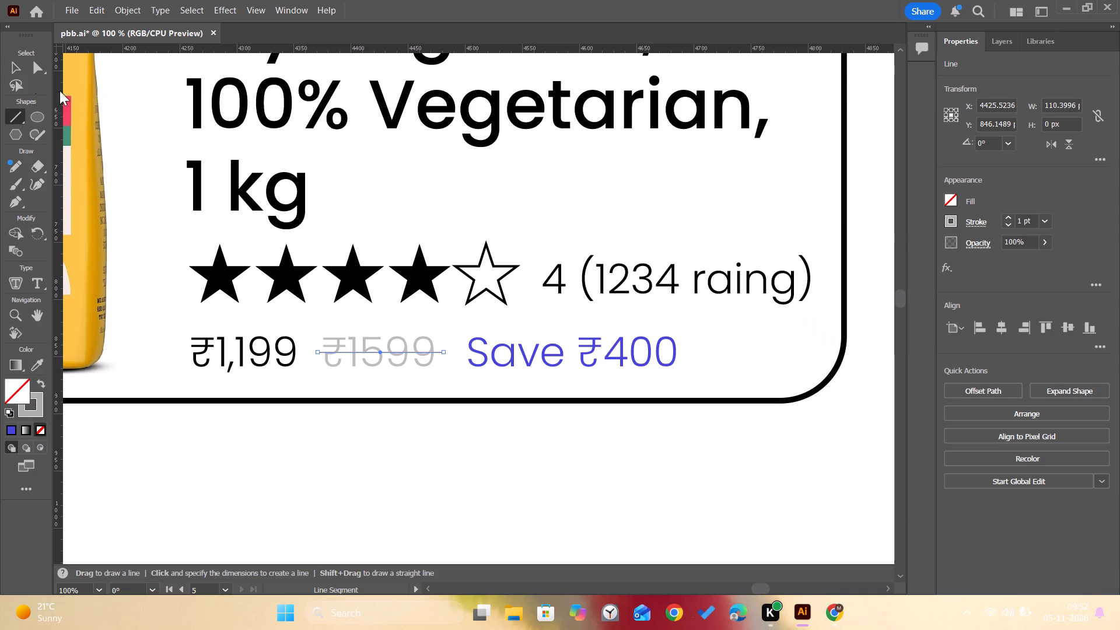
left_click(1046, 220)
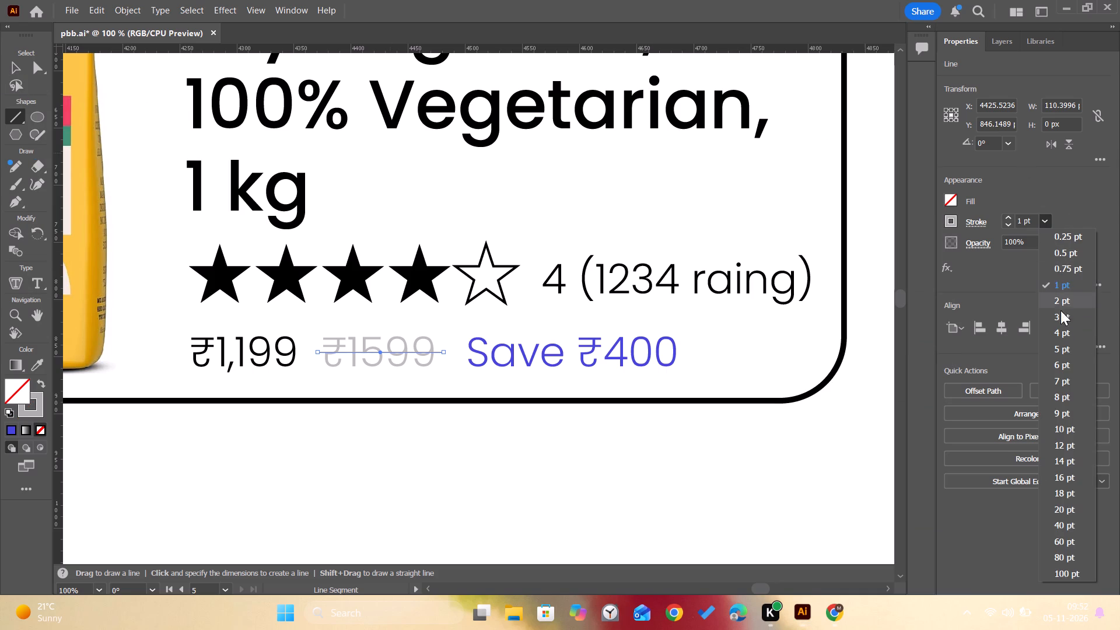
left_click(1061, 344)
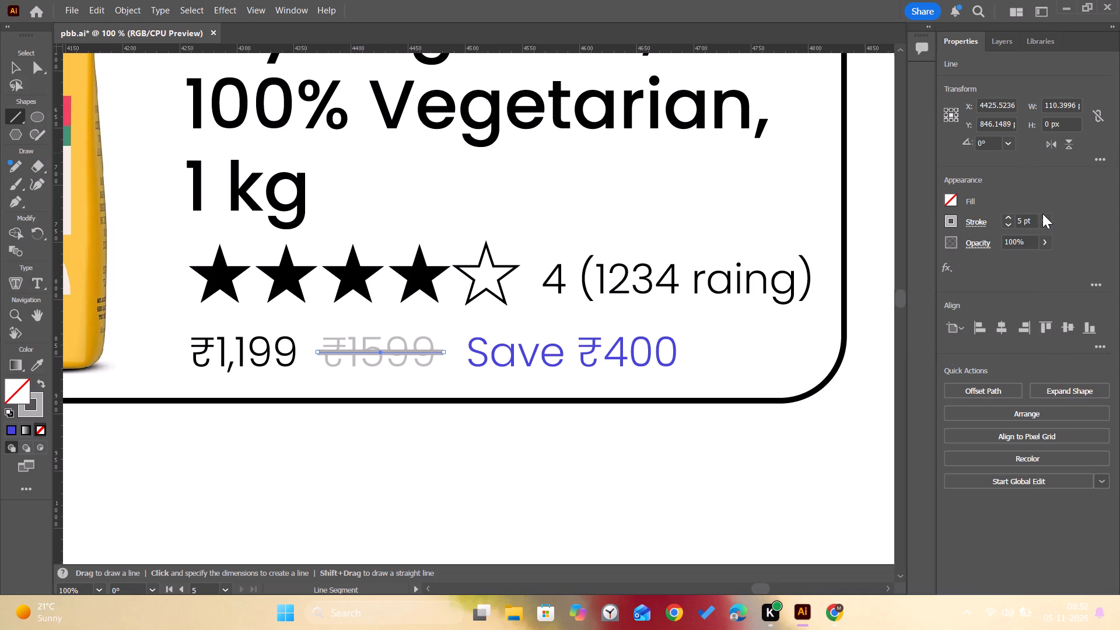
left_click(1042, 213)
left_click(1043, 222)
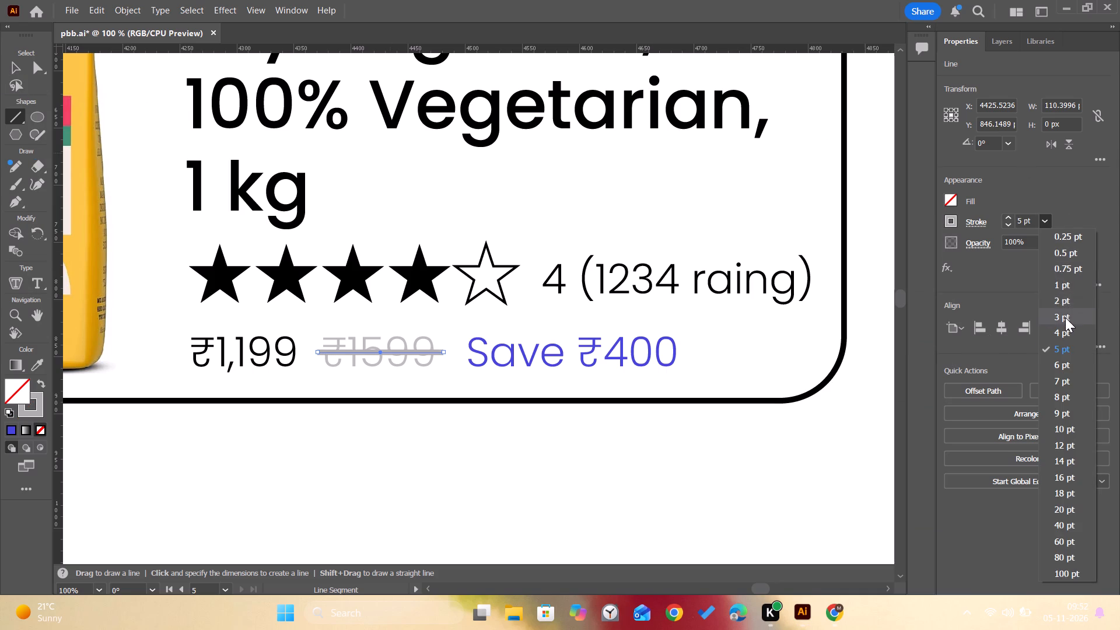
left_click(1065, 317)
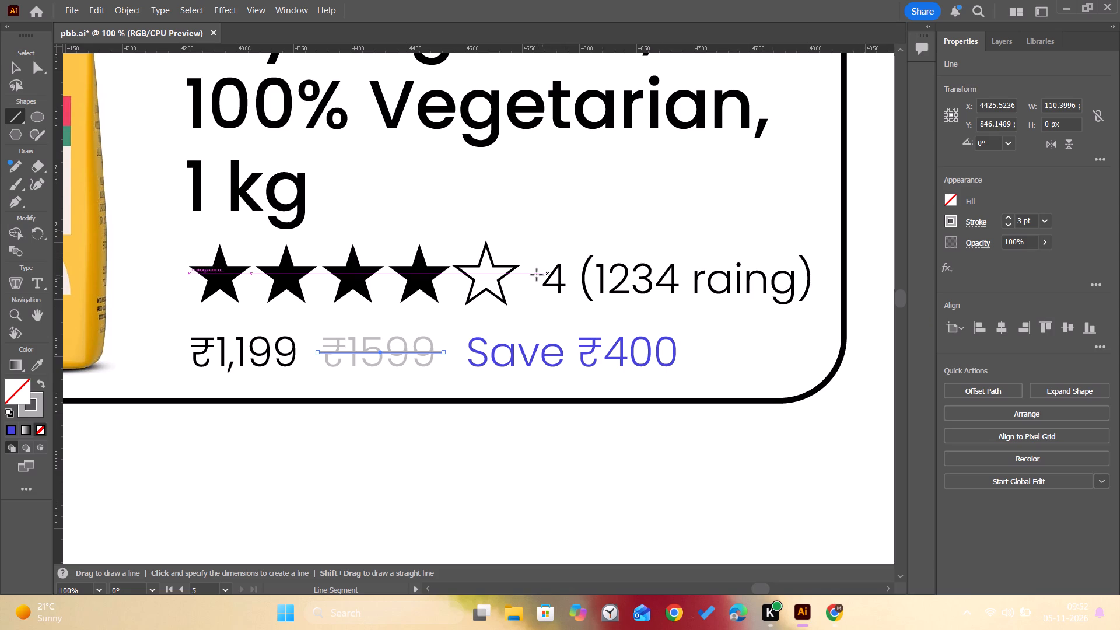
Sample the grey of "₹1599" onto the strikethrough line, swap it from fill to stroke, and set the weight to 3 pt.
key("i")
left_click(429, 339)
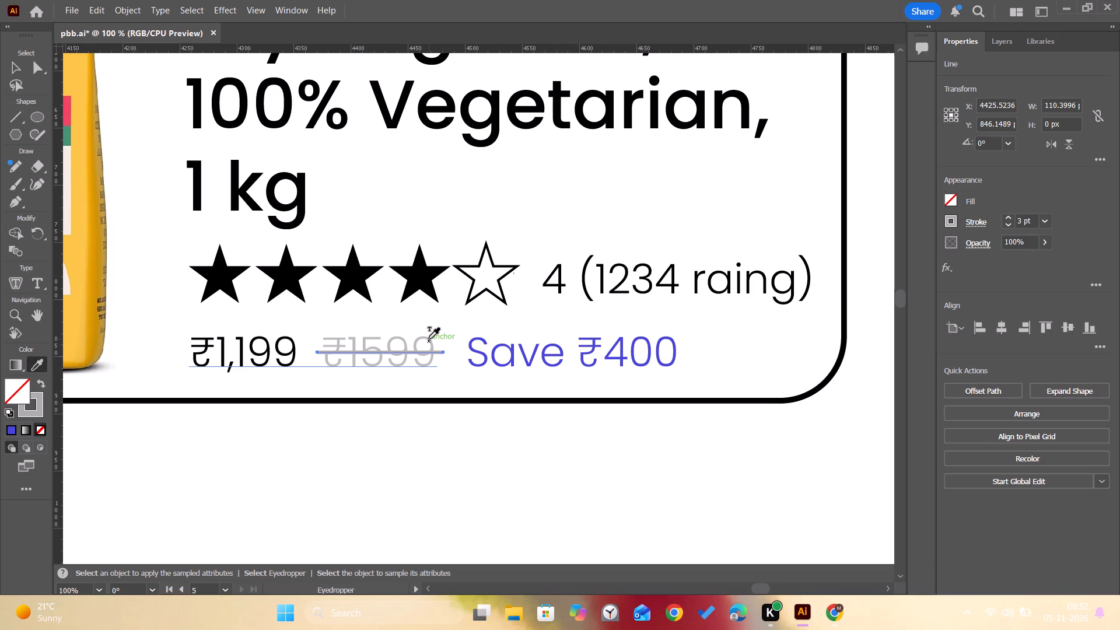
left_click(21, 71)
key("shift+x")
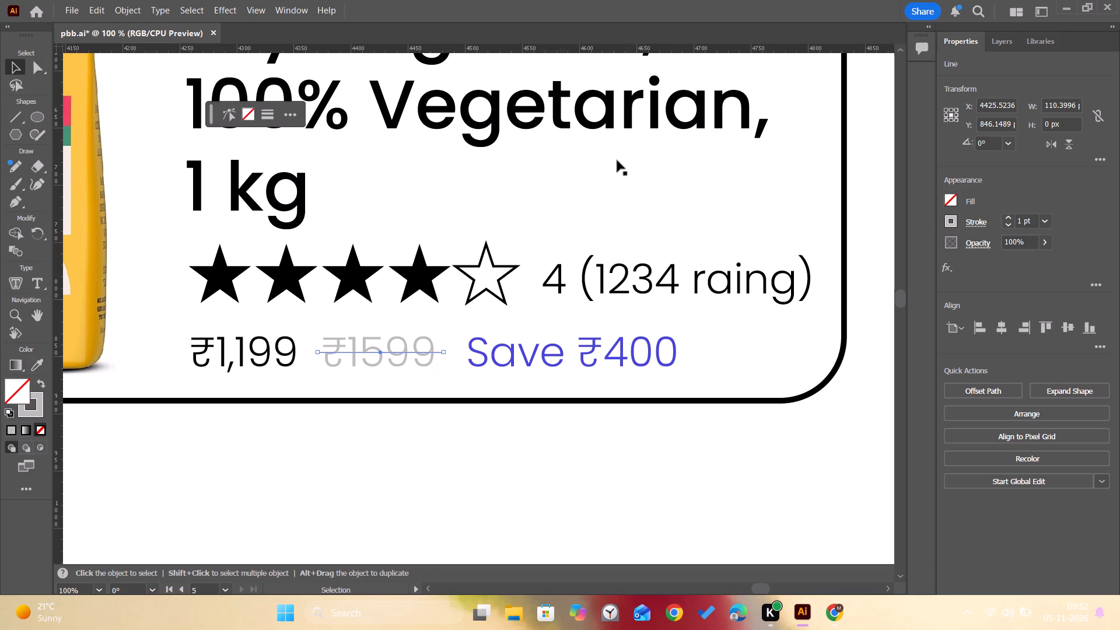
left_click(1044, 222)
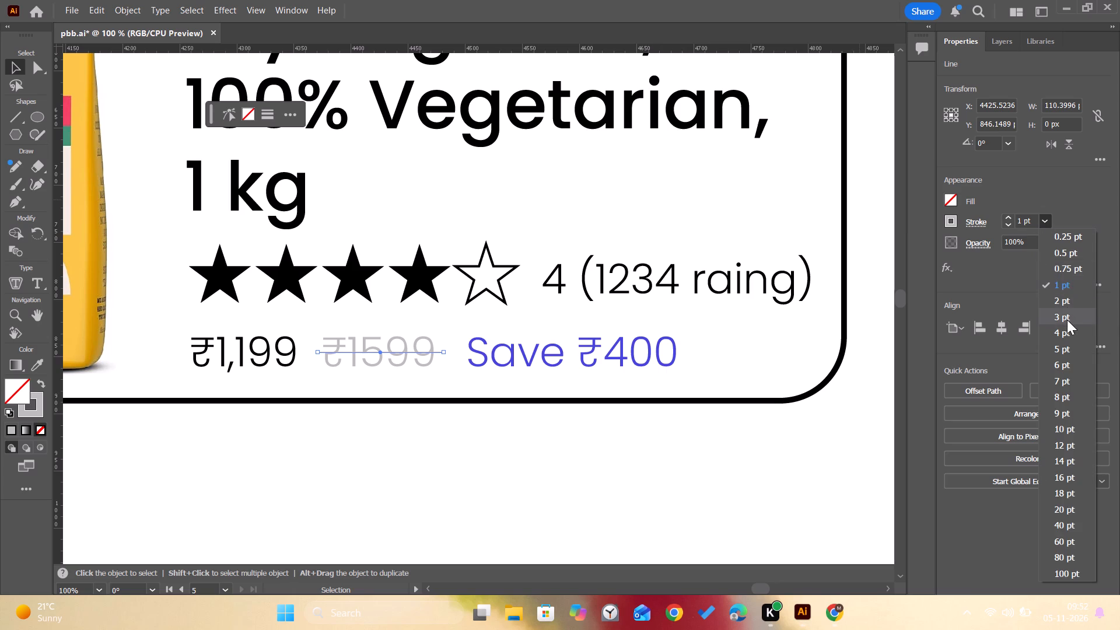
left_click(1067, 320)
left_click(414, 211)
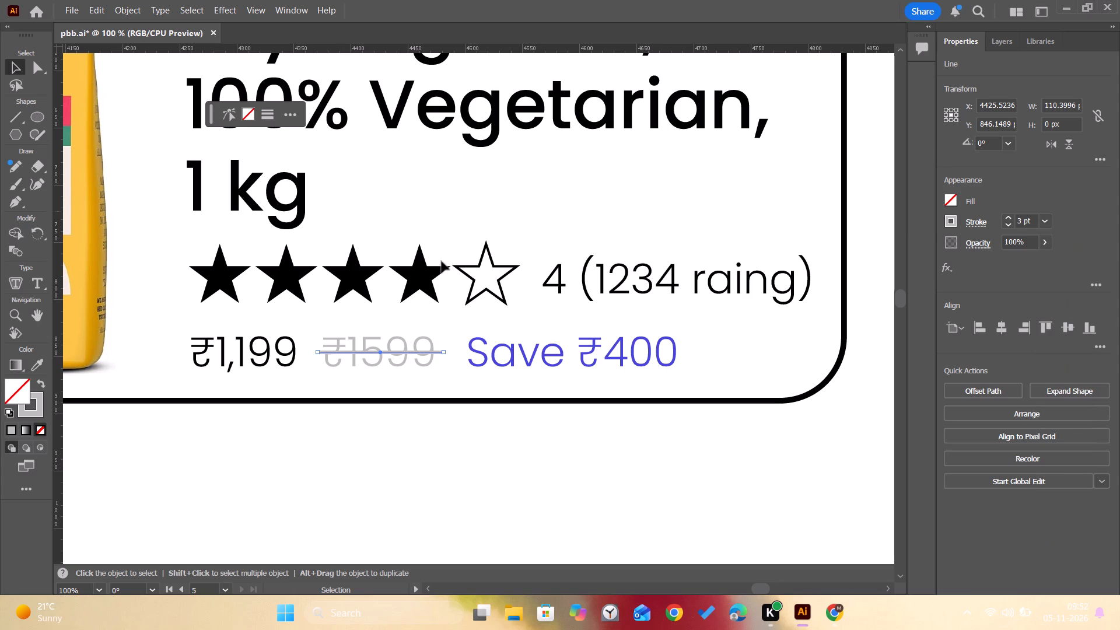
Activate the Line Segment tool for drawing in the upper part of the product card, beside the title.
scroll(442, 262, "down", 1, "alt")
key("space")
key("space")
key("space")
key("space")
key("space")
key("space")
key("space")
key("space")
key("space")
key("space")
key("space")
key("space")
key("space")
key("space")
key("space")
key("space")
key("space")
key("space")
left_click_drag(490, 242, 317, 444)
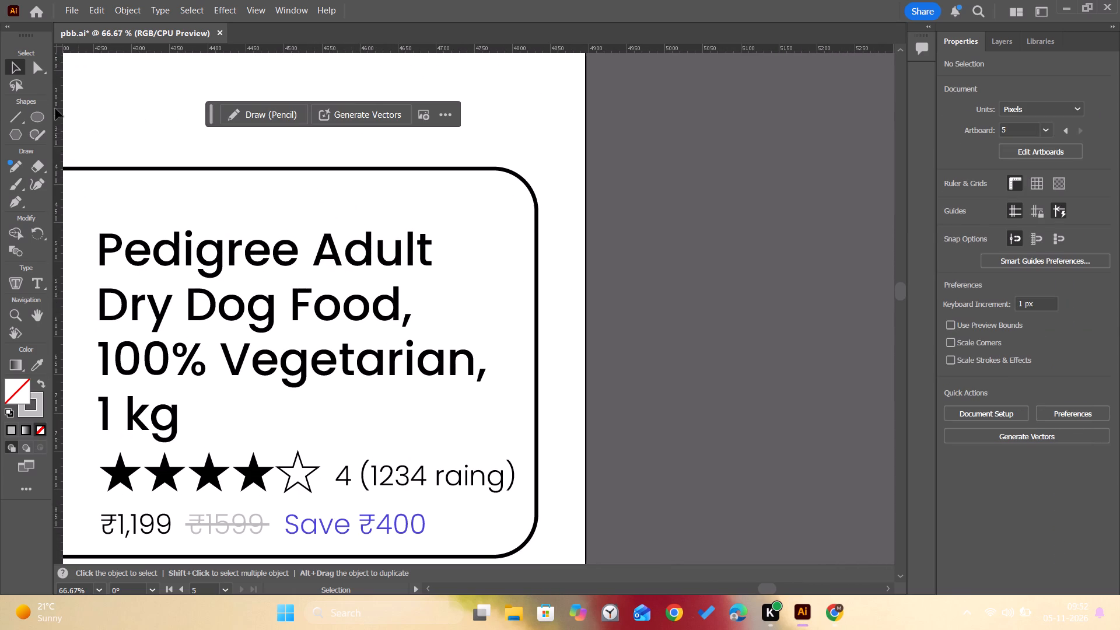
left_click(16, 115)
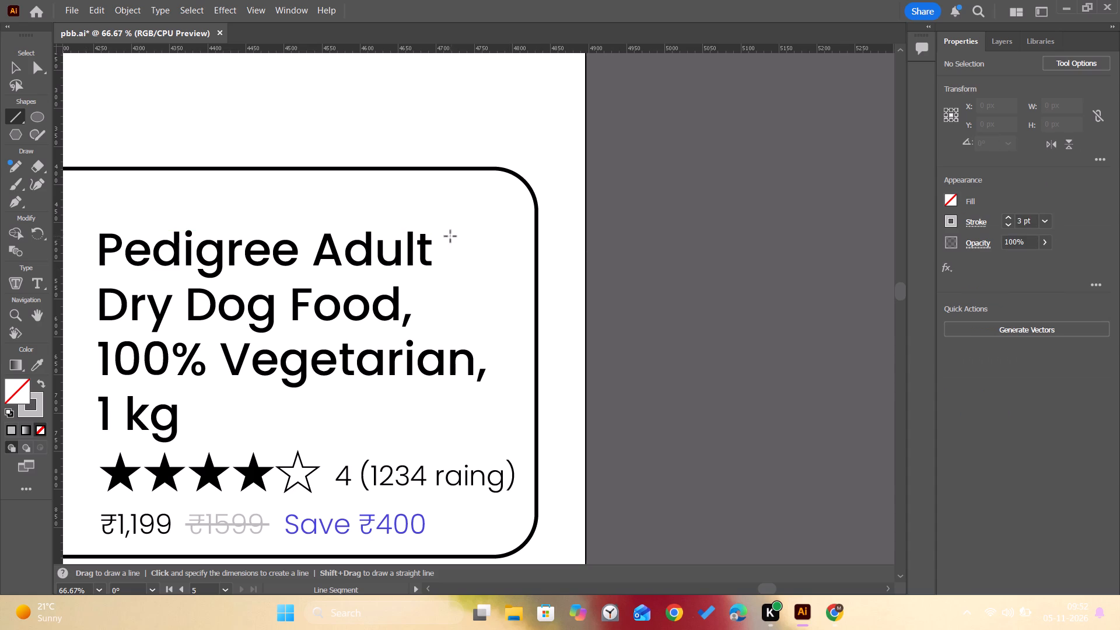
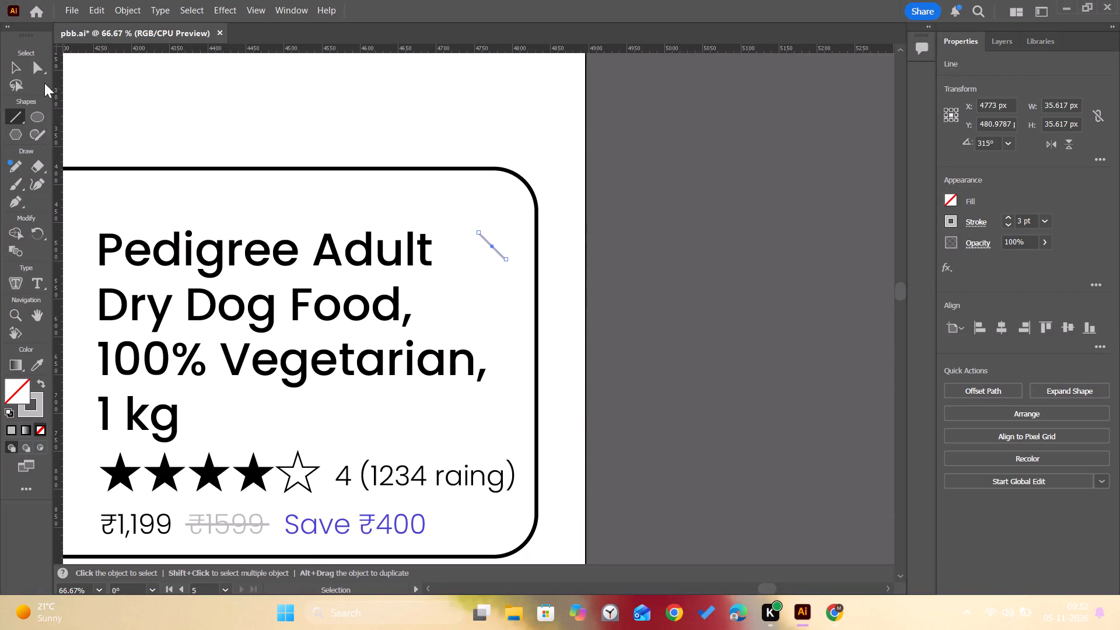
Recolor the short diagonal line beside the product title with a black stroke.
left_click(18, 73)
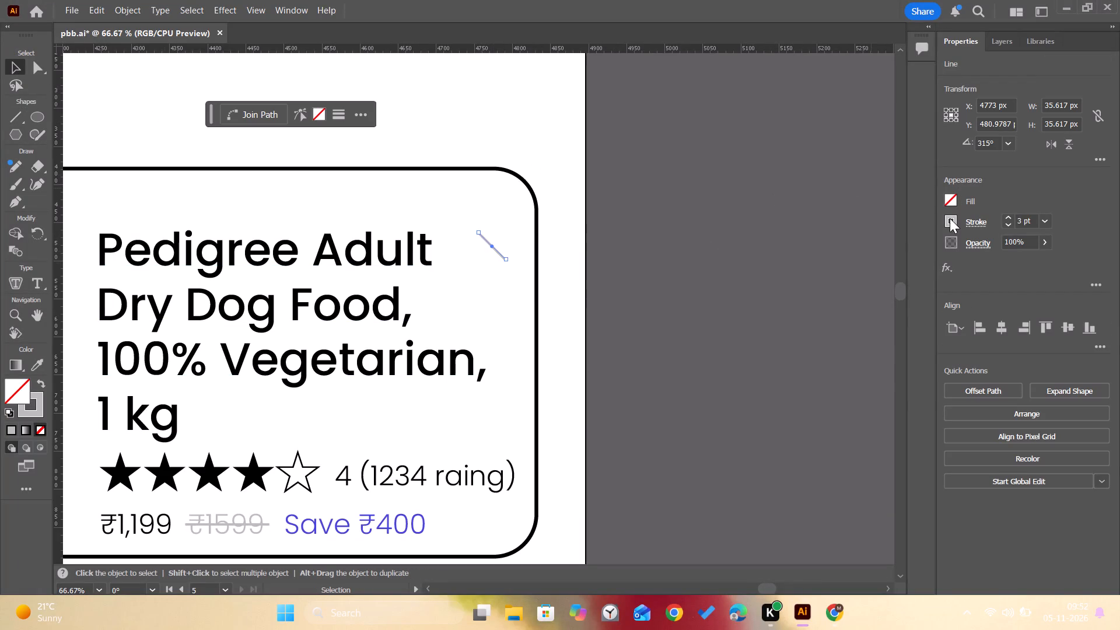
left_click(950, 218)
left_click(839, 289)
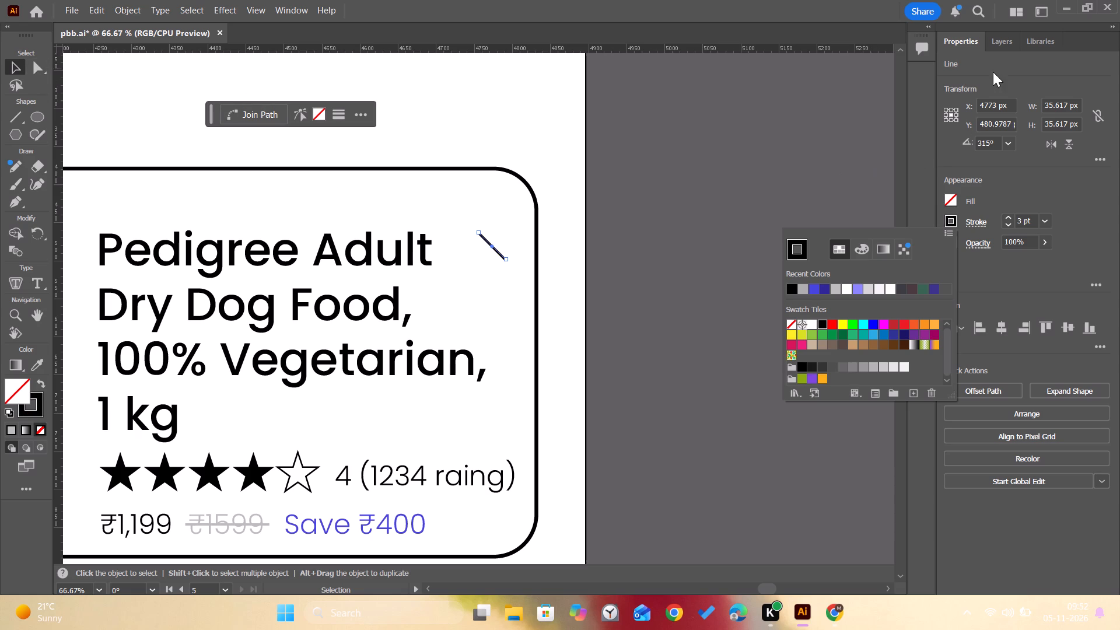
Duplicate the diagonal line and align the copy exactly over the original beside the title.
left_click(1001, 41)
left_click(1000, 40)
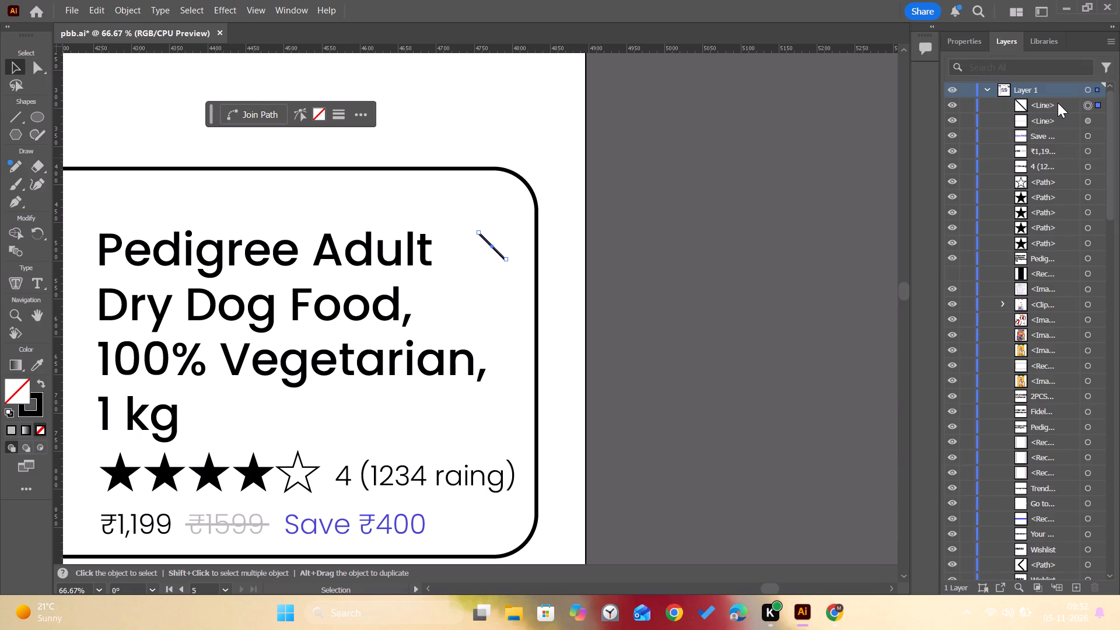
key("ctrl+c")
key("ctrl+v")
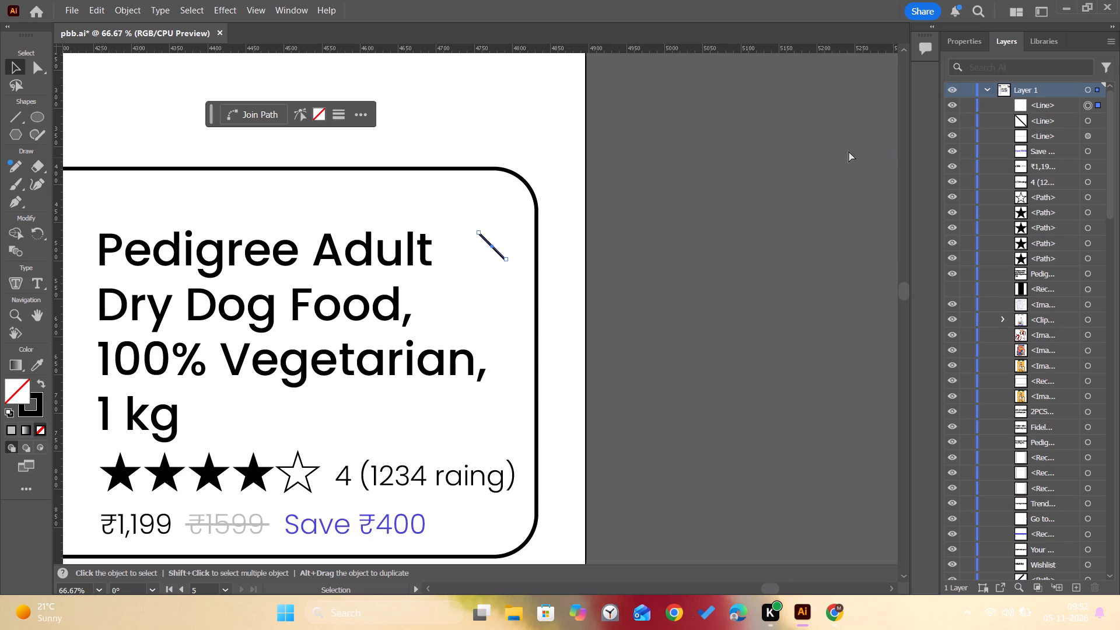
key("space")
key("space")
key("space")
key("space")
key("space")
key("space")
key("space")
key("space")
left_click_drag(576, 239, 515, 253)
scroll(449, 292, "up", 3, "alt")
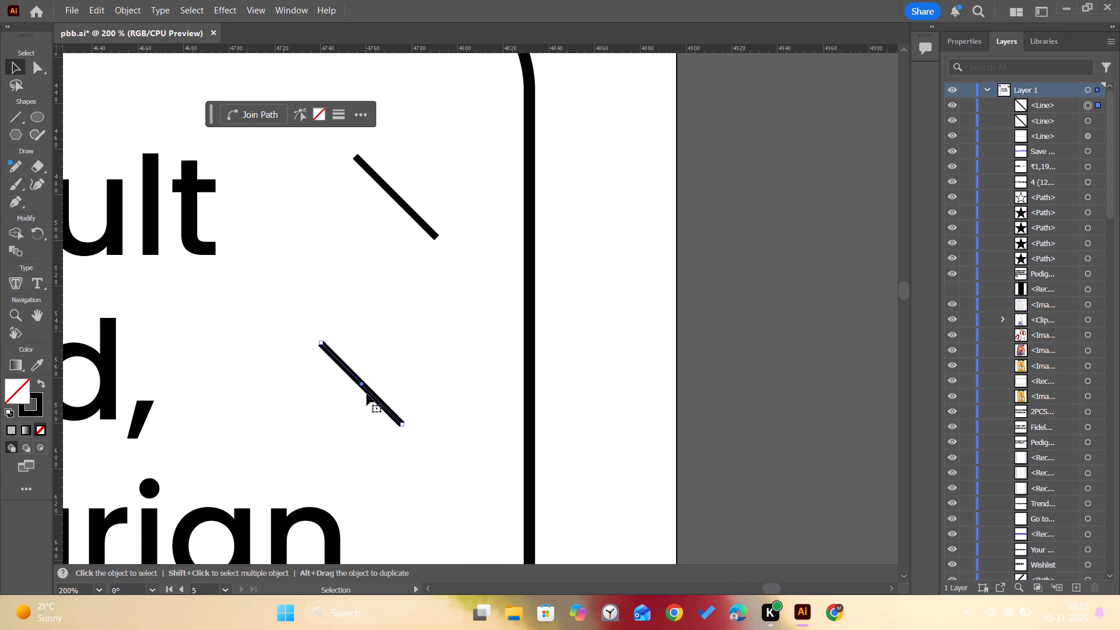
left_click_drag(370, 395, 401, 225)
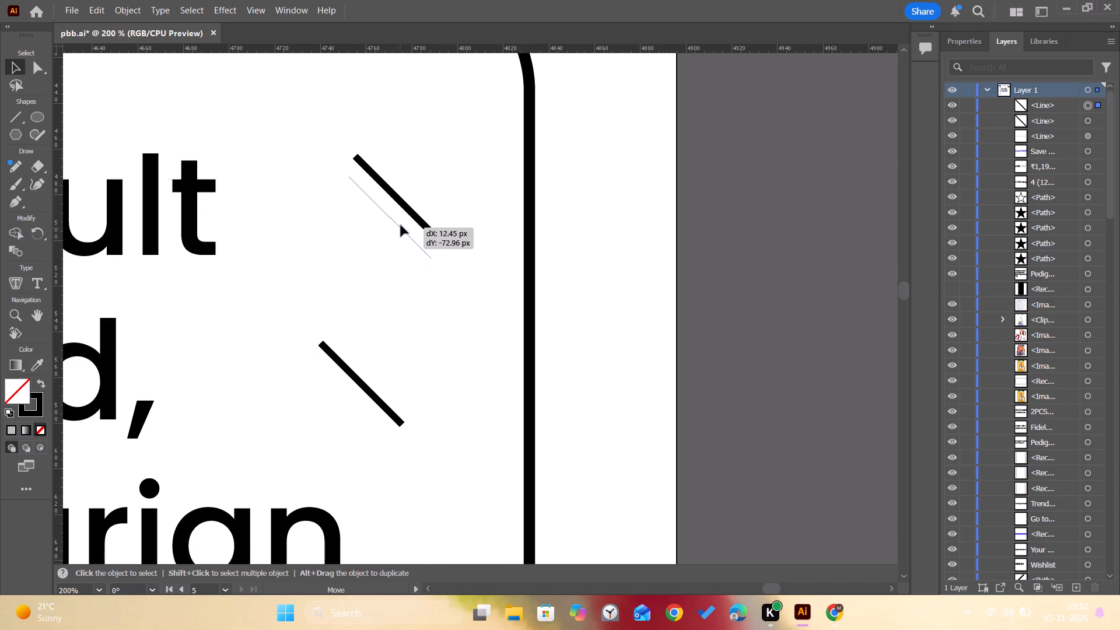
left_click_drag(401, 225, 405, 208)
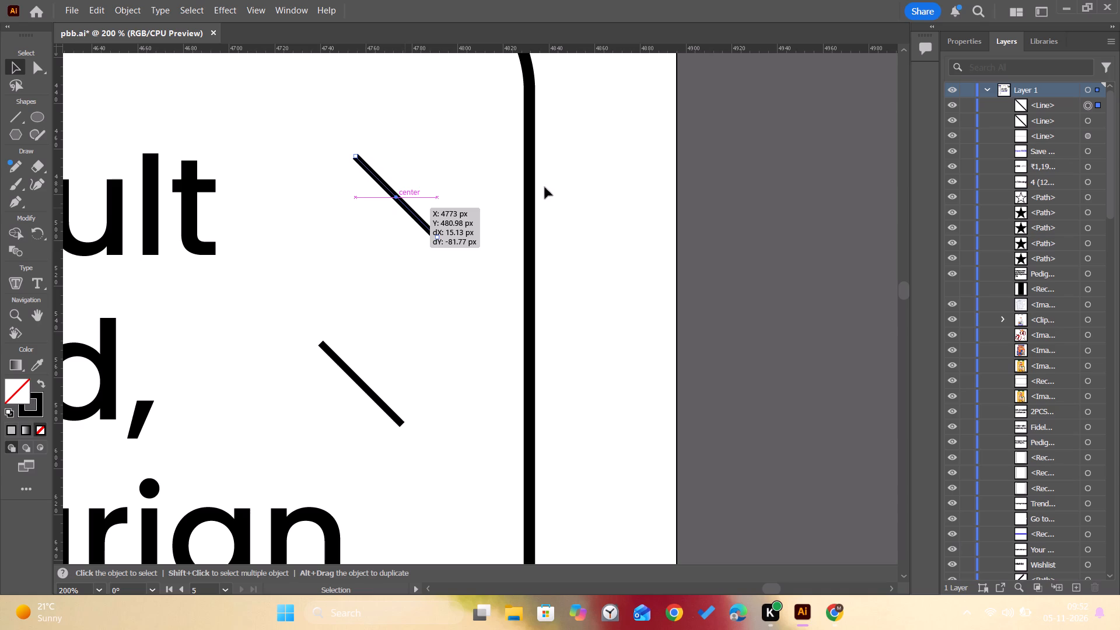
Reflect the duplicate diagonal line about its center so the two lines form an X close icon.
left_click(955, 41)
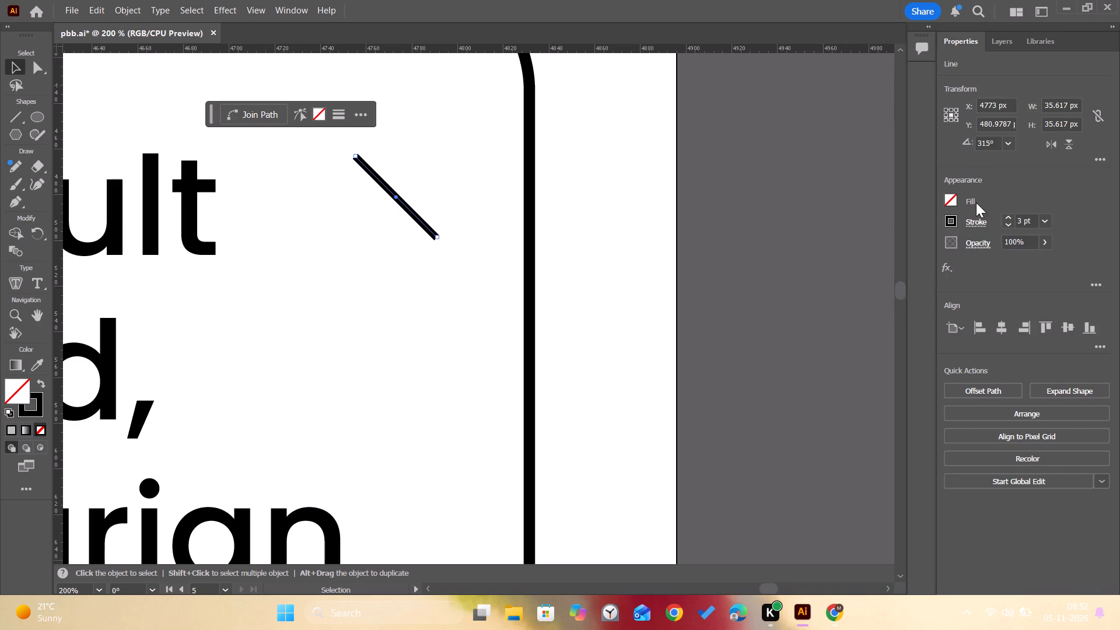
left_click(1004, 146)
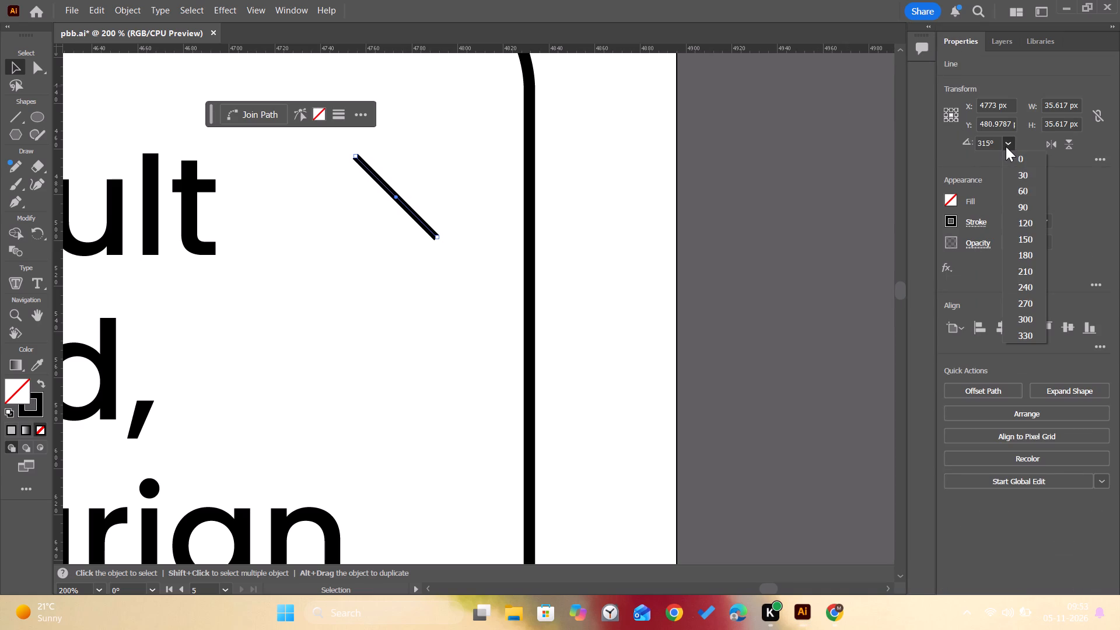
left_click(1006, 146)
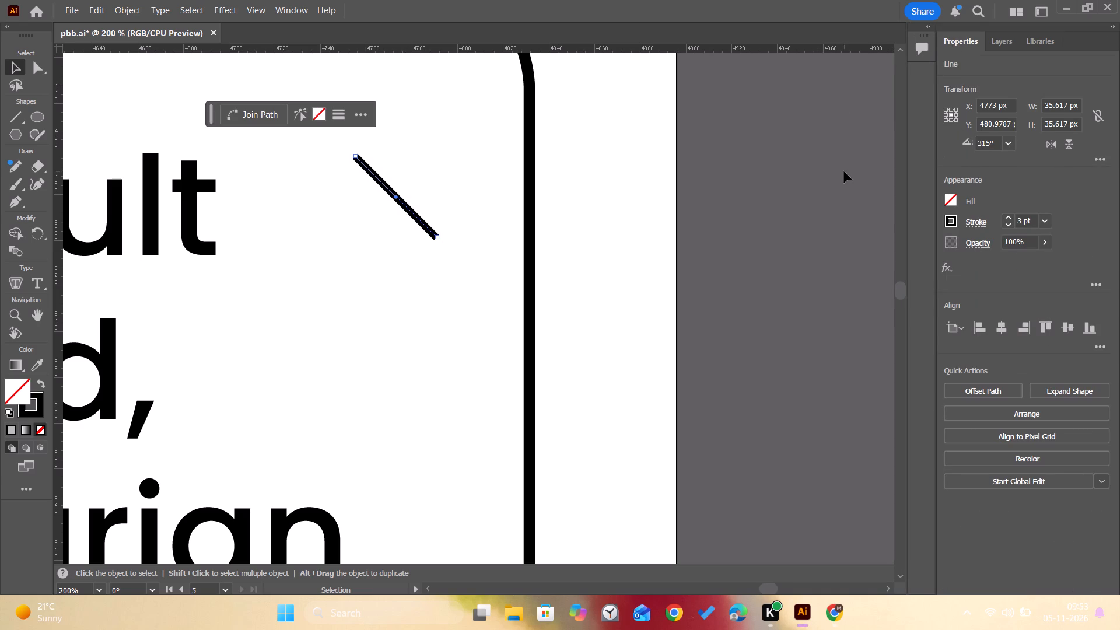
right_click(37, 233)
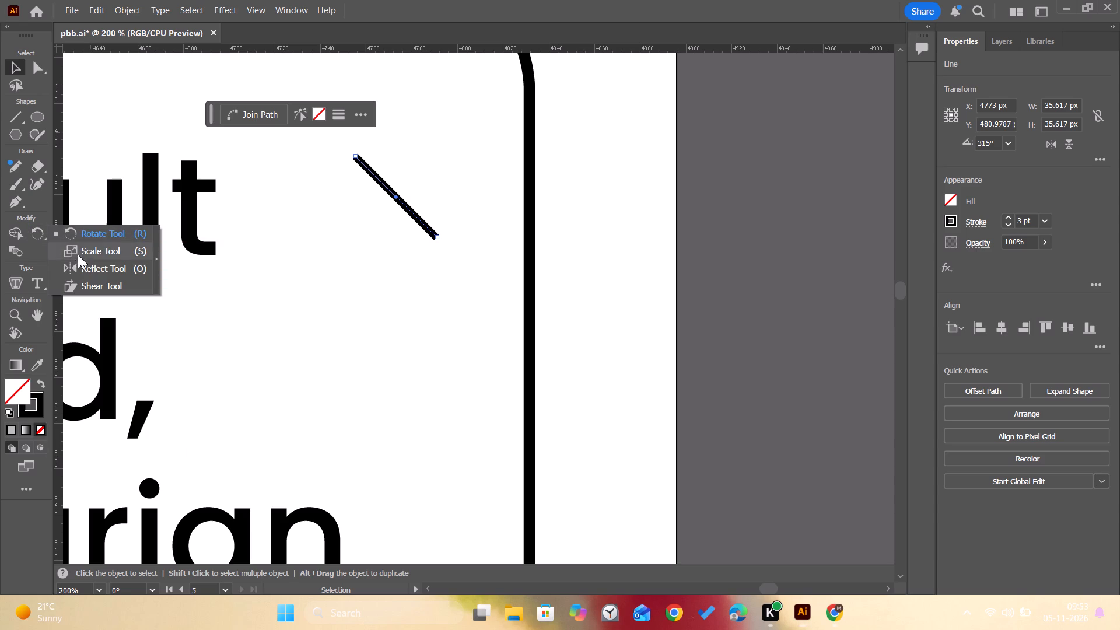
left_click(81, 269)
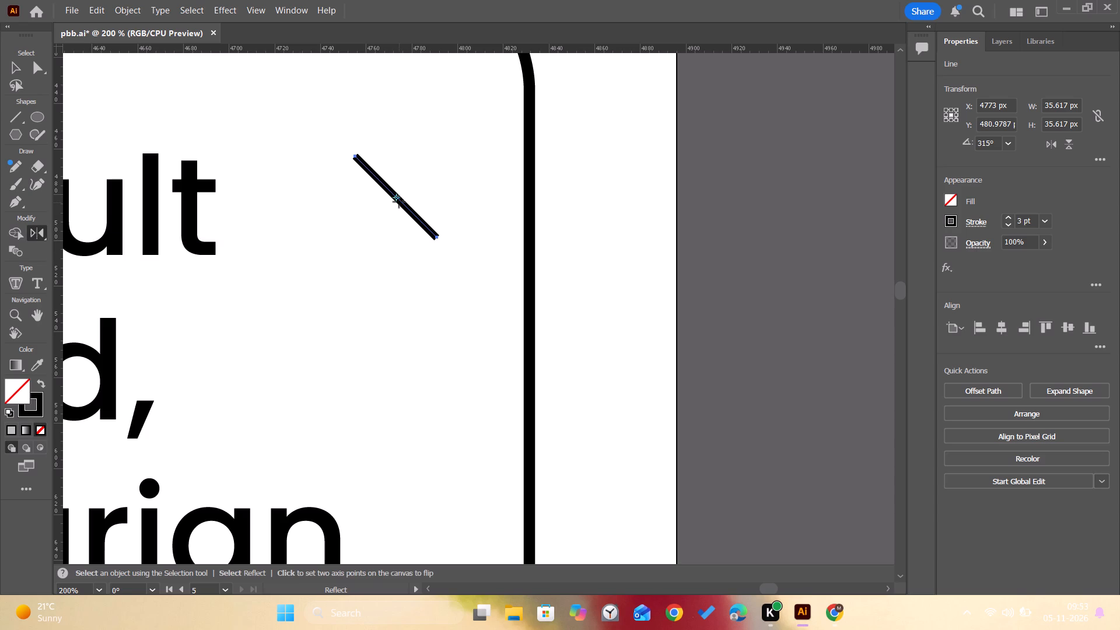
left_click(398, 198, "alt")
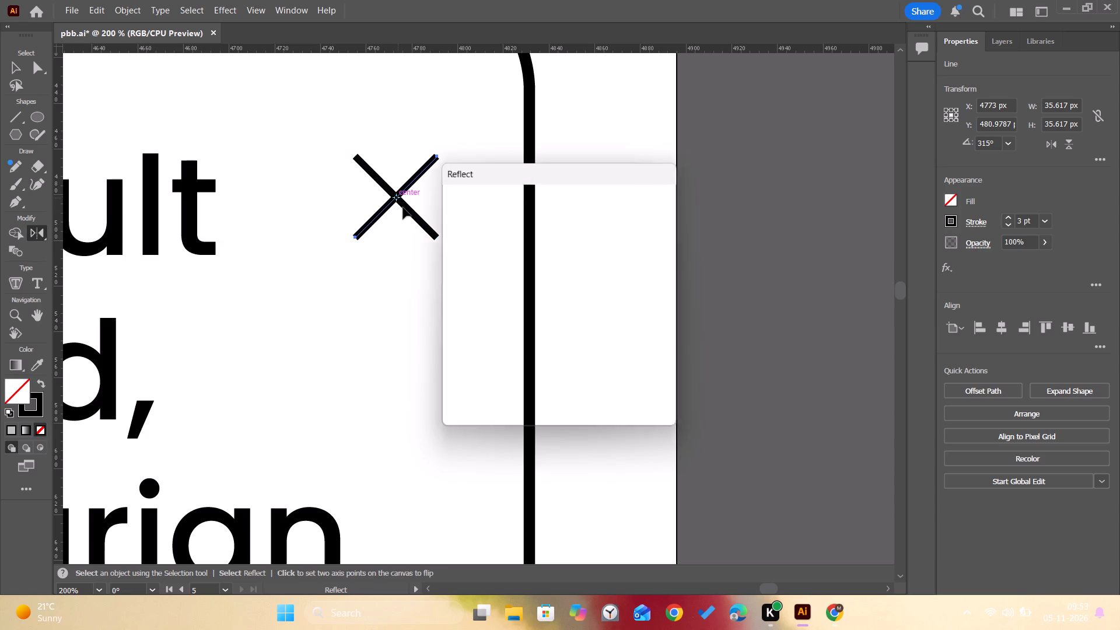
left_click(548, 392)
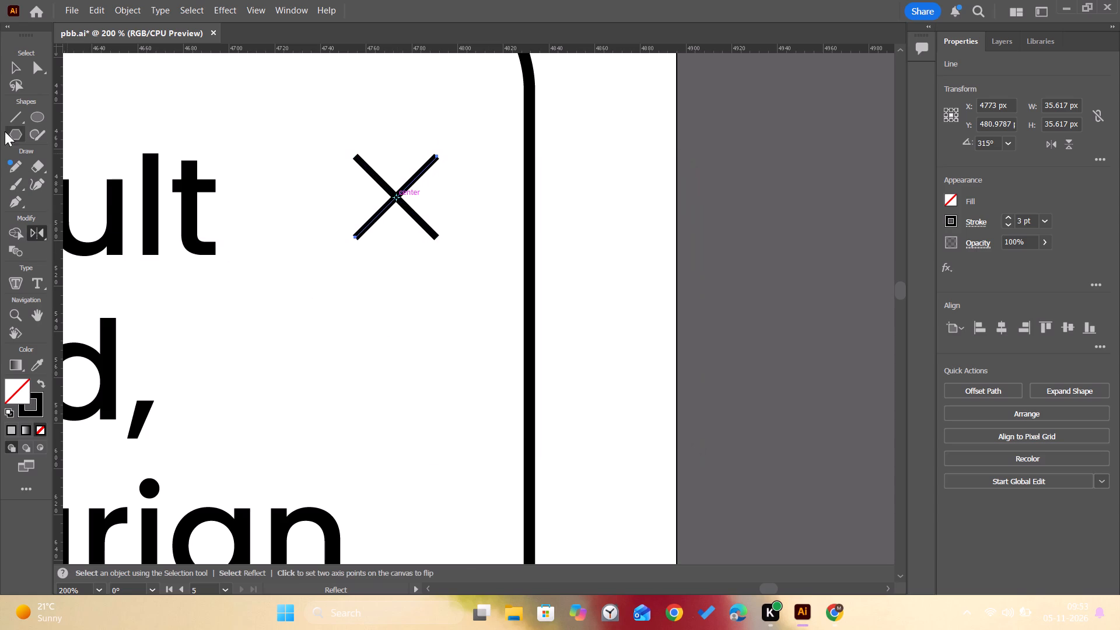
Duplicate the whole Pedigree card with its X icon straight down at about 632 px spacing, repeating to make three cards.
left_click(16, 68)
scroll(387, 175, "down", 3, "alt")
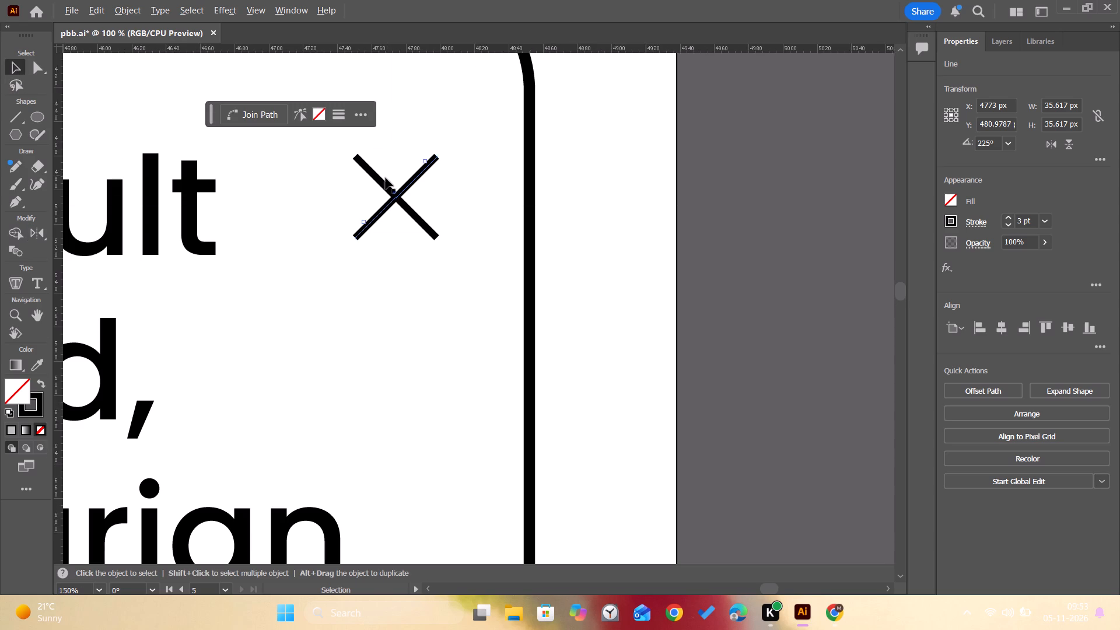
scroll(398, 220, "down", 3, "alt")
key("space")
key("space")
key("space")
key("space")
key("space")
key("space")
key("space")
key("space")
key("space")
key("space")
key("space")
key("space")
key("space")
key("space")
key("space")
key("space")
key("space")
key("space")
key("space")
key("space")
left_click_drag(352, 264, 407, 262)
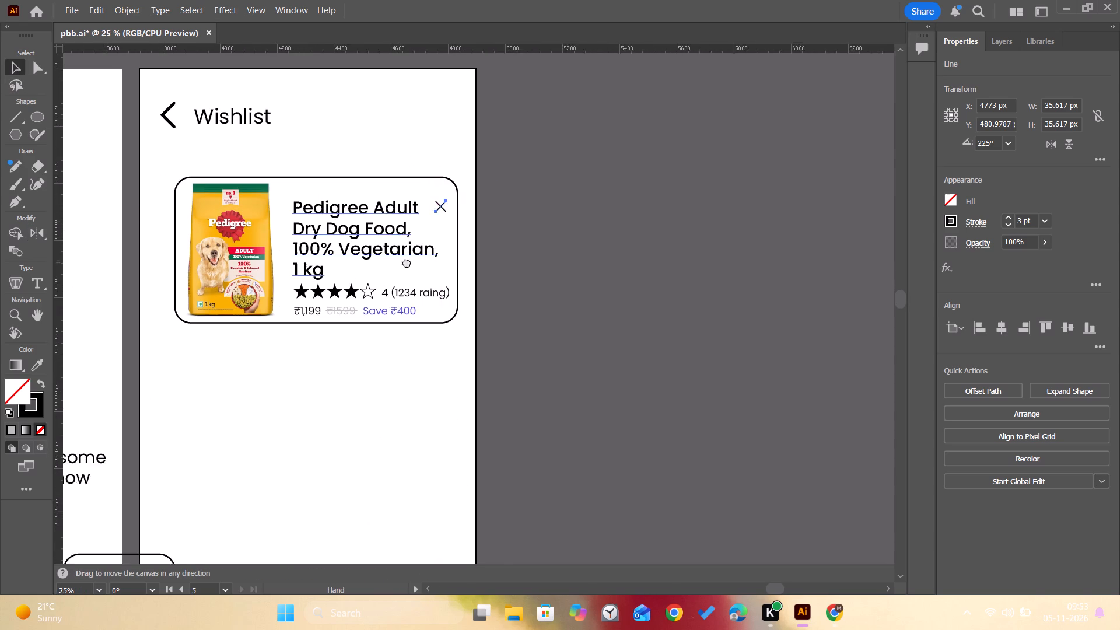
left_click_drag(407, 262, 448, 201)
scroll(450, 201, "down", 1, "alt")
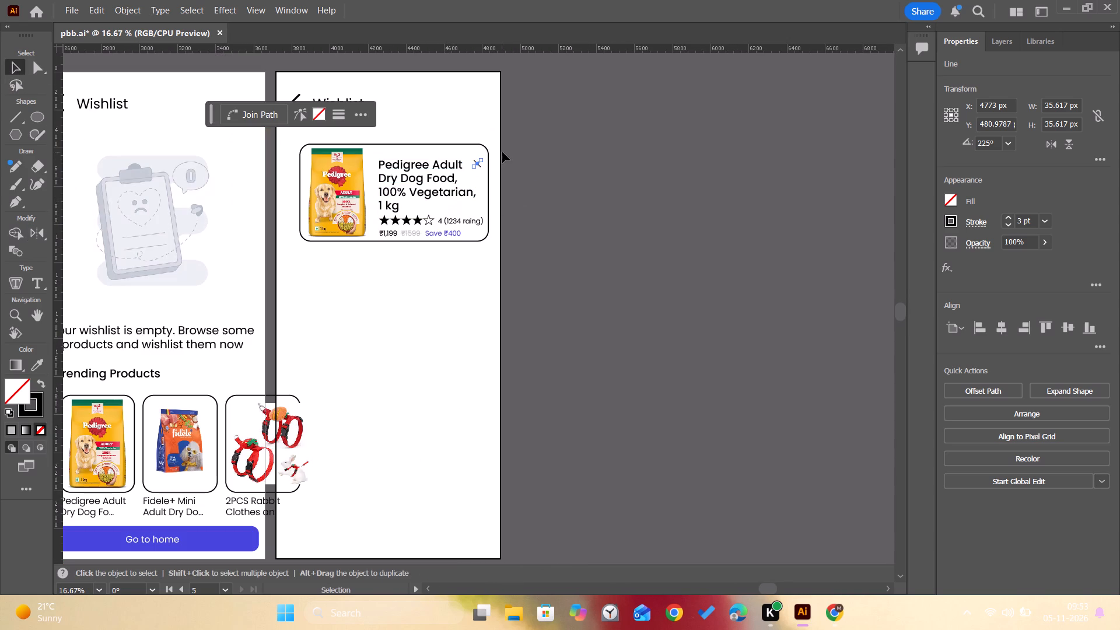
left_click_drag(506, 144, 306, 258)
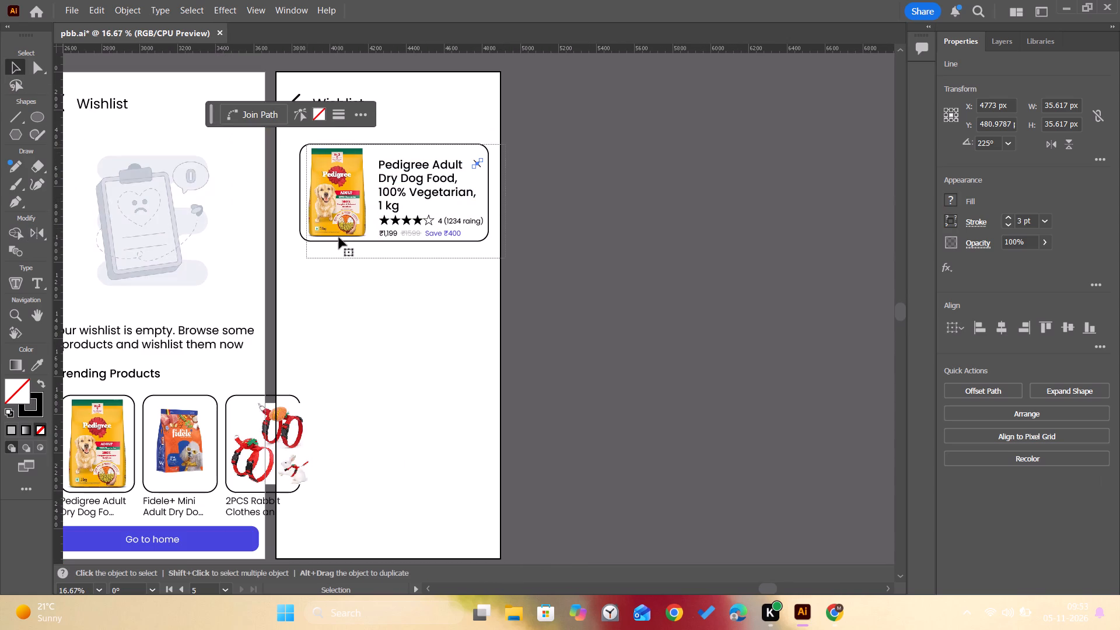
left_click_drag(340, 210, 337, 251, "alt")
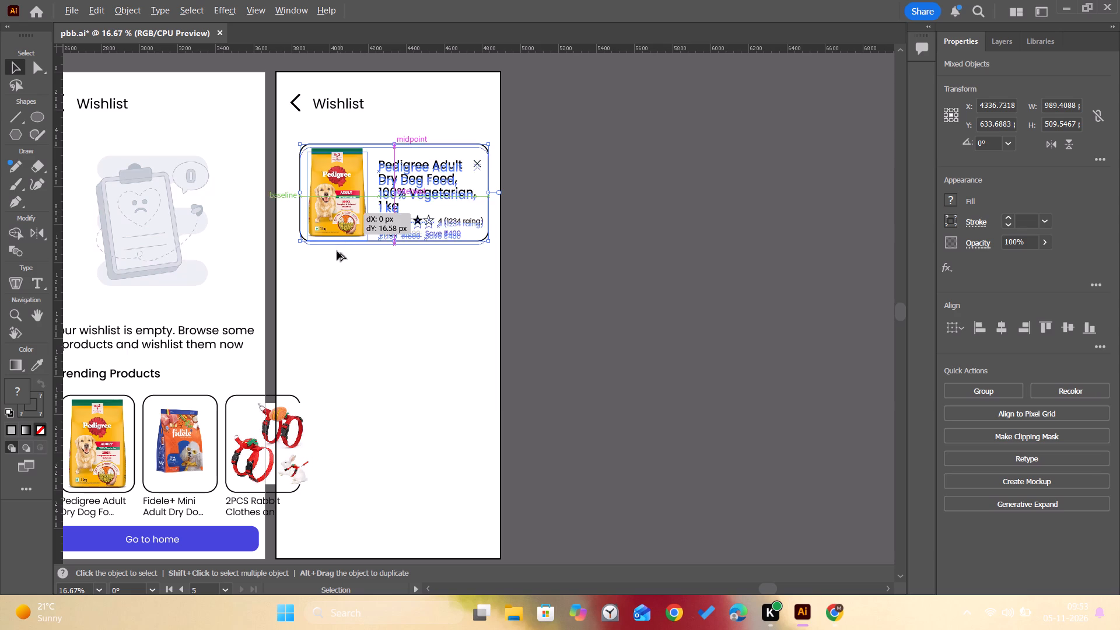
left_click_drag(337, 251, 335, 330, "alt")
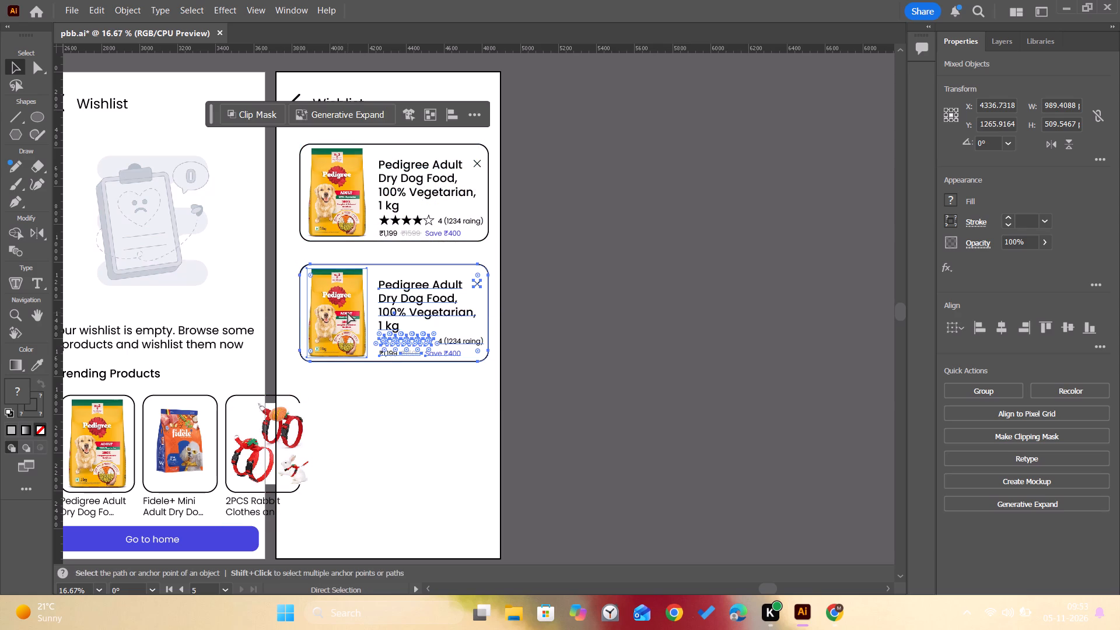
key("ctrl+d")
Unhide the black rectangle that covers the empty Wishlist artboard.
key("space")
key("space")
key("space")
key("space")
key("space")
key("space")
key("space")
key("space")
key("space")
key("space")
key("space")
key("space")
key("space")
key("space")
key("space")
key("space")
key("space")
key("space")
key("space")
key("space")
left_click_drag(391, 345, 396, 235)
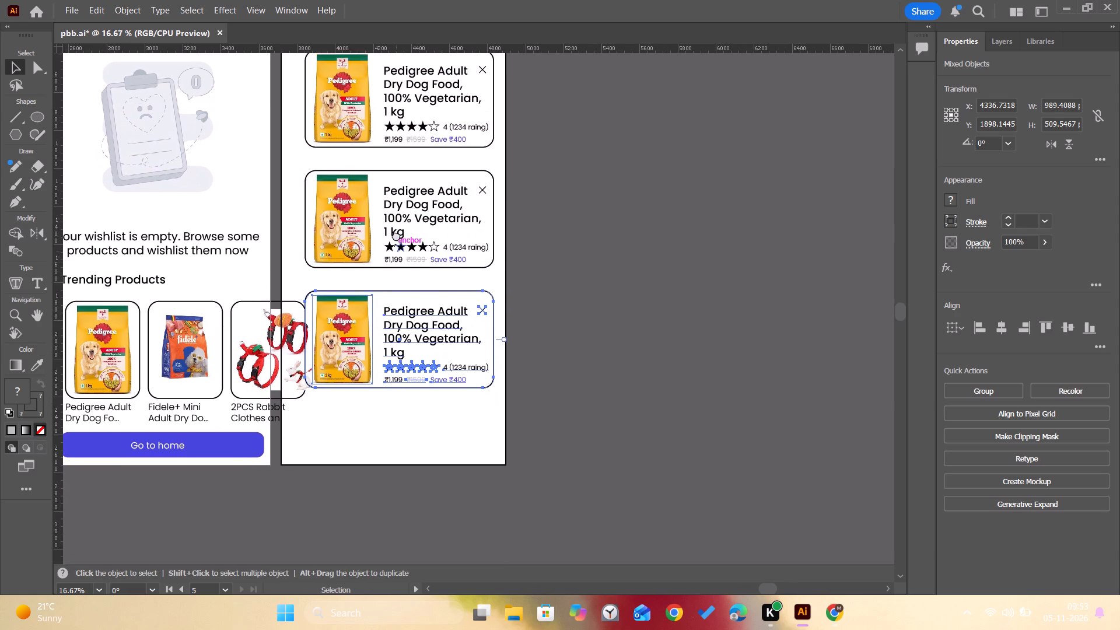
left_click_drag(396, 235, 395, 217)
key("space")
key("space")
key("space")
left_click_drag(339, 307, 487, 348)
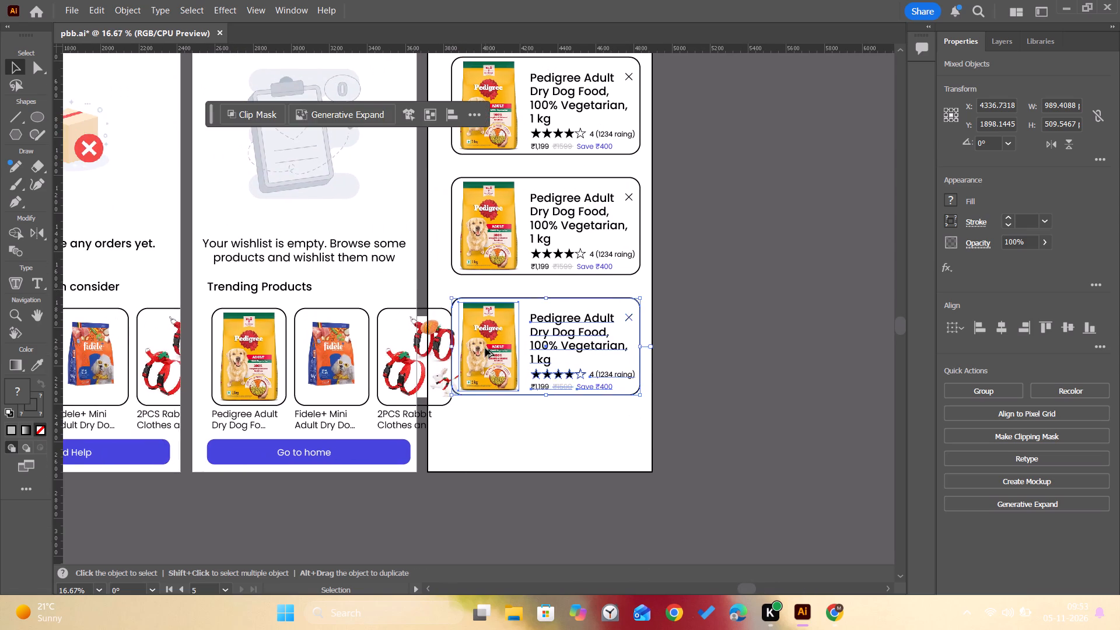
scroll(485, 348, "down", 2, "alt")
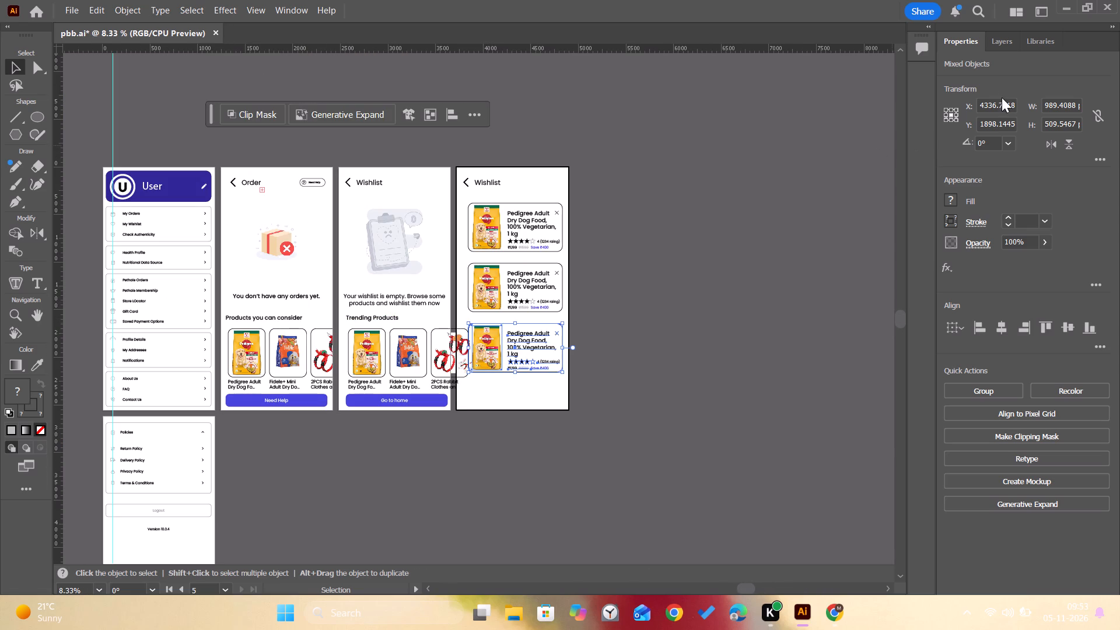
left_click(1006, 44)
scroll(1024, 257, "down", 2)
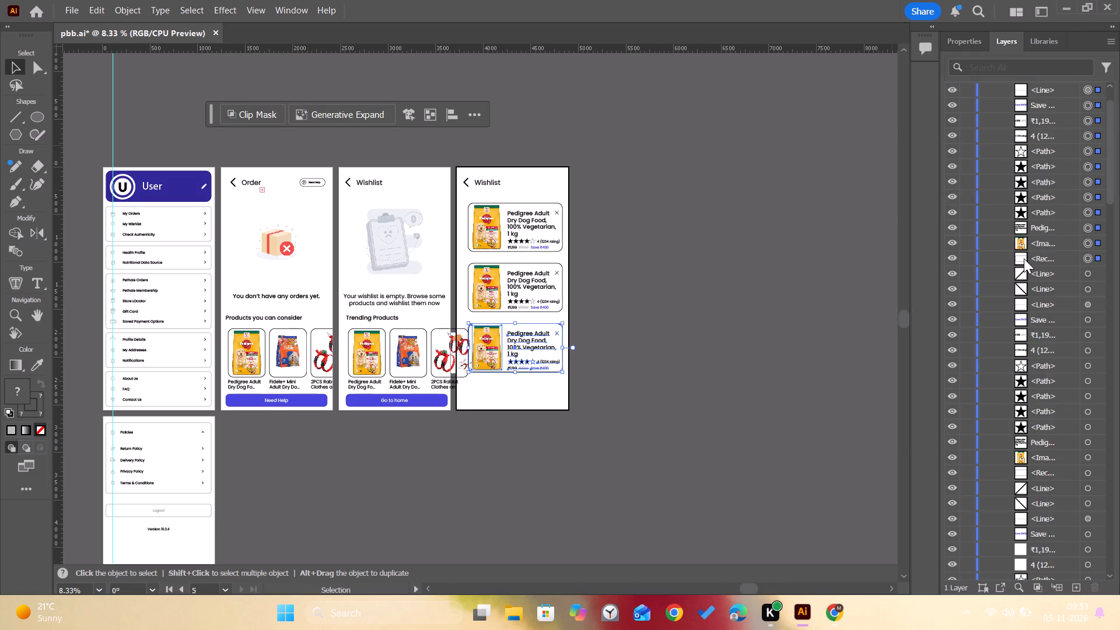
scroll(1024, 261, "down", 5)
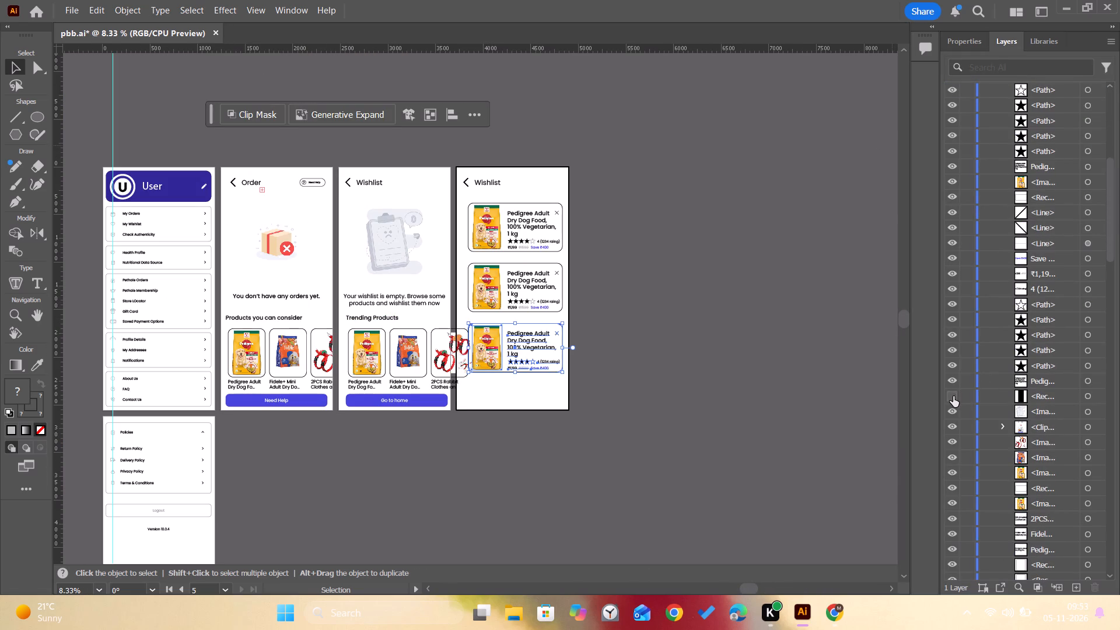
left_click(953, 396)
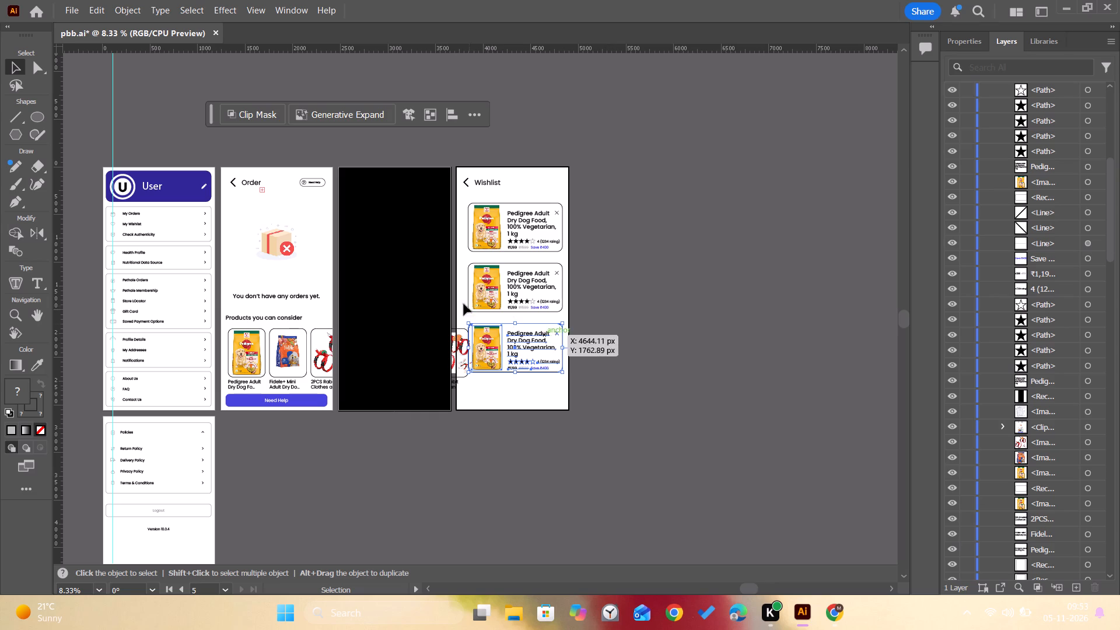
Copy the black rectangle horizontally from the empty Wishlist artboard onto the filled Wishlist artboard, matching its edges.
left_click_drag(422, 304, 428, 304, "alt")
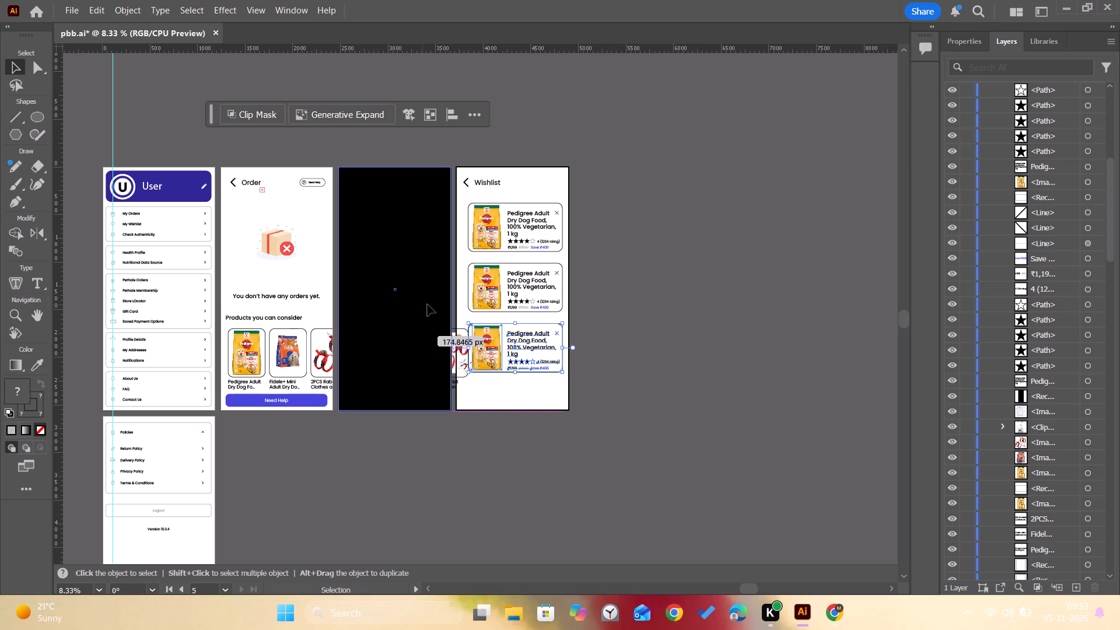
left_click_drag(428, 304, 535, 305, "alt")
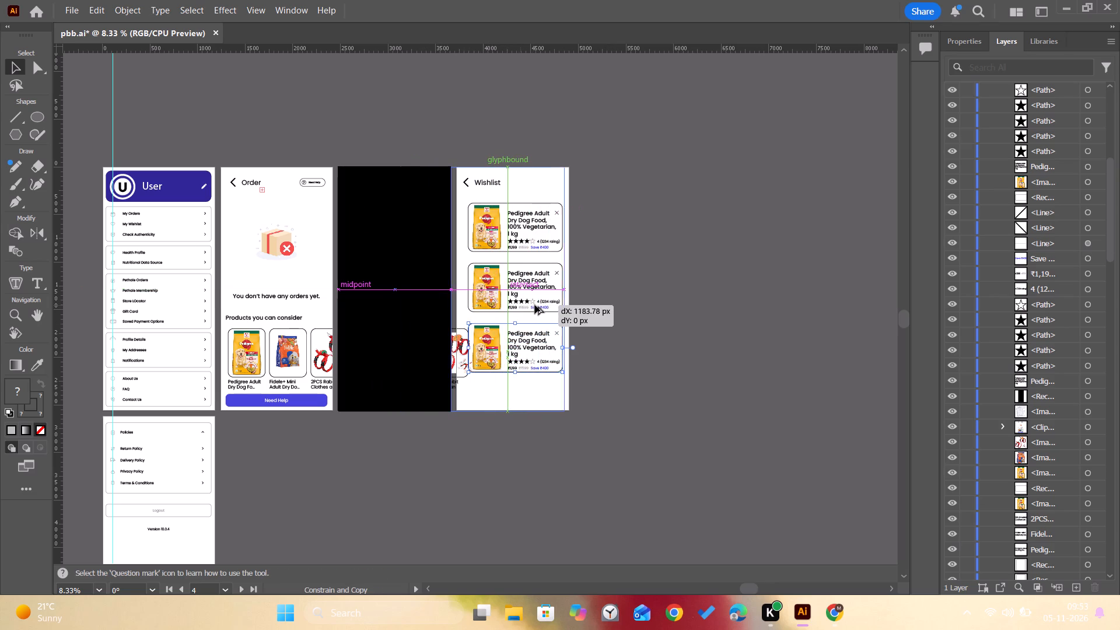
left_click_drag(535, 305, 540, 305, "alt")
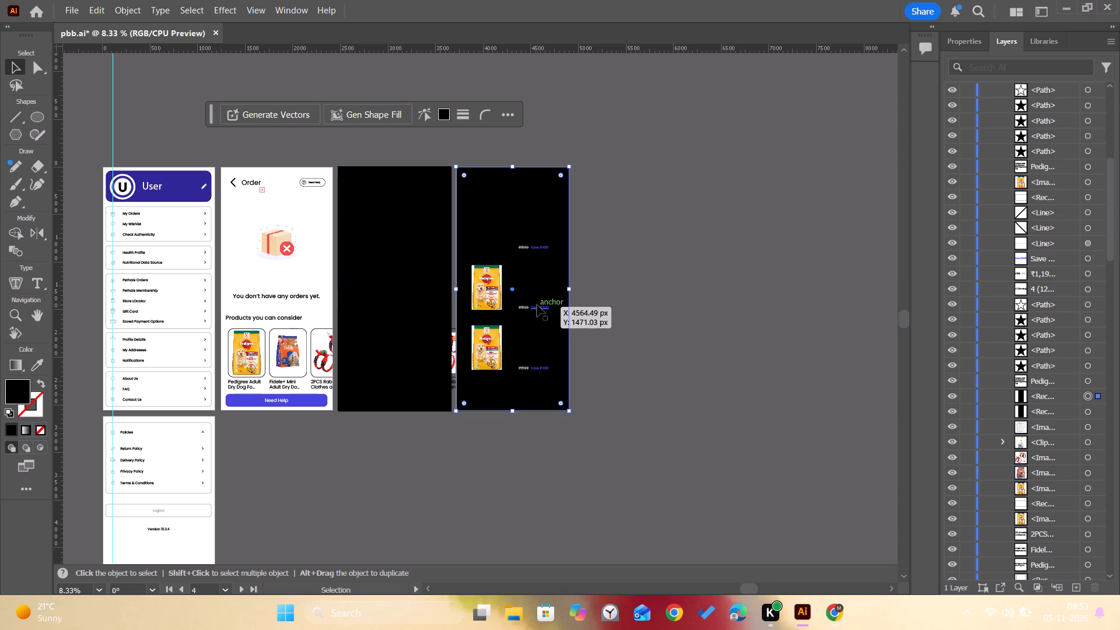
Move the copied black rectangle to the top of Layer 1's stacking order, above all card elements.
left_click_drag(1023, 394, 1022, 341)
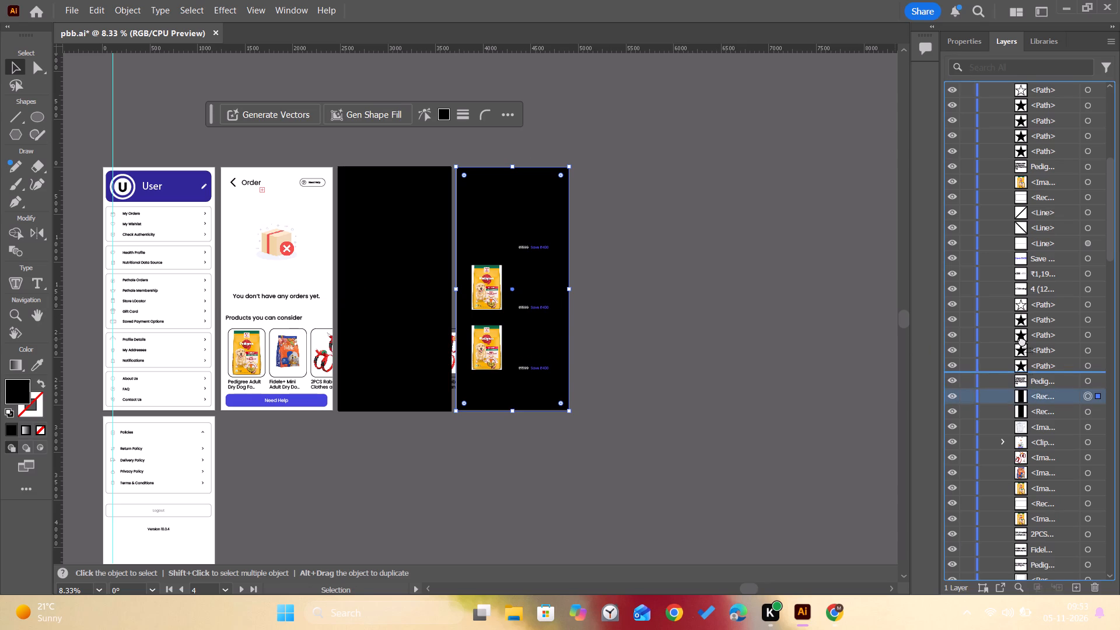
left_click_drag(1022, 341, 1042, 80)
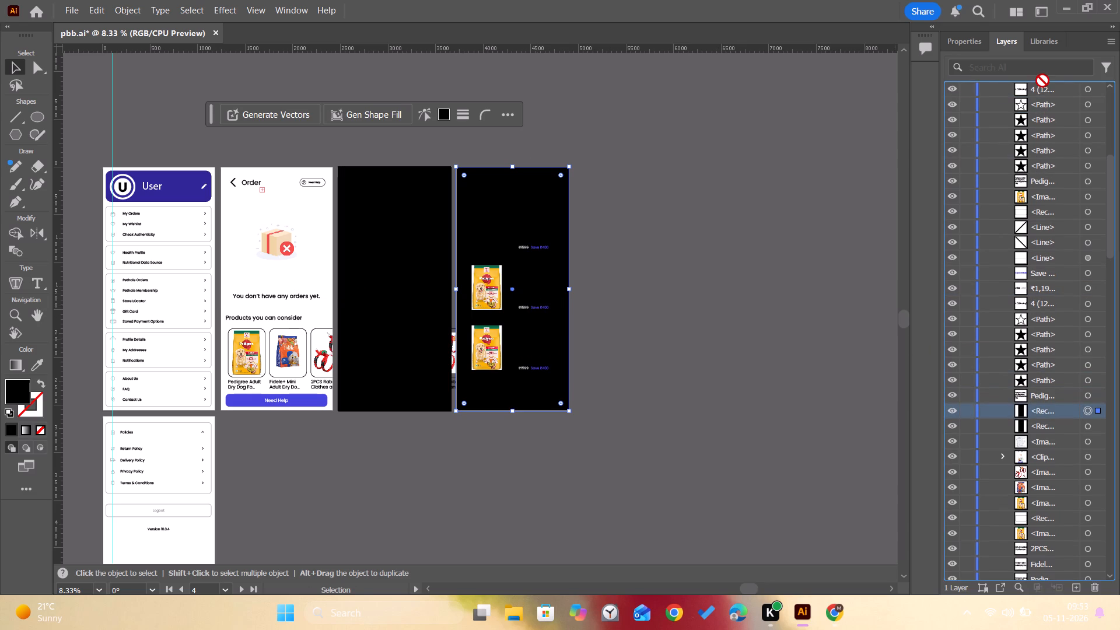
left_click_drag(1042, 80, 1043, 83)
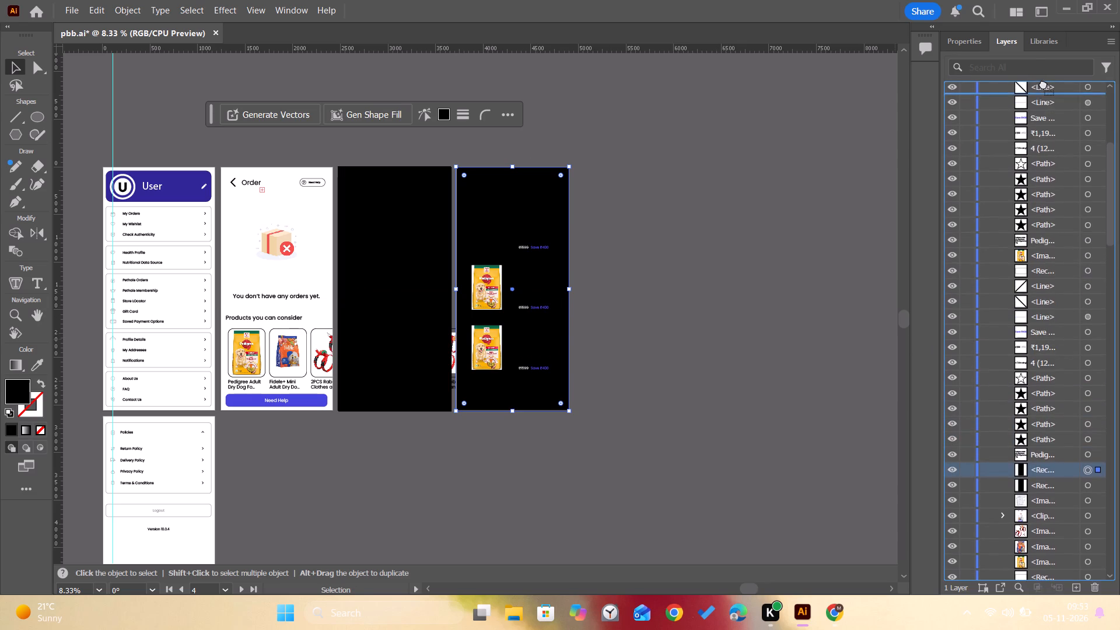
left_click_drag(1043, 83, 1043, 82)
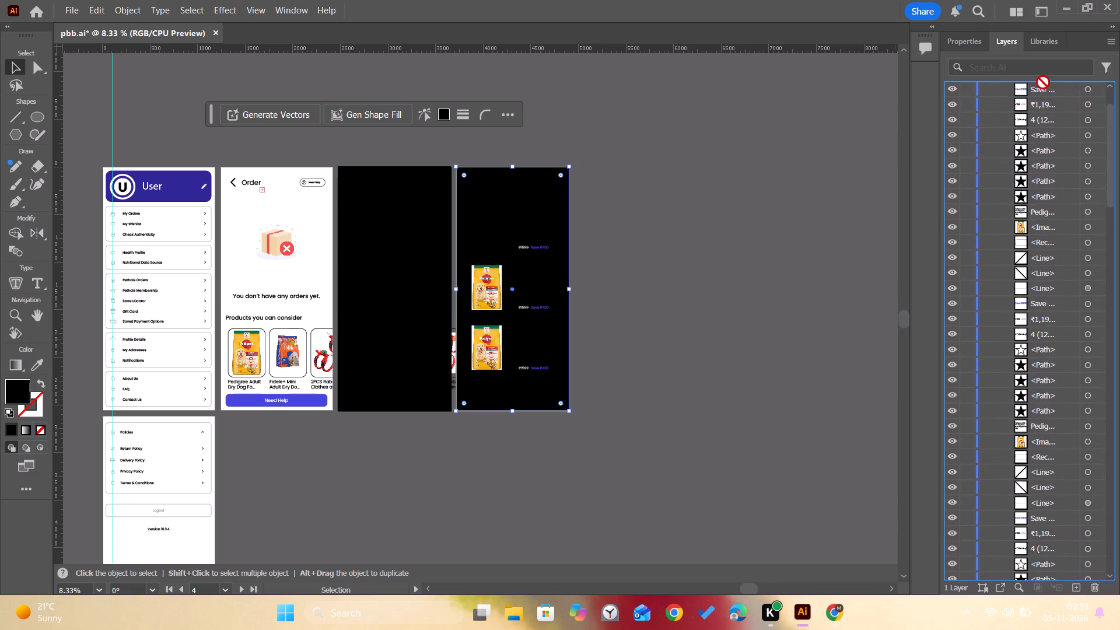
left_click_drag(1043, 82, 1044, 86)
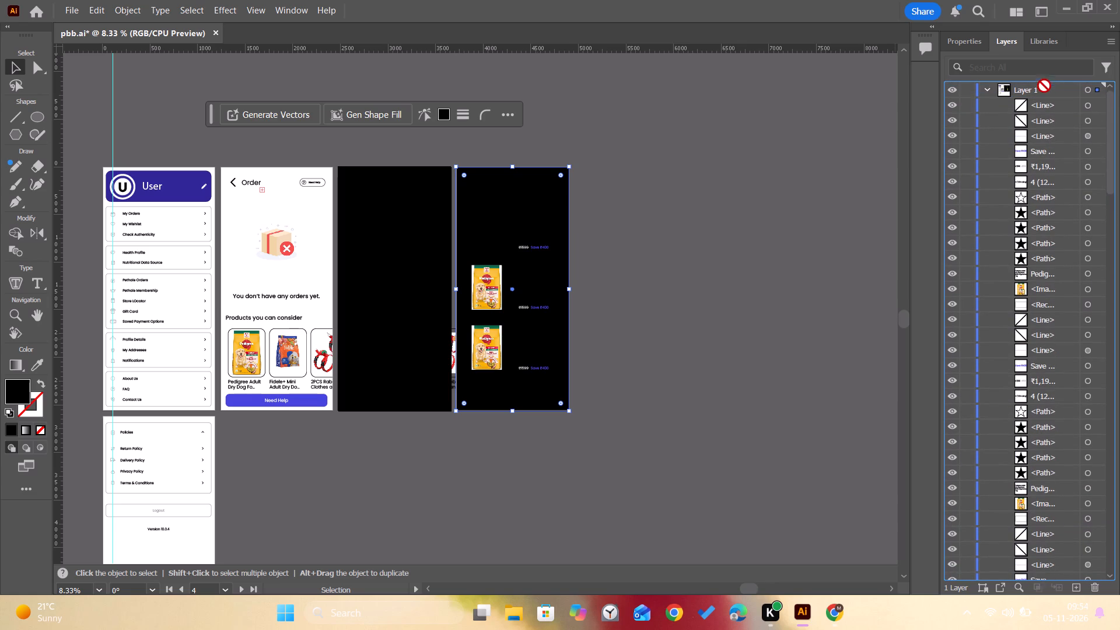
left_click_drag(1044, 86, 1044, 94)
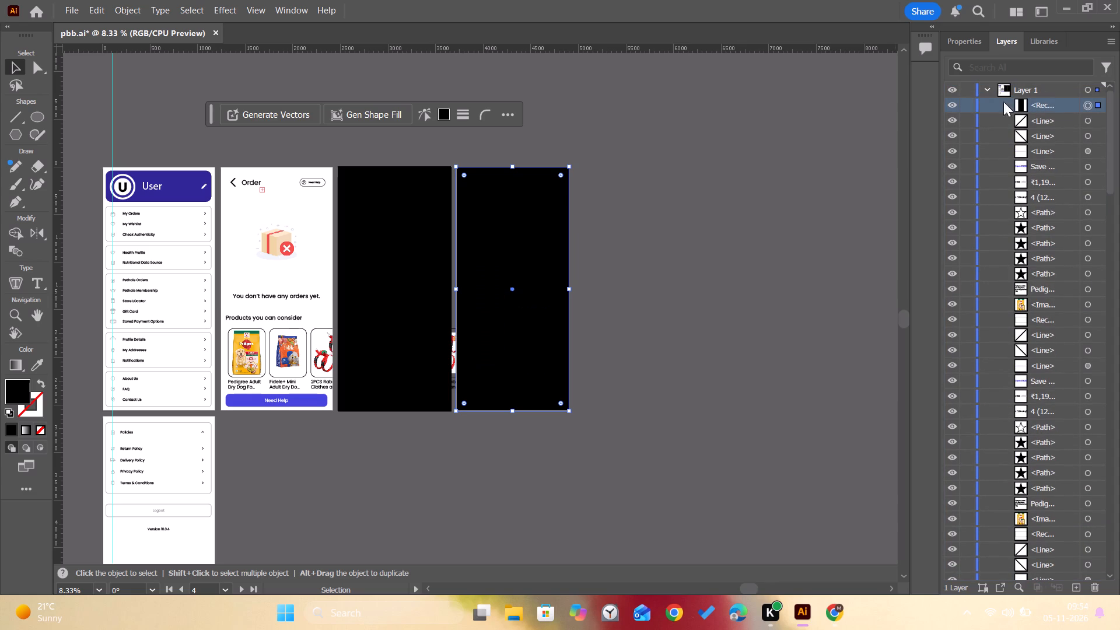
Hide the black rectangle covering the filled Wishlist artboard.
left_click(952, 105)
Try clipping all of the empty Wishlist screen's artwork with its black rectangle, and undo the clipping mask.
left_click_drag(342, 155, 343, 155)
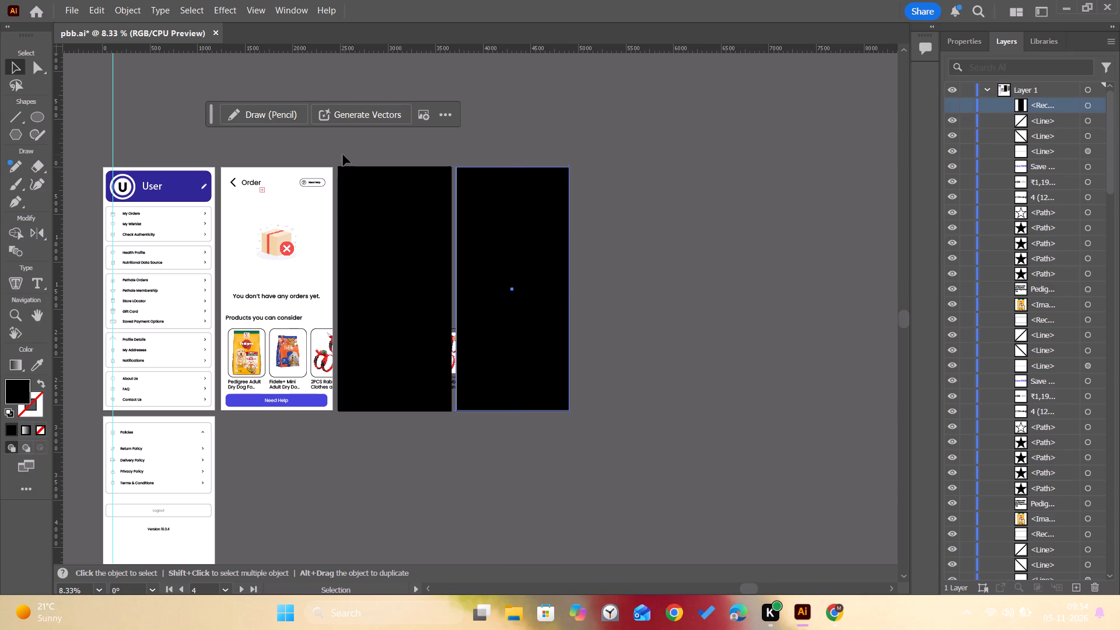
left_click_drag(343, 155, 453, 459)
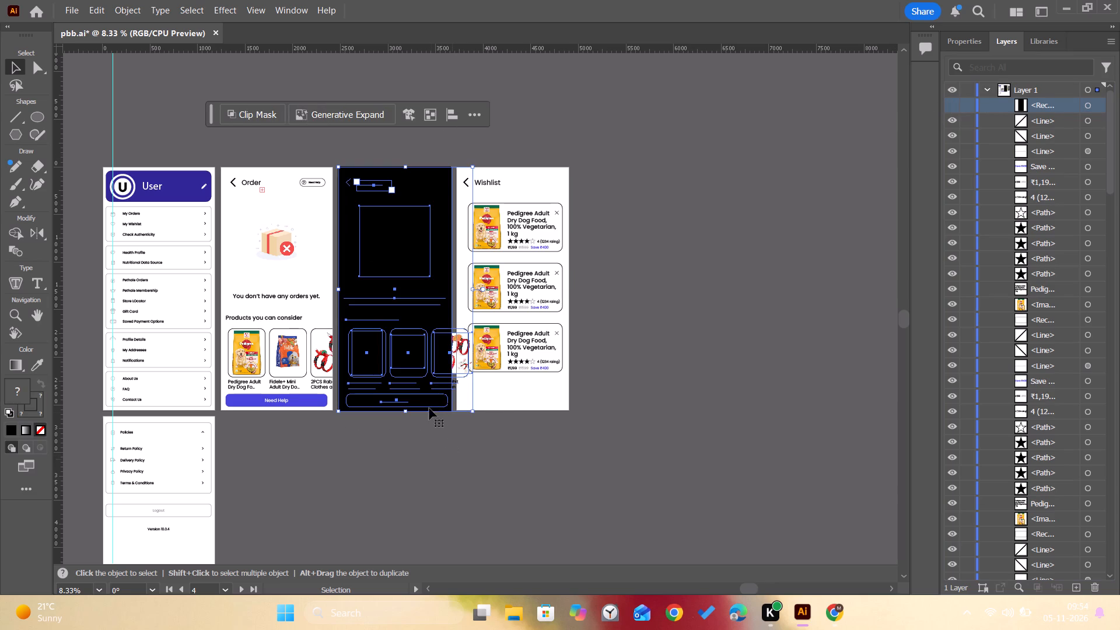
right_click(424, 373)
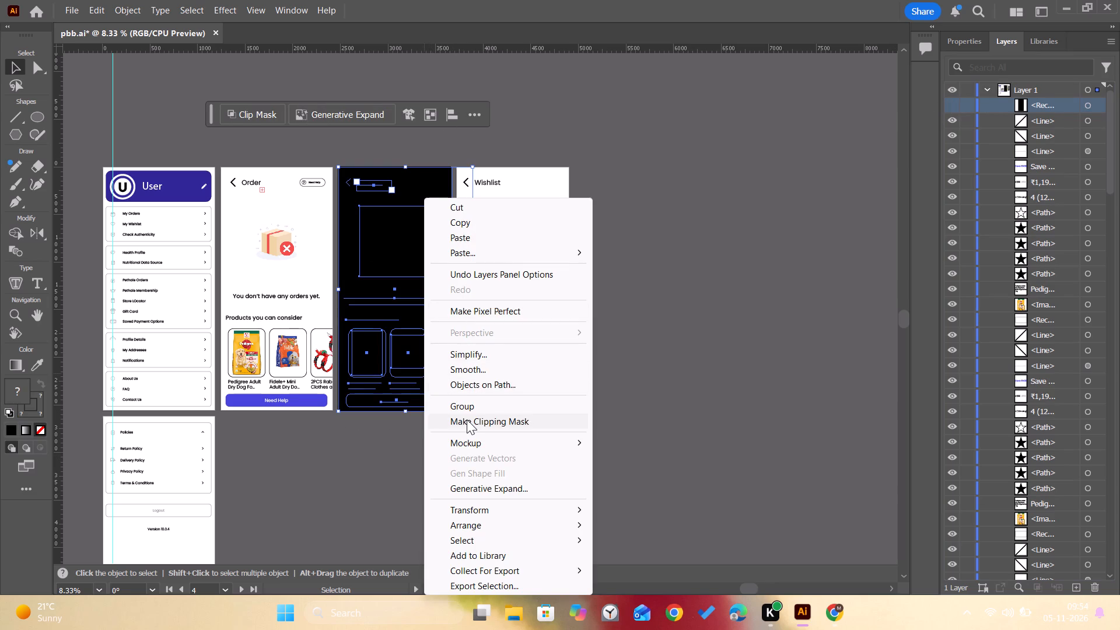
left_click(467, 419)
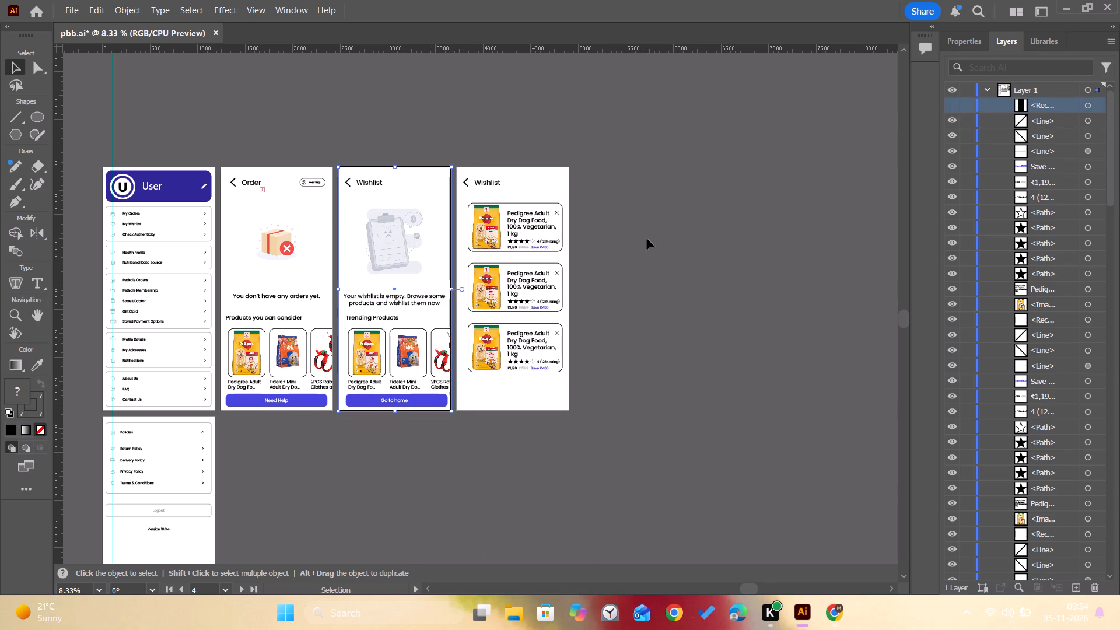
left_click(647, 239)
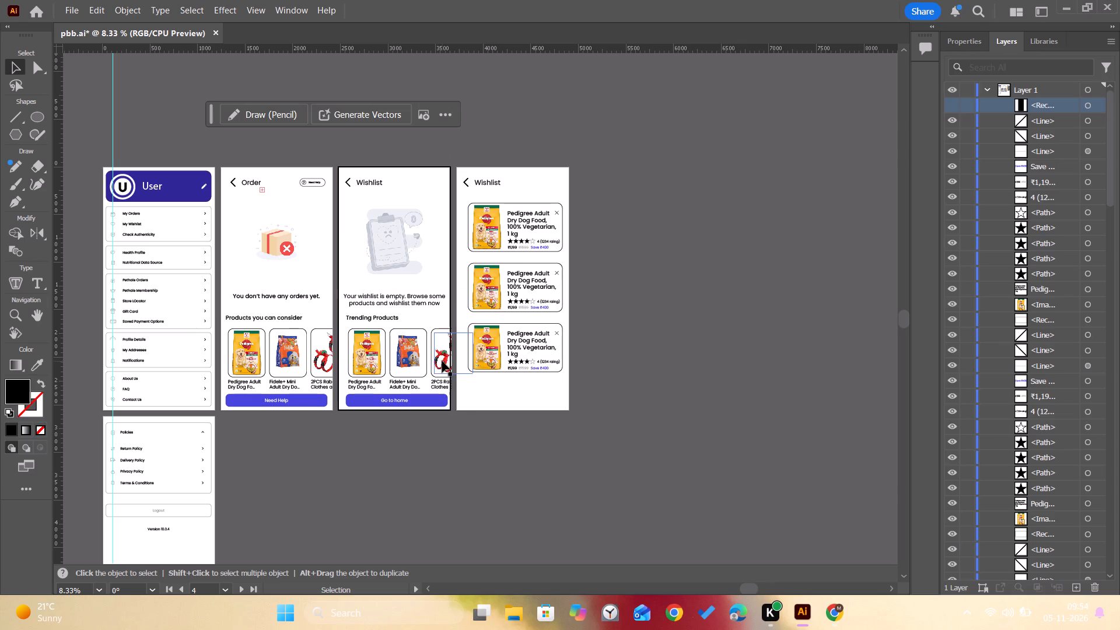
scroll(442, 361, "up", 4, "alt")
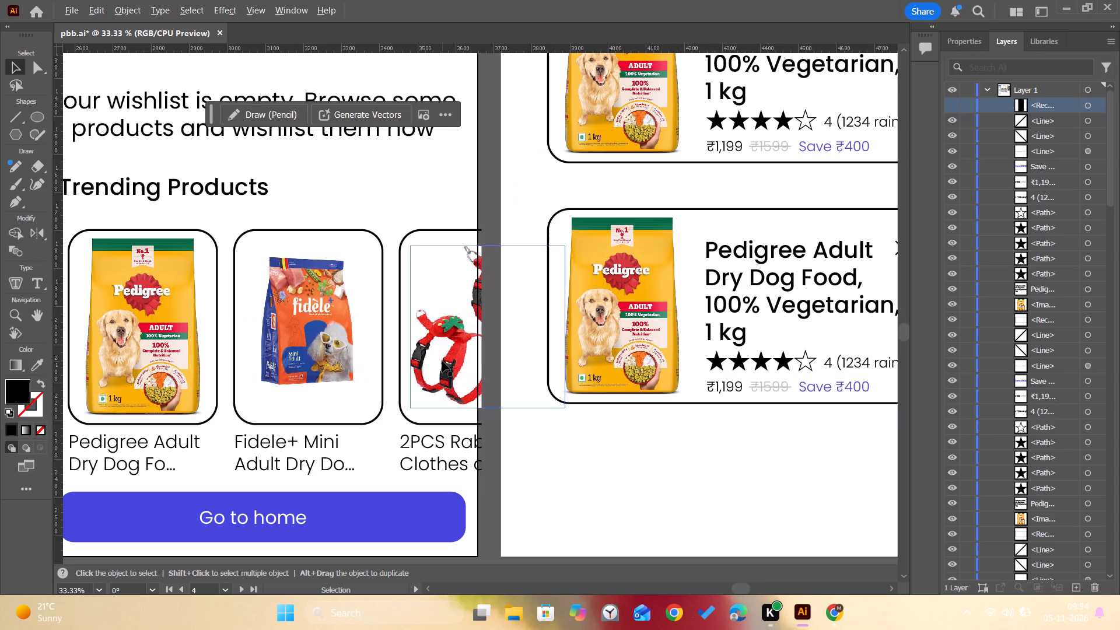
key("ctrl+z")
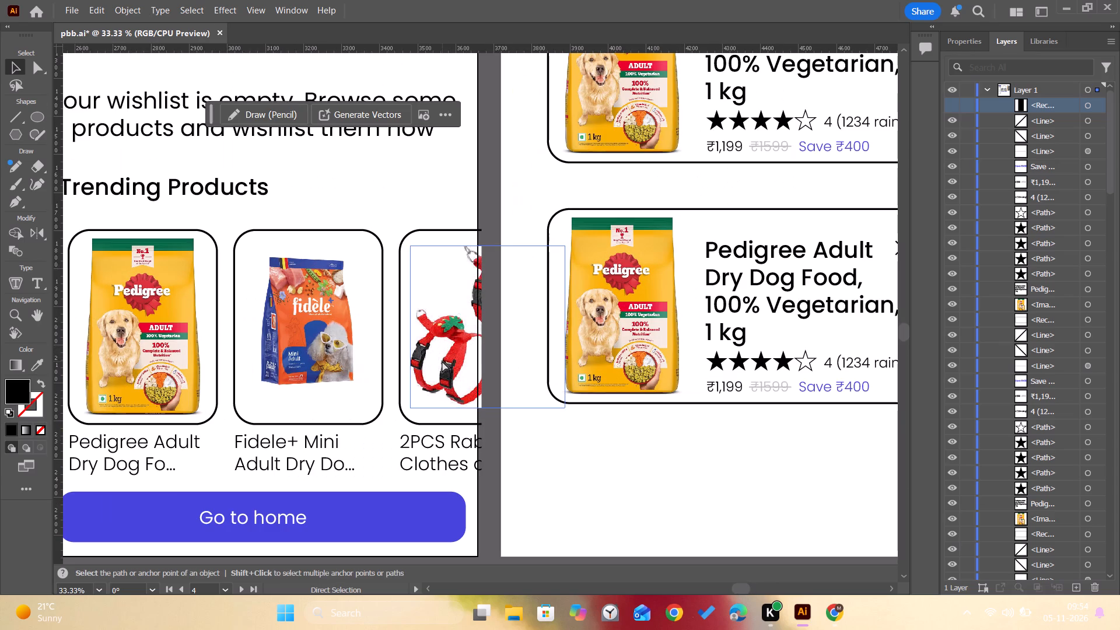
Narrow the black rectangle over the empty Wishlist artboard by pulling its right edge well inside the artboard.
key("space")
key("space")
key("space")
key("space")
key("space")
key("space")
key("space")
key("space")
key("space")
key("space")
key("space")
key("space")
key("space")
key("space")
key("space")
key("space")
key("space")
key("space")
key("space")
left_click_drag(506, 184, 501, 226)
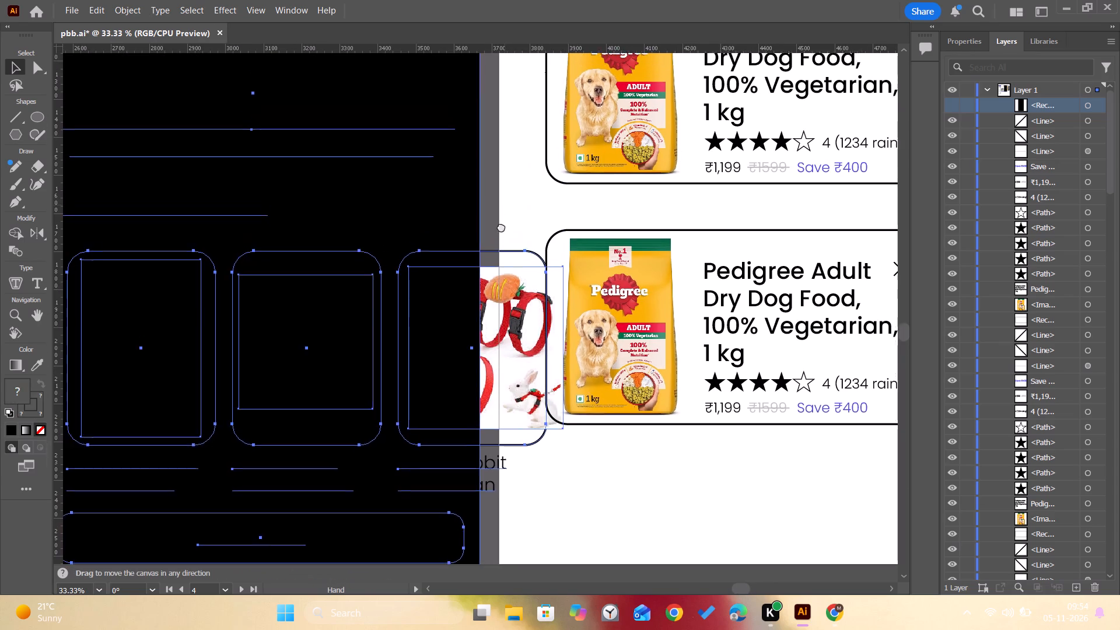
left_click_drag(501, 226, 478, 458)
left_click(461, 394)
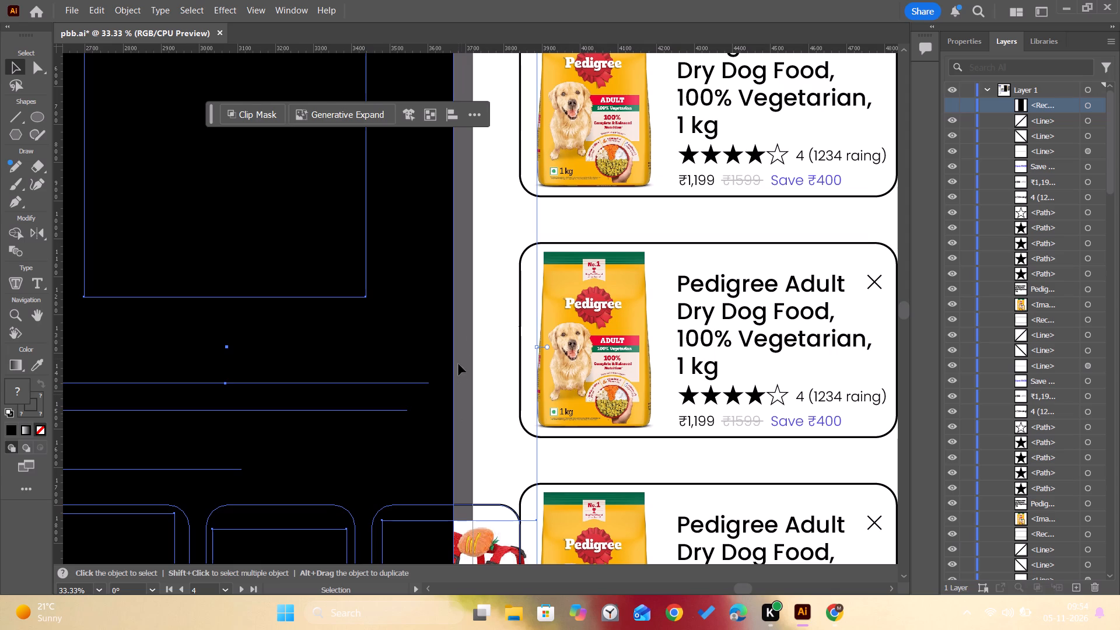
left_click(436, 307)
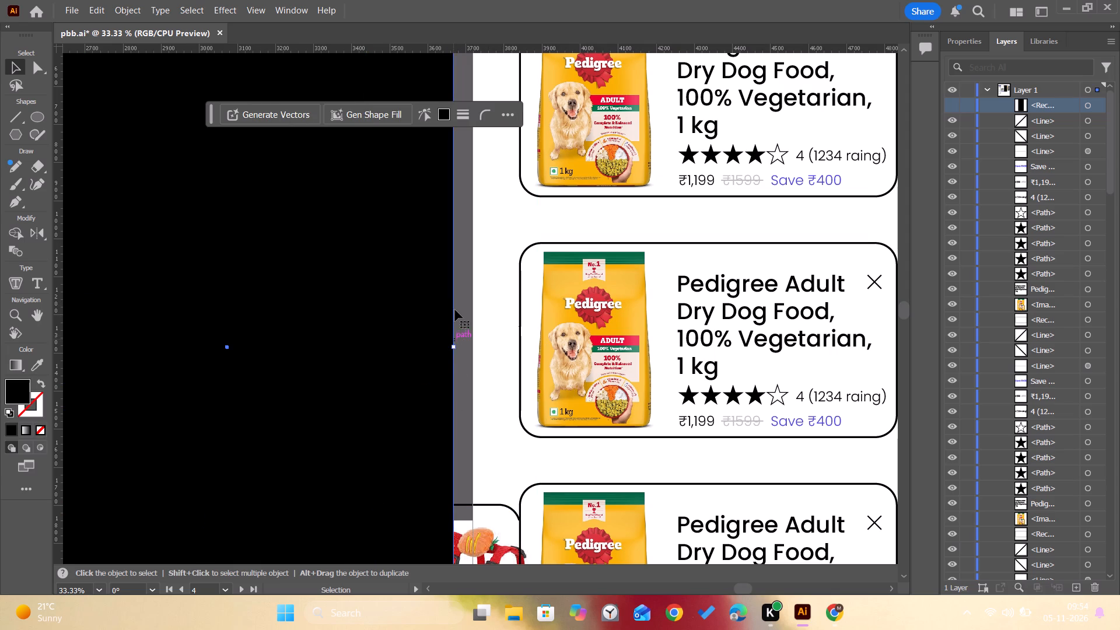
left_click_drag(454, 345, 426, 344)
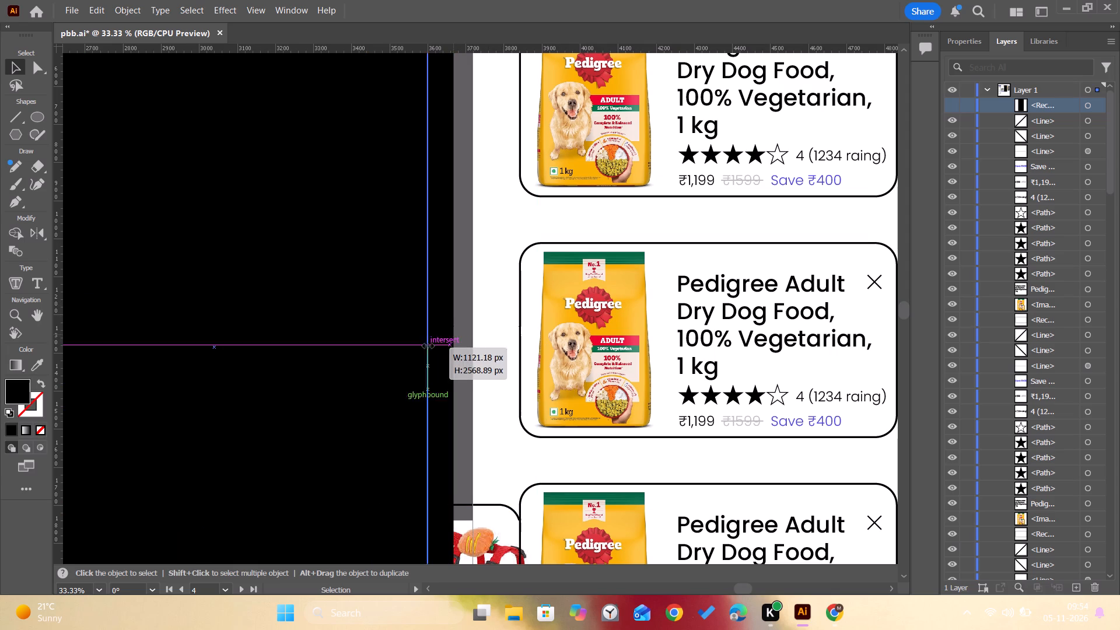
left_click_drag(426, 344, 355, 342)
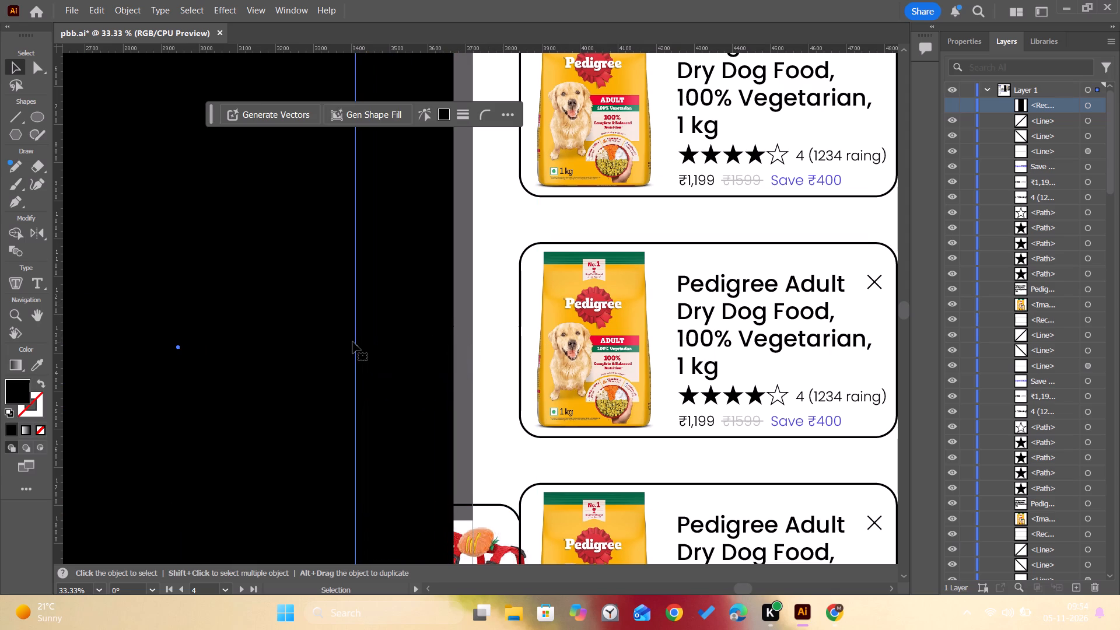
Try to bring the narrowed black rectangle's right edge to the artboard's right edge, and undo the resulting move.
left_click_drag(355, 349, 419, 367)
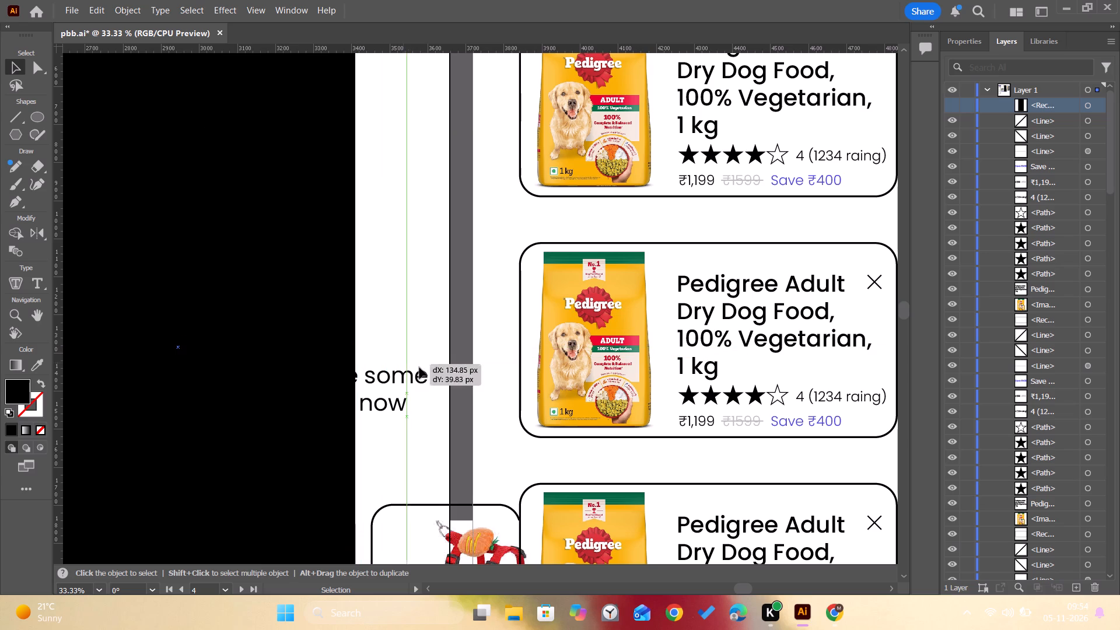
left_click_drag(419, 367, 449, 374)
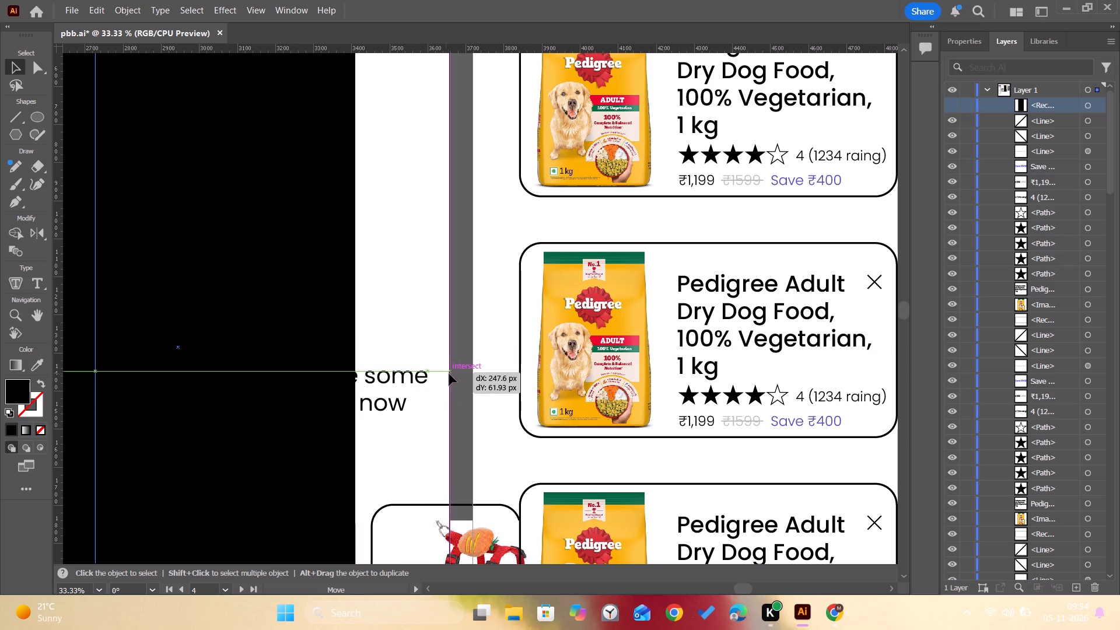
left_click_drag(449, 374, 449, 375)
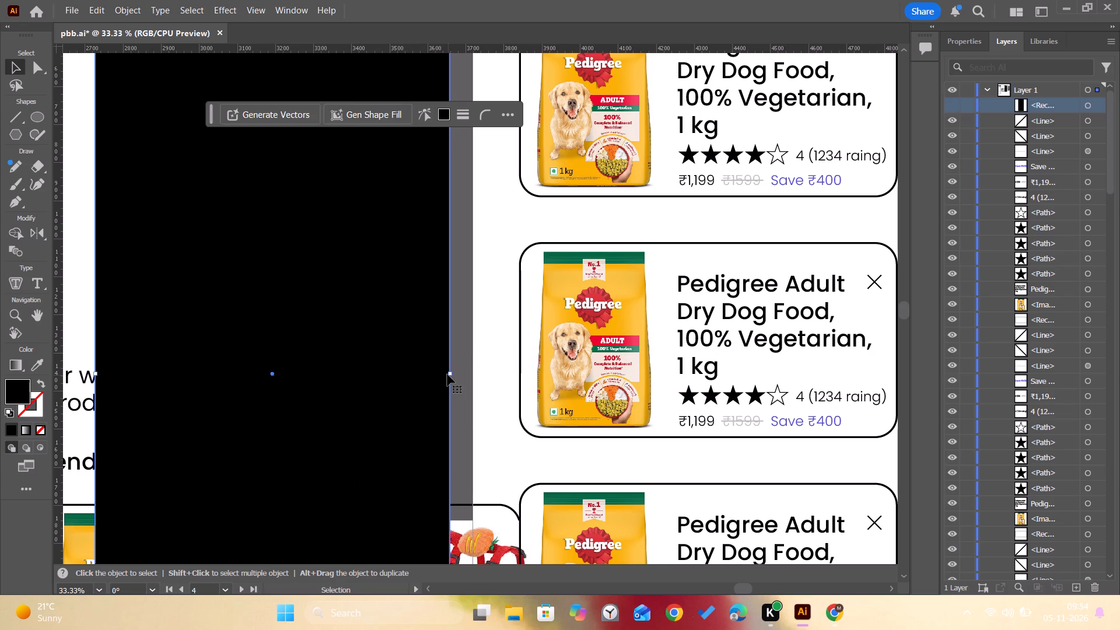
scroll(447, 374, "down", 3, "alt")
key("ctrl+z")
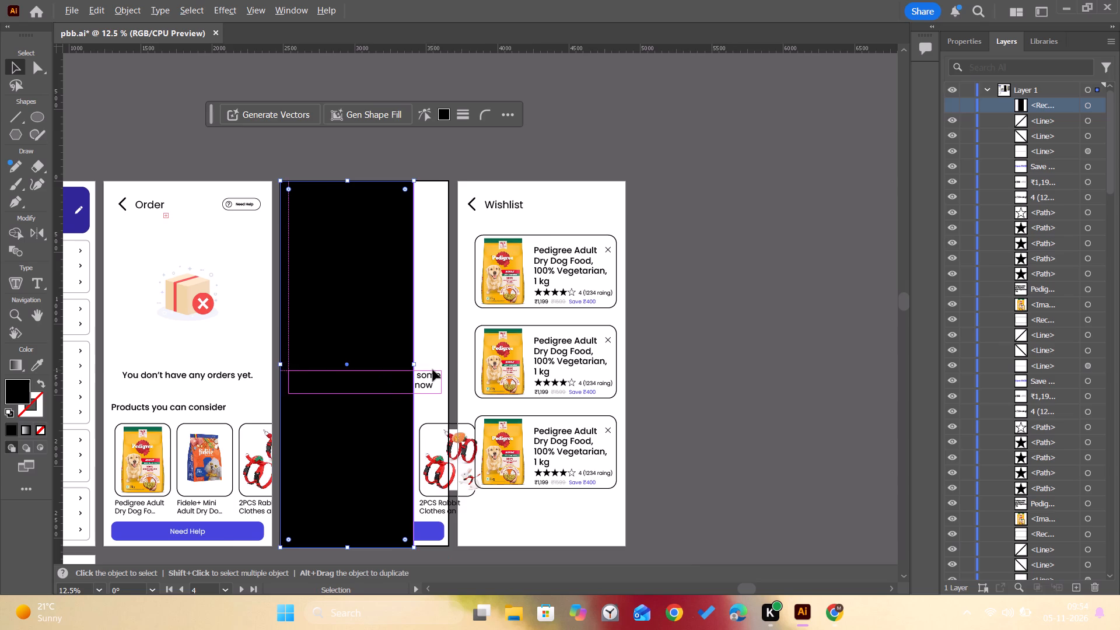
Widen the black rectangle so its right edge lines up with the empty Wishlist artboard's right edge, keeping its height.
scroll(432, 370, "up", 2, "alt")
left_click_drag(396, 359, 426, 362)
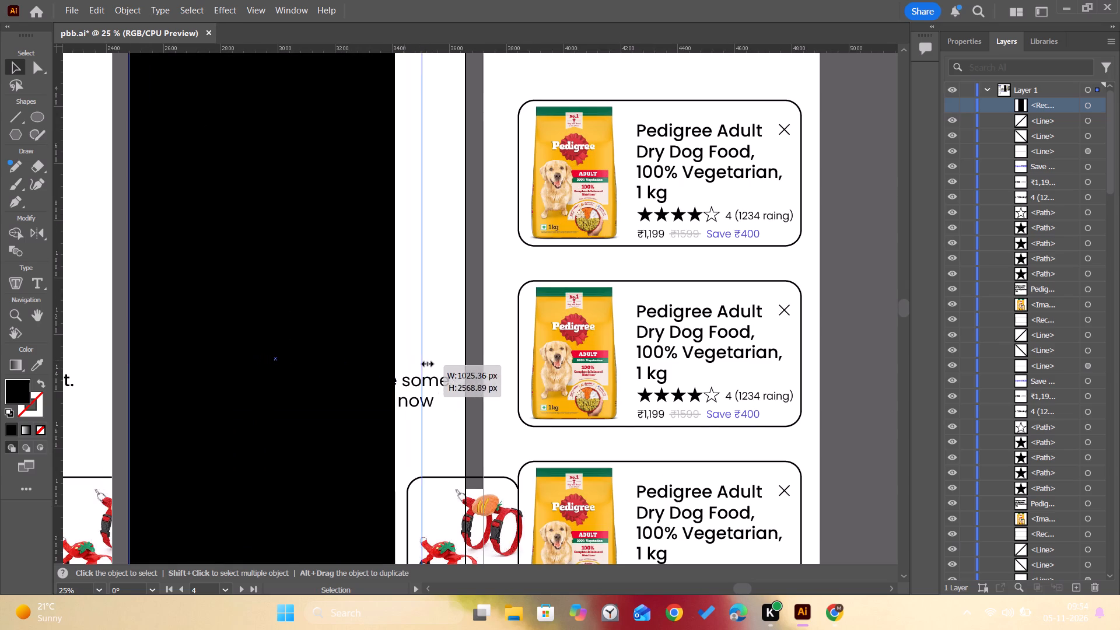
left_click_drag(426, 362, 464, 364)
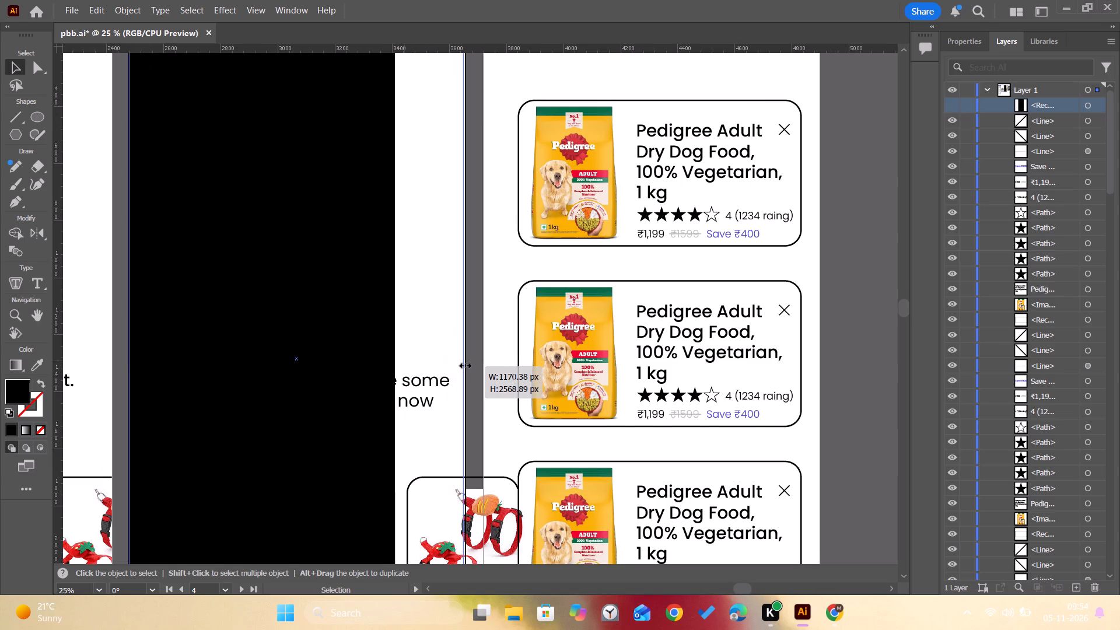
left_click_drag(464, 364, 464, 365)
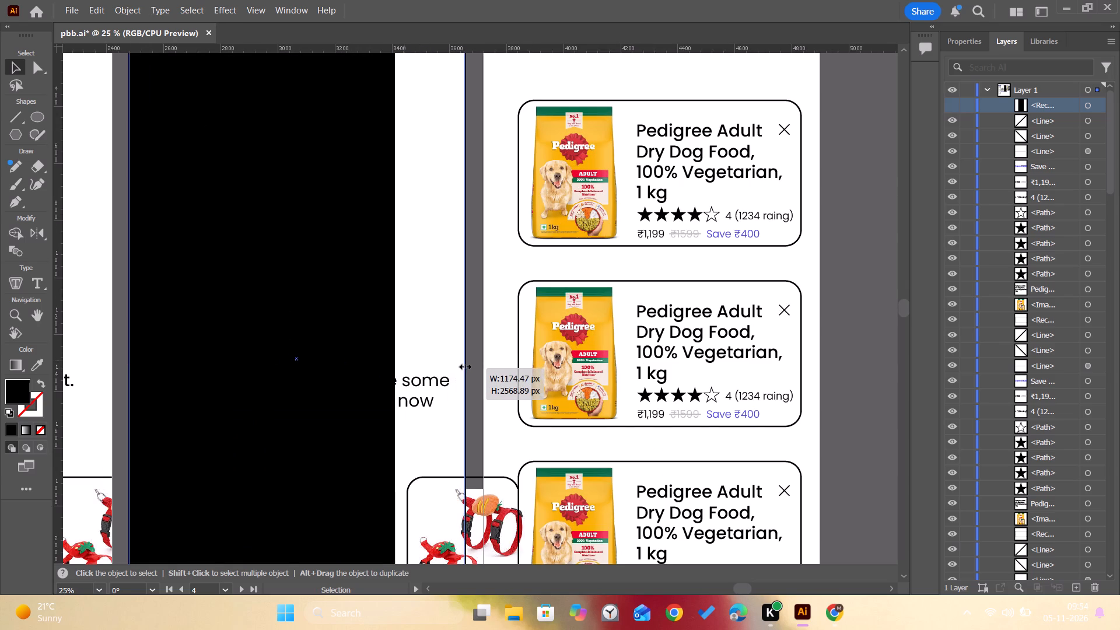
left_click_drag(464, 365, 467, 365)
Make a clipping mask from the black rectangle and all the artwork of the empty Wishlist screen.
scroll(469, 367, "down", 3, "alt")
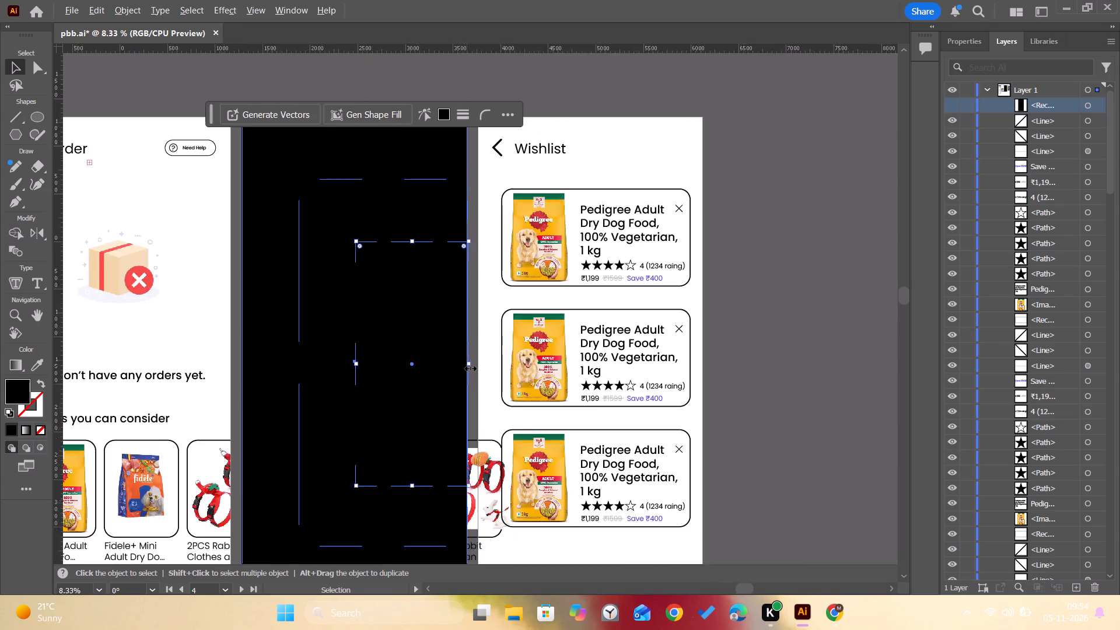
left_click_drag(363, 226, 452, 502)
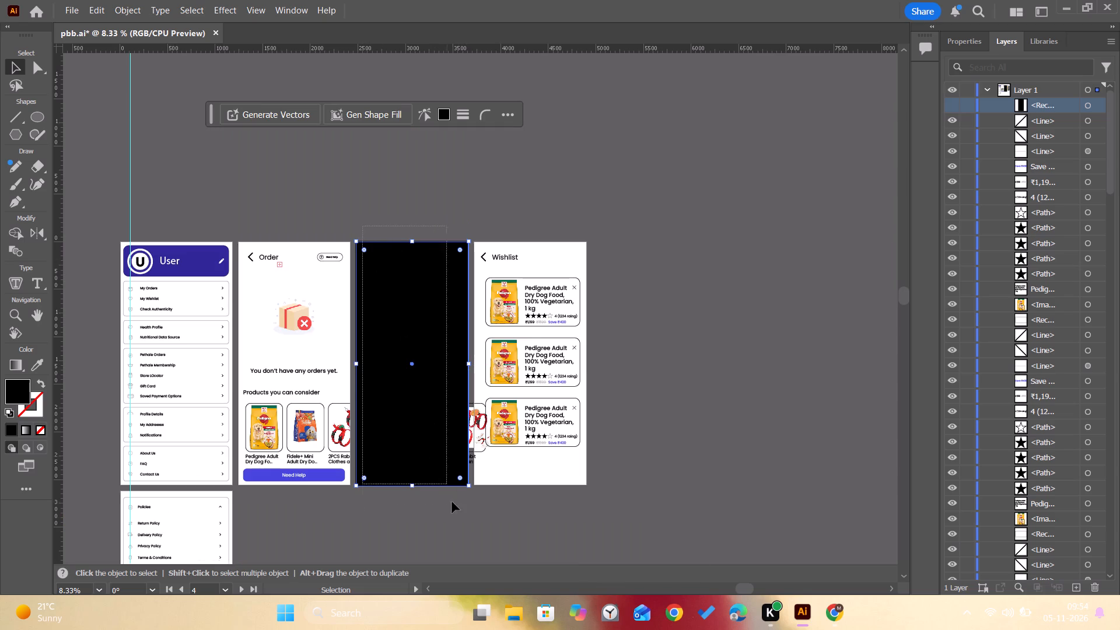
left_click_drag(452, 502, 465, 529)
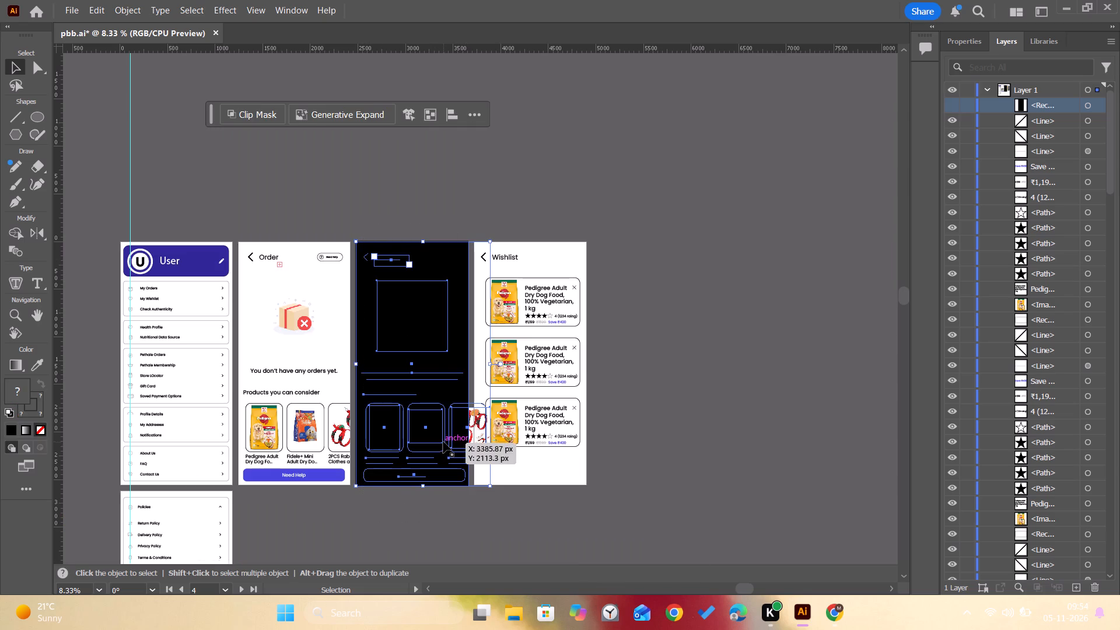
right_click(443, 442)
left_click(501, 271)
left_click(608, 246)
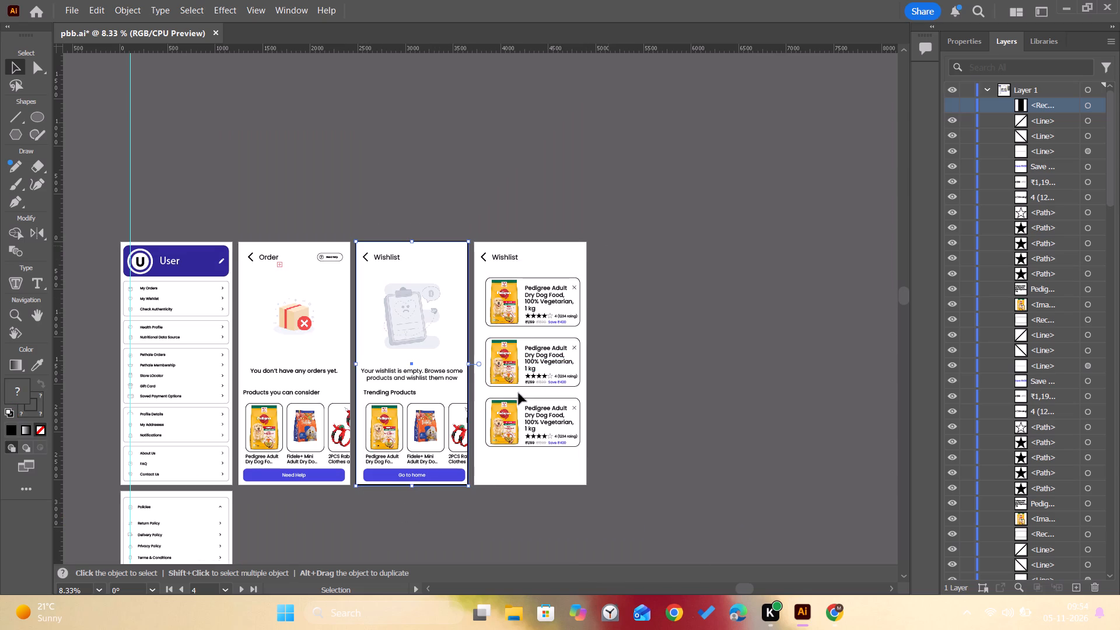
Move Artboards 4 and 5 together with their artwork one slot right, centred at X 4926 px, leaving an artboard-wide gap after Artboard 3.
key("space")
key("space")
key("space")
key("space")
key("space")
key("space")
key("space")
key("space")
key("space")
key("space")
key("space")
key("space")
key("space")
key("space")
key("space")
key("space")
left_click_drag(509, 393, 404, 364)
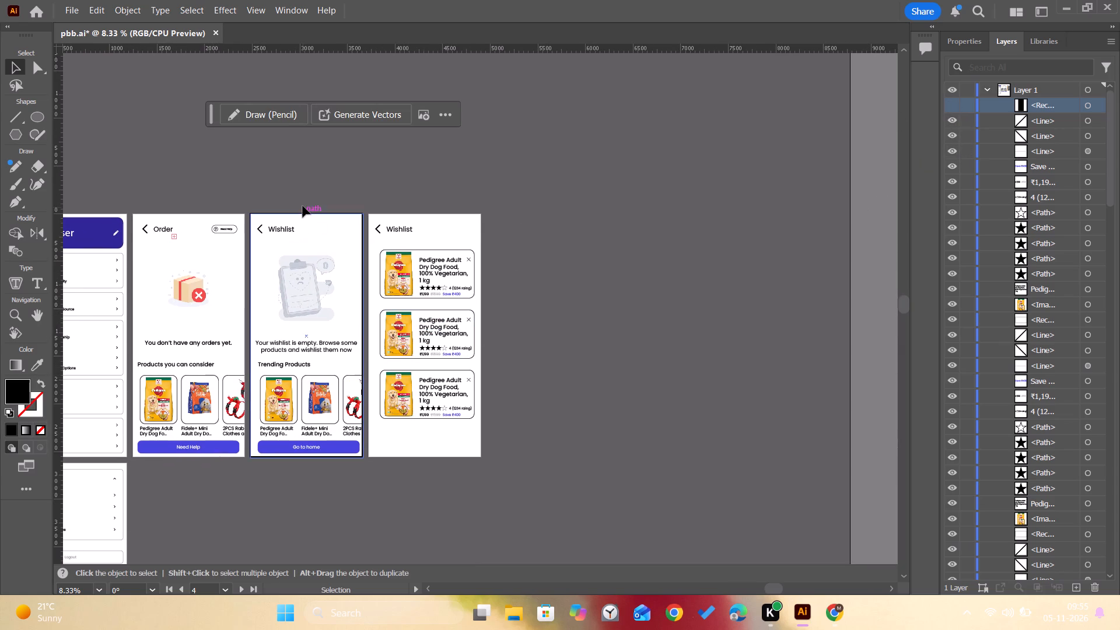
left_click(967, 47)
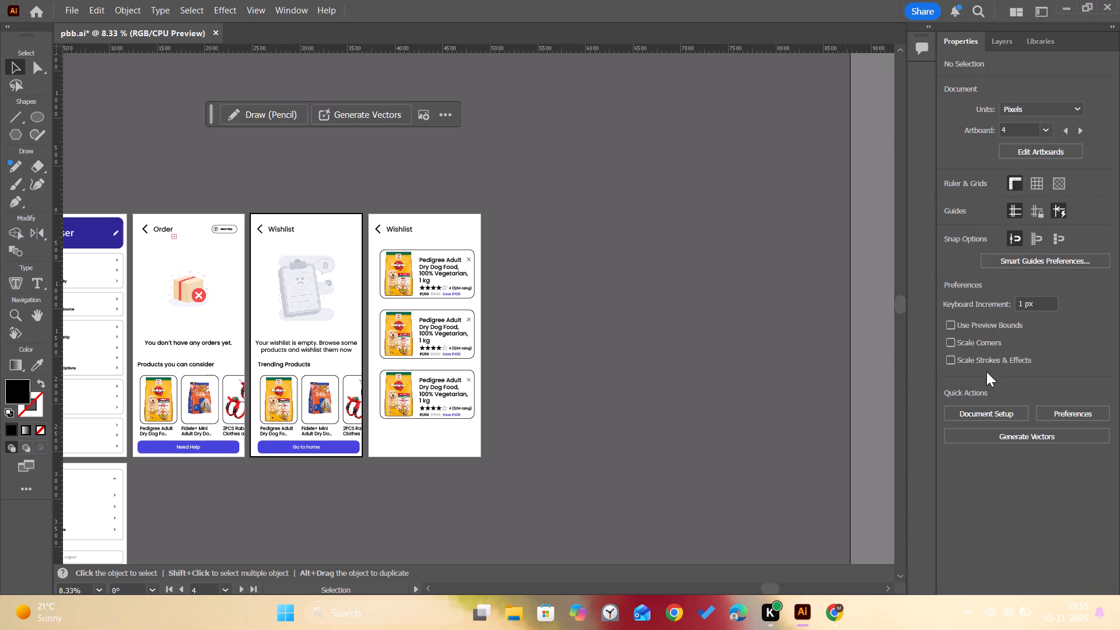
left_click(988, 414)
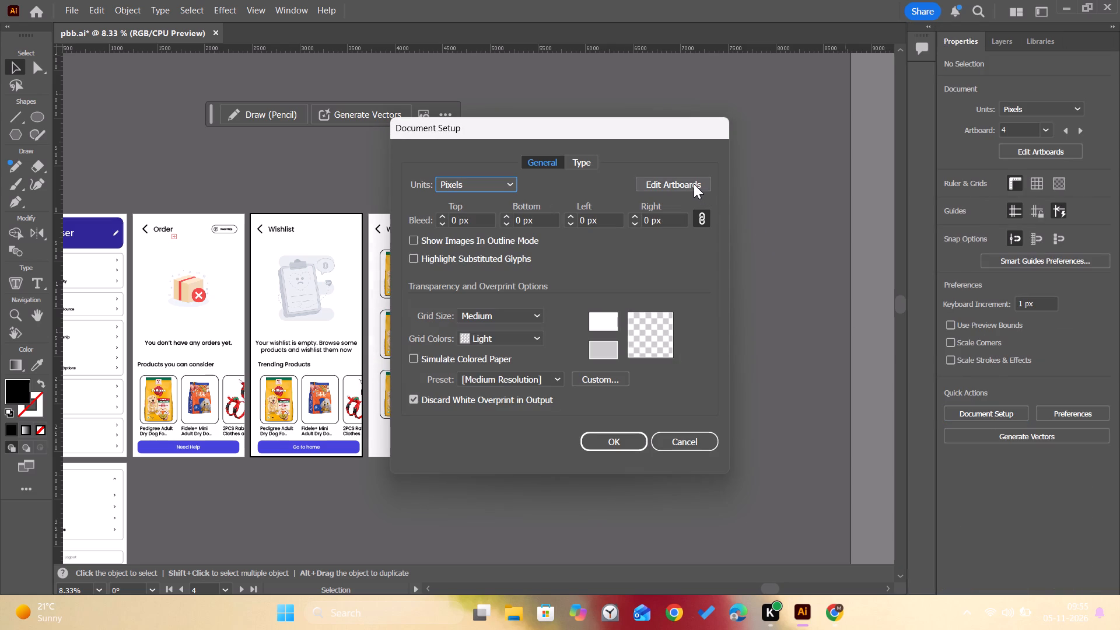
left_click(751, 121)
left_click(689, 186)
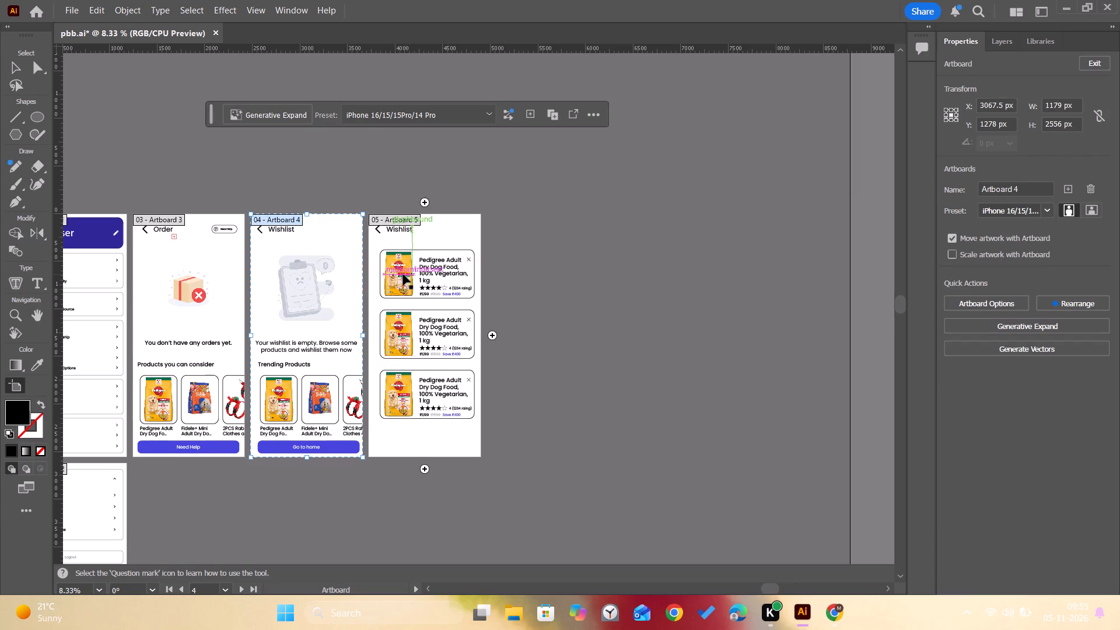
left_click(407, 224, "shift")
left_click_drag(404, 220, 404, 219)
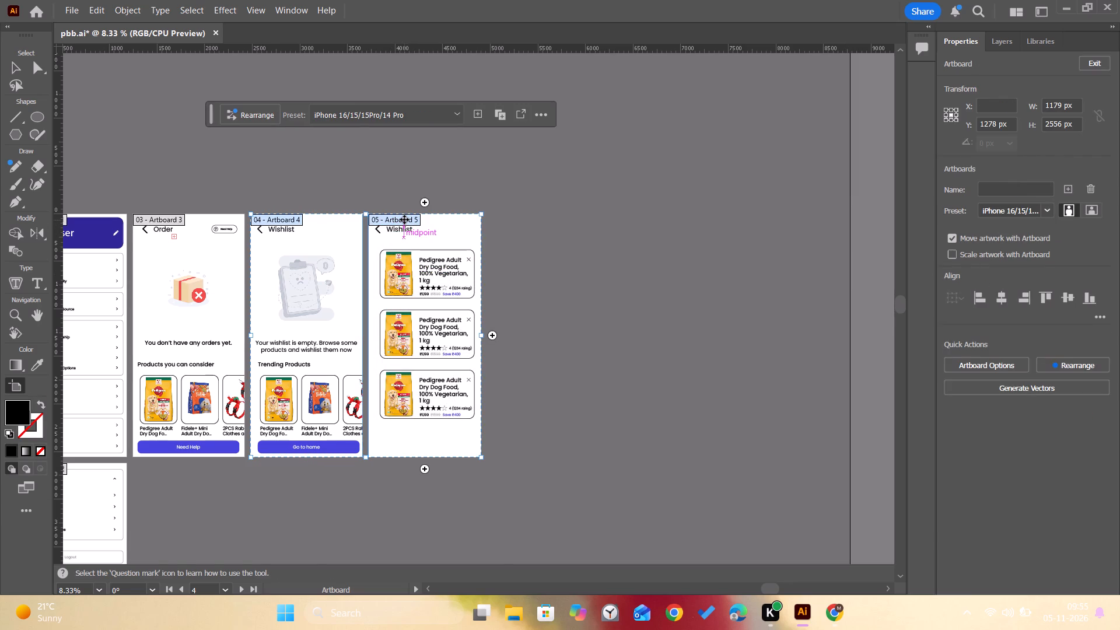
left_click_drag(404, 219, 537, 223)
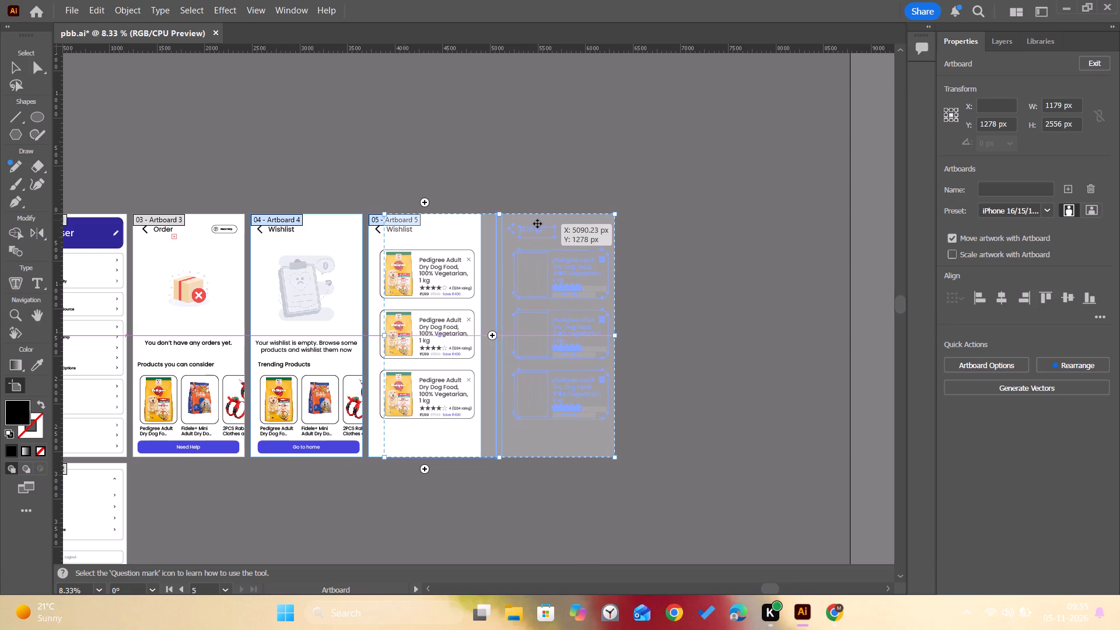
left_click_drag(537, 223, 523, 220)
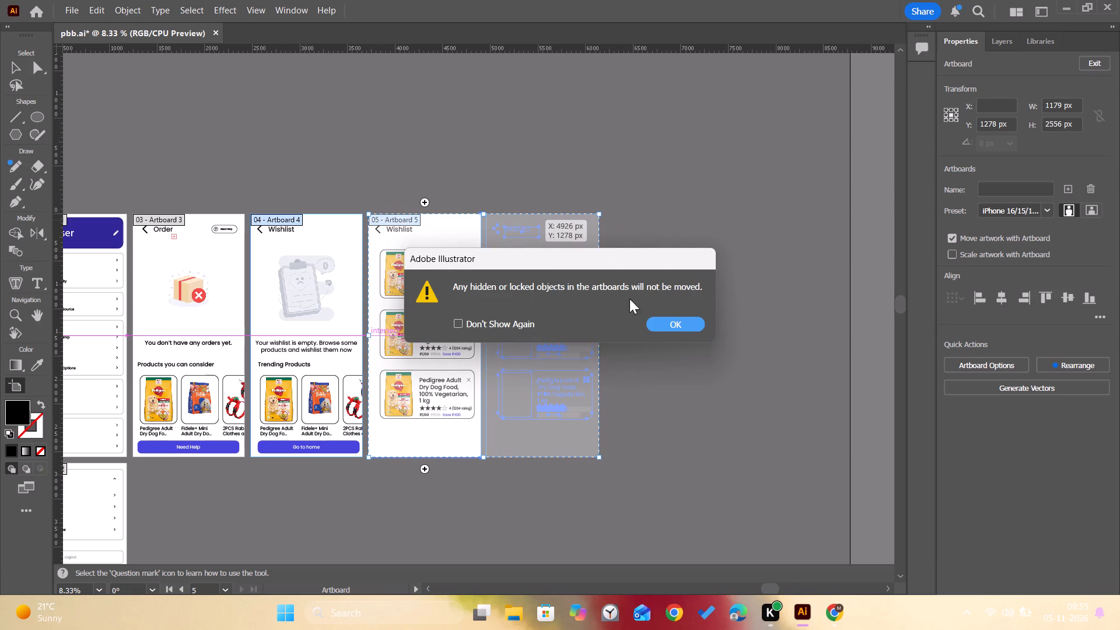
left_click(729, 239)
left_click(702, 252)
left_click(691, 262)
left_click(472, 268)
left_click(676, 320)
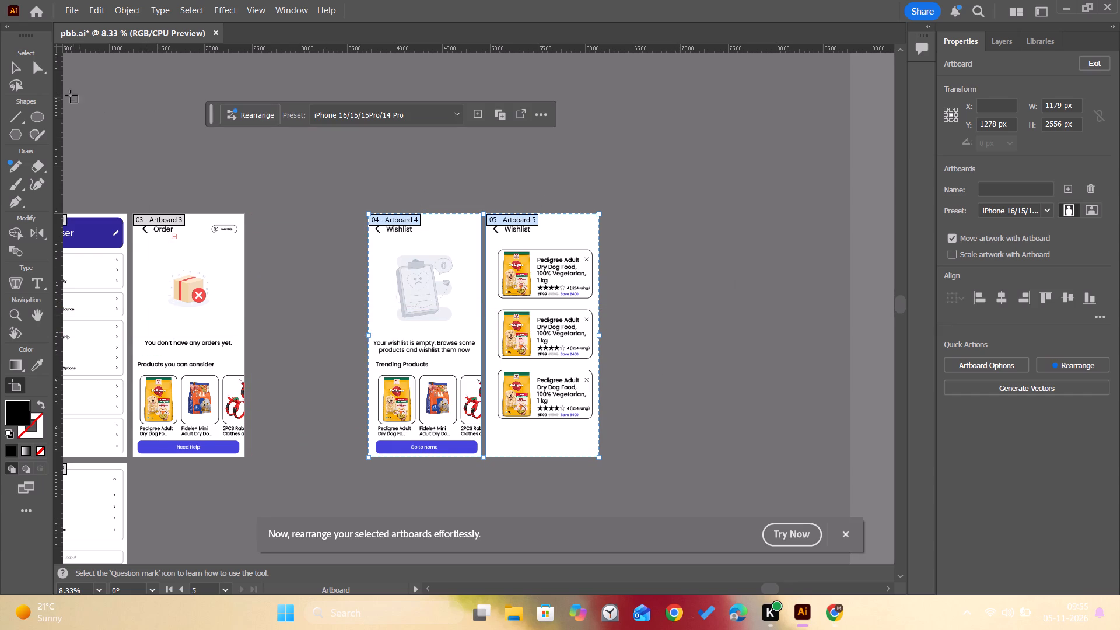
left_click(16, 71)
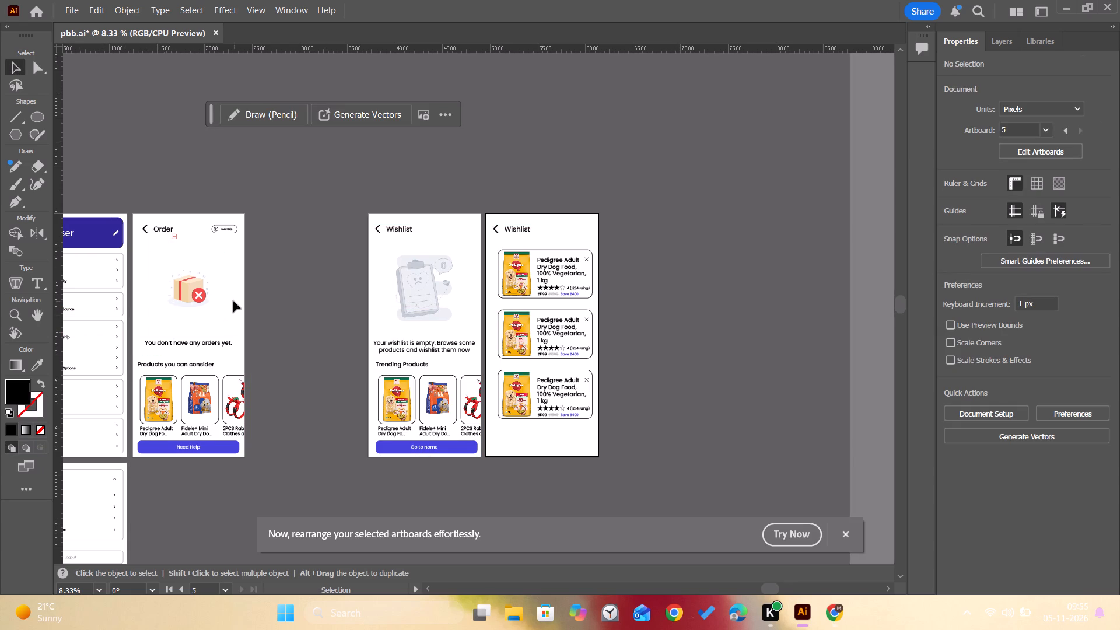
Add a blank 1179 × 2556 px artboard in the gap between the Order and empty Wishlist artboards, centred at X 3067.5 px.
left_click(953, 415)
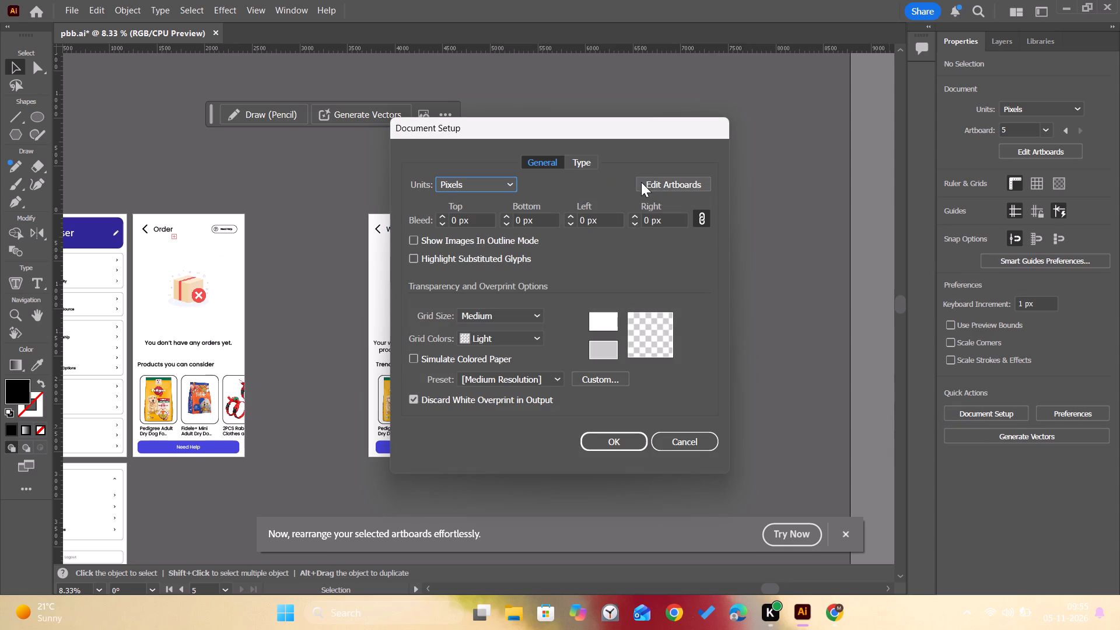
left_click(641, 182)
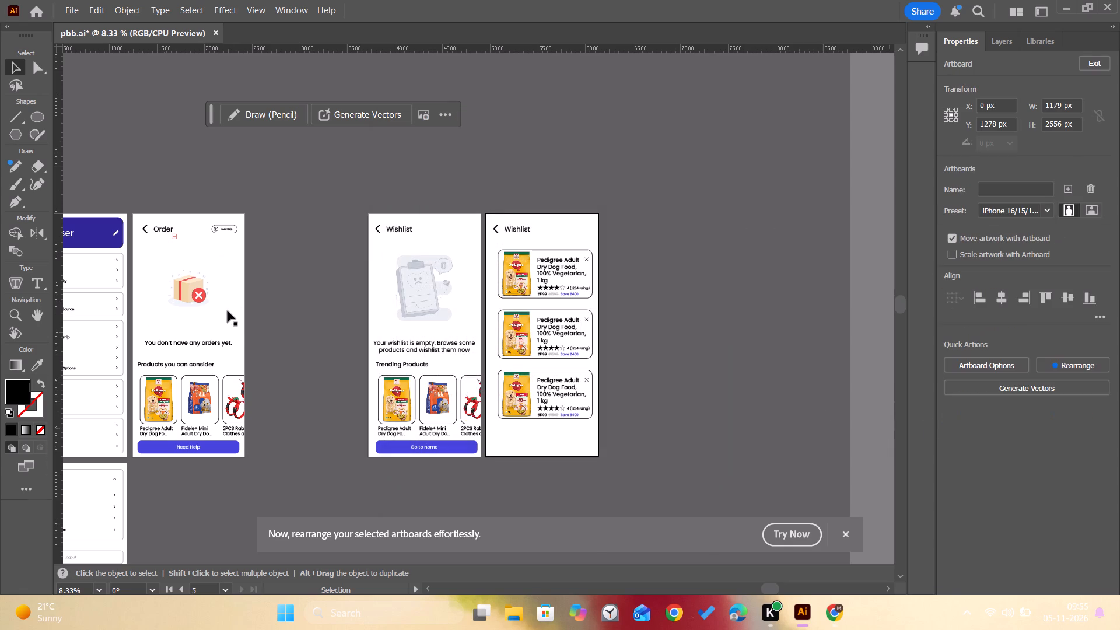
left_click(255, 337)
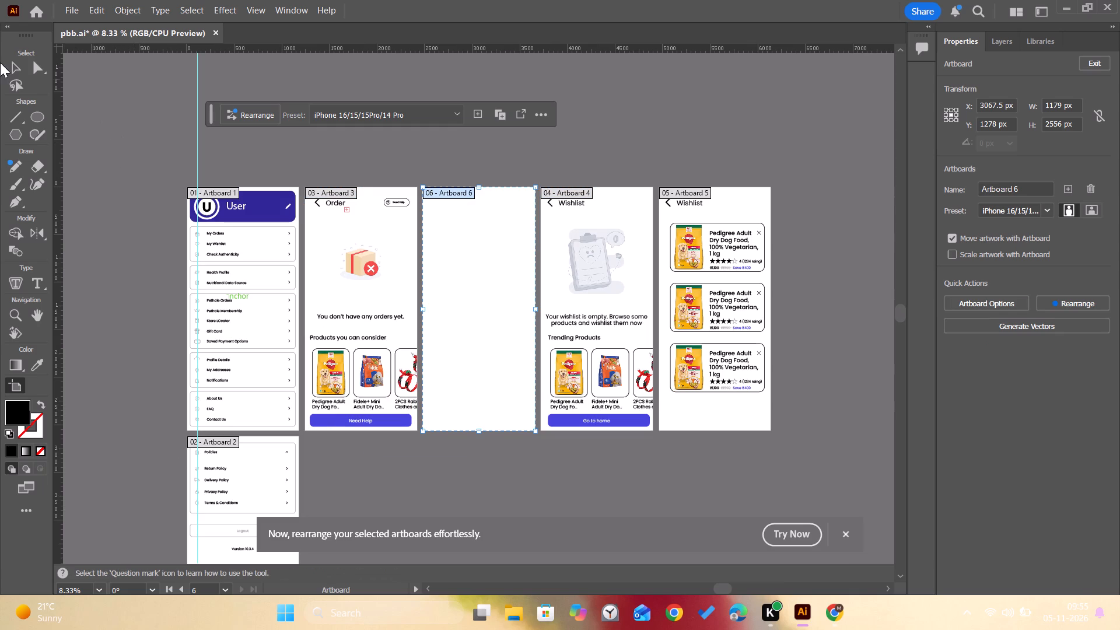
left_click(11, 65)
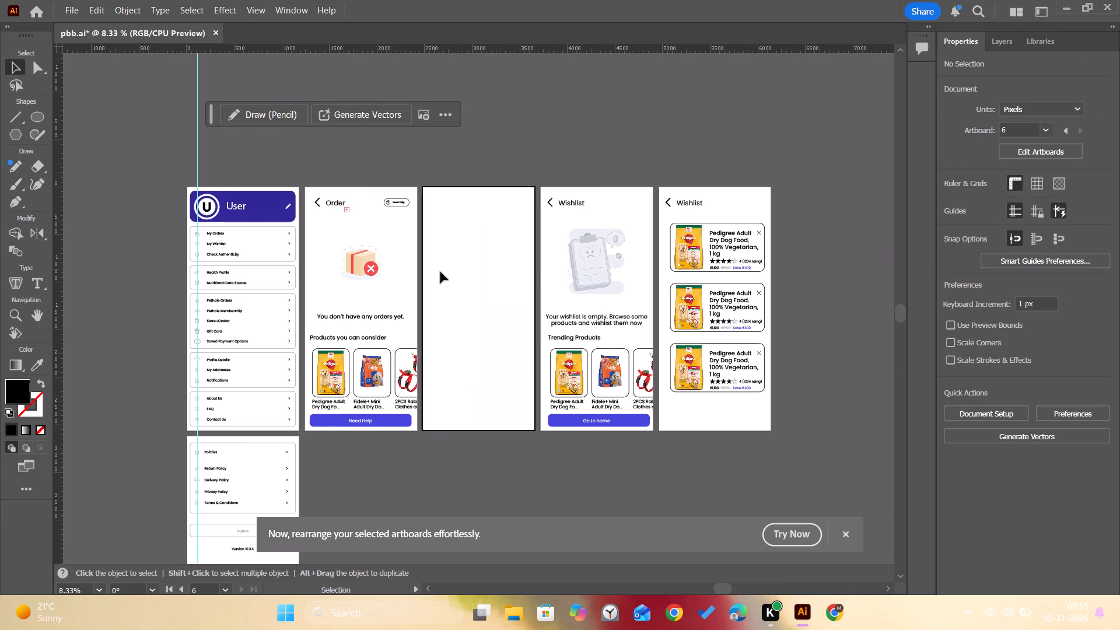
Show the hidden black rectangle and move it horizontally from the empty Wishlist screen to cover the filled Wishlist artboard.
key("space")
key("space")
key("space")
key("space")
key("space")
key("space")
key("space")
key("space")
key("space")
key("space")
key("space")
key("space")
key("space")
key("space")
key("space")
key("space")
key("space")
key("space")
key("space")
key("space")
left_click_drag(484, 286, 295, 238)
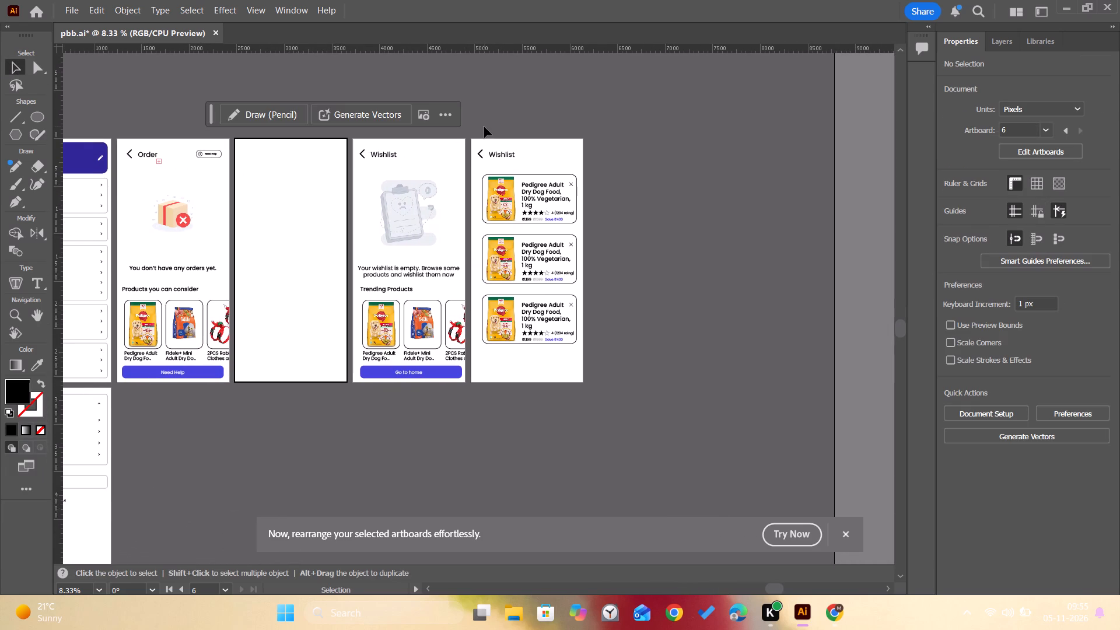
left_click(1011, 40)
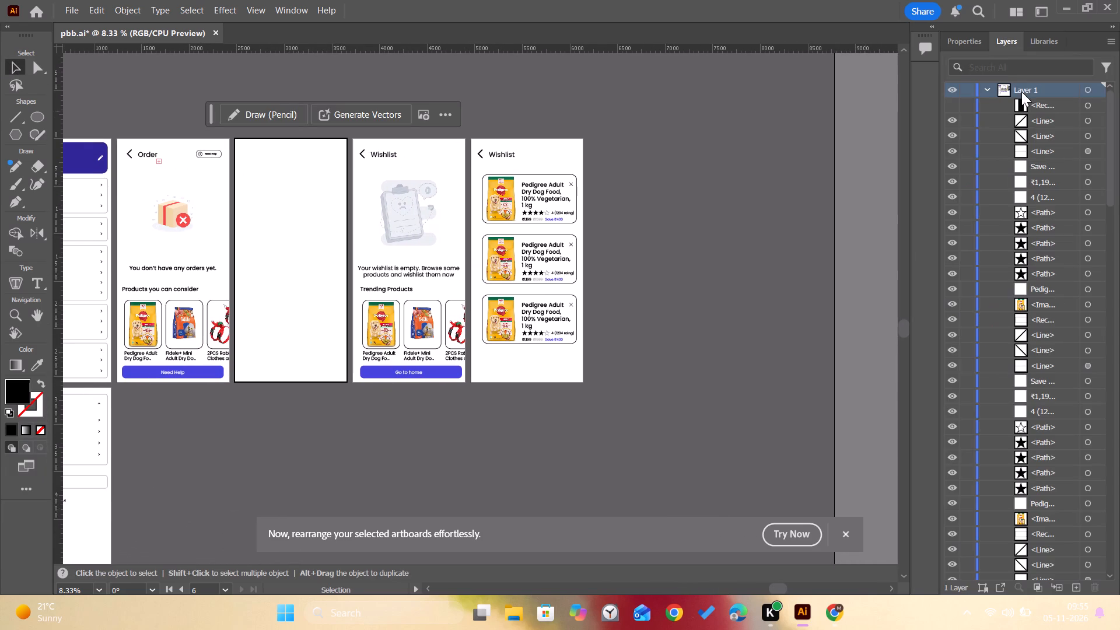
left_click(952, 108)
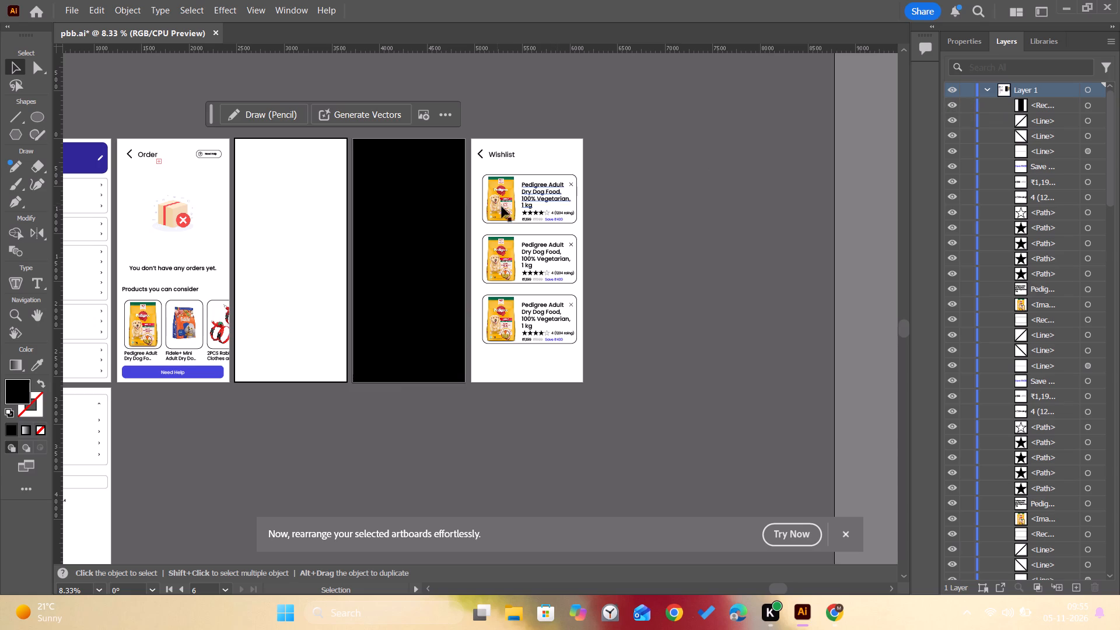
left_click_drag(433, 215, 505, 216)
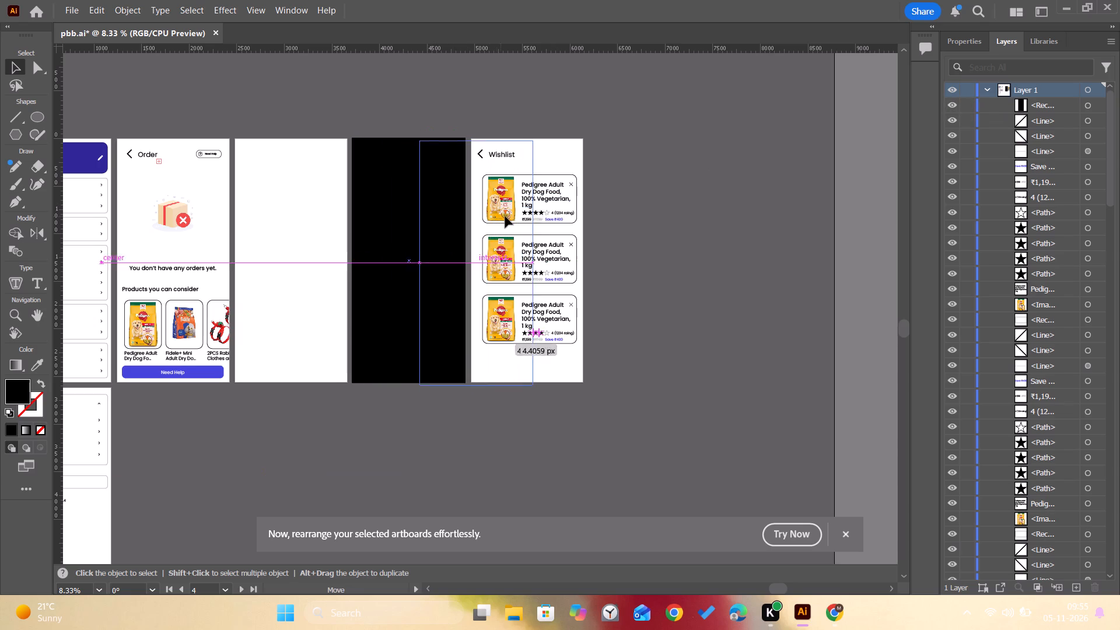
left_click_drag(505, 216, 552, 224)
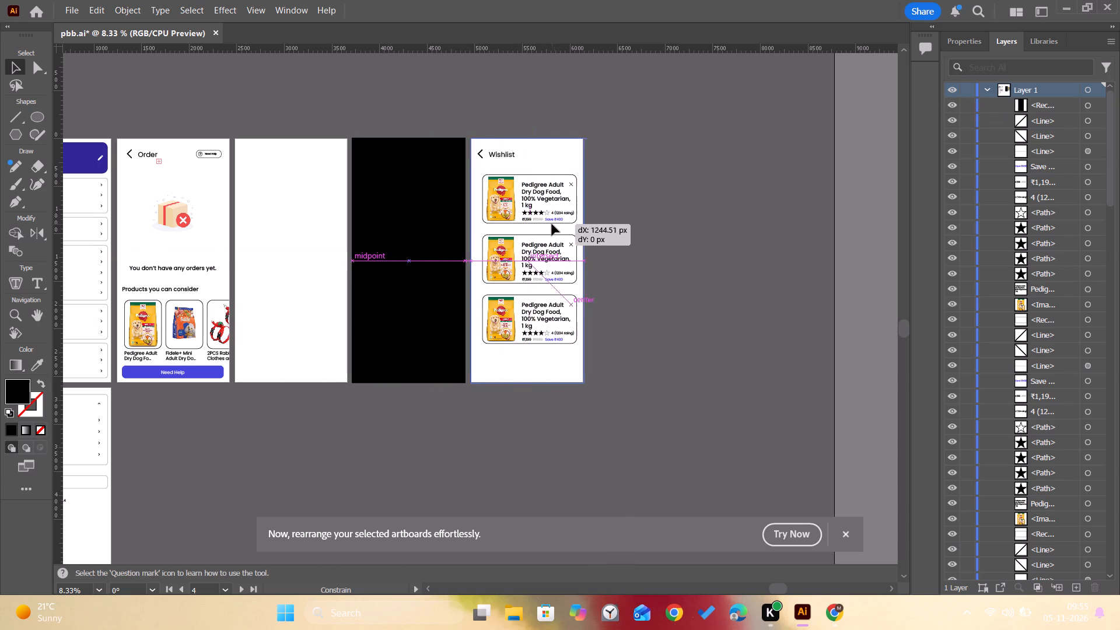
left_click_drag(552, 224, 552, 226)
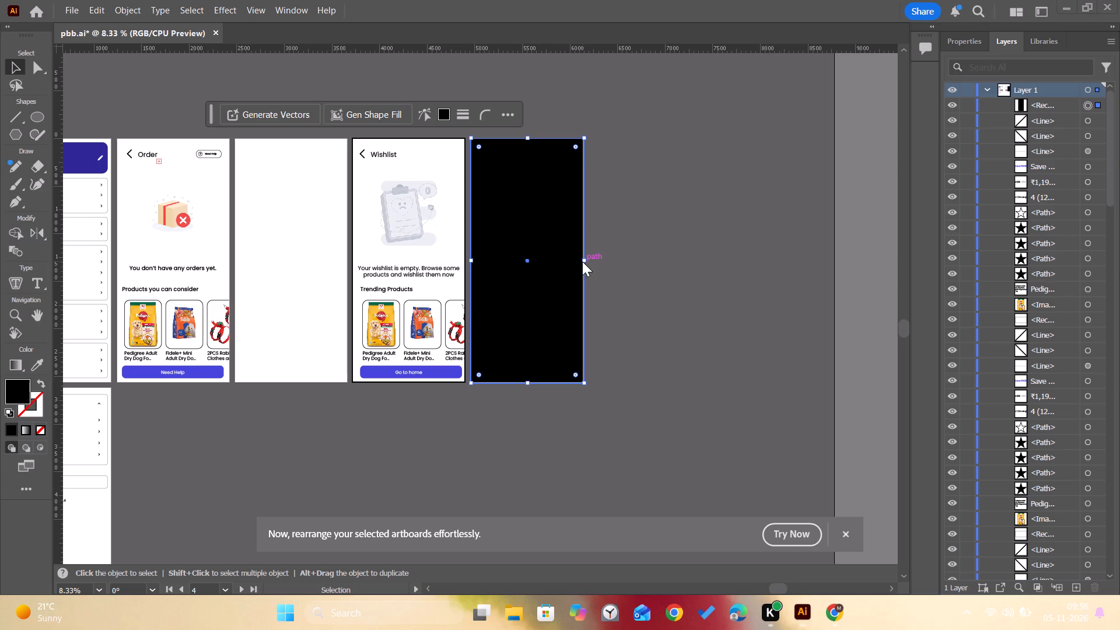
Narrow the black rectangle so its right edge lines up with the filled Wishlist artboard's right edge, keeping its height.
scroll(582, 261, "up", 4, "alt")
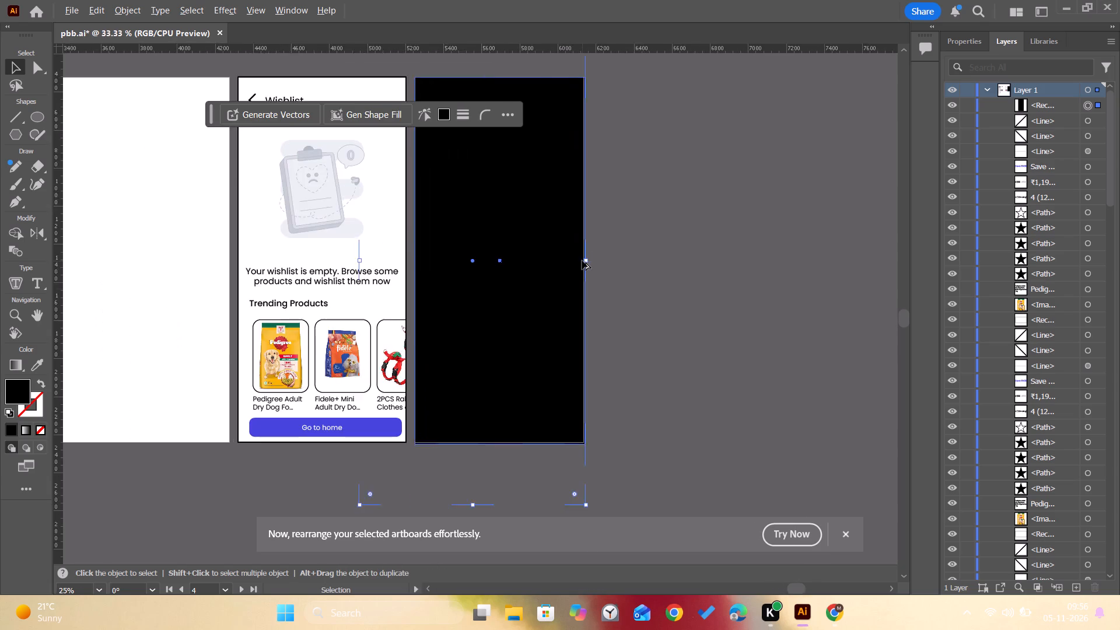
scroll(582, 261, "up", 3, "alt")
key("space")
key("space")
key("space")
key("space")
key("space")
key("space")
key("space")
key("space")
key("space")
key("space")
key("space")
left_click_drag(585, 260, 495, 299)
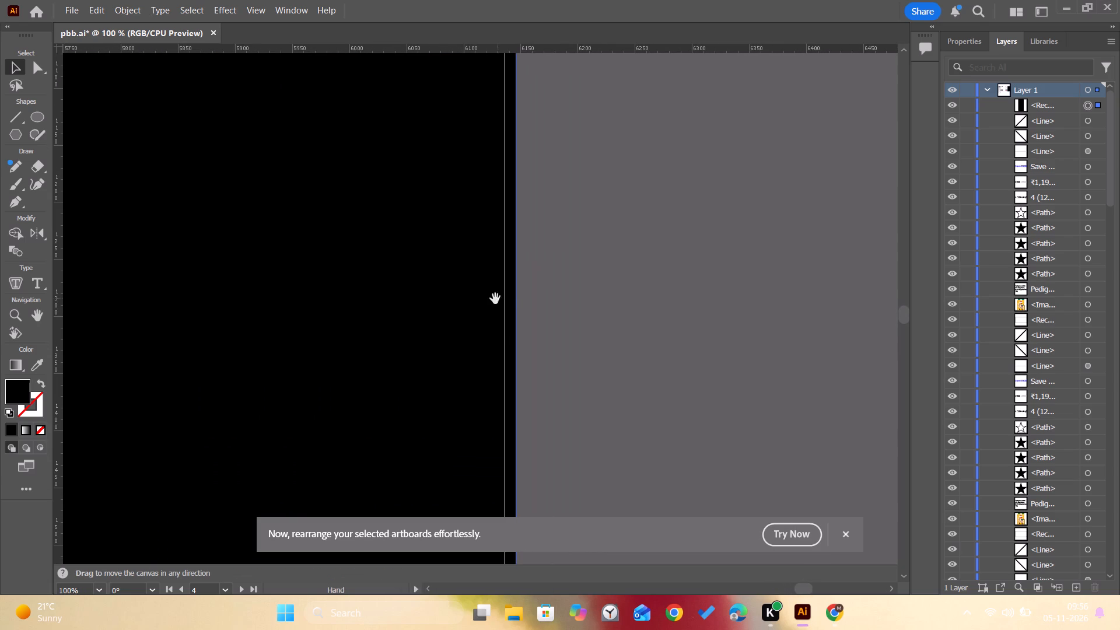
left_click_drag(516, 300, 507, 300)
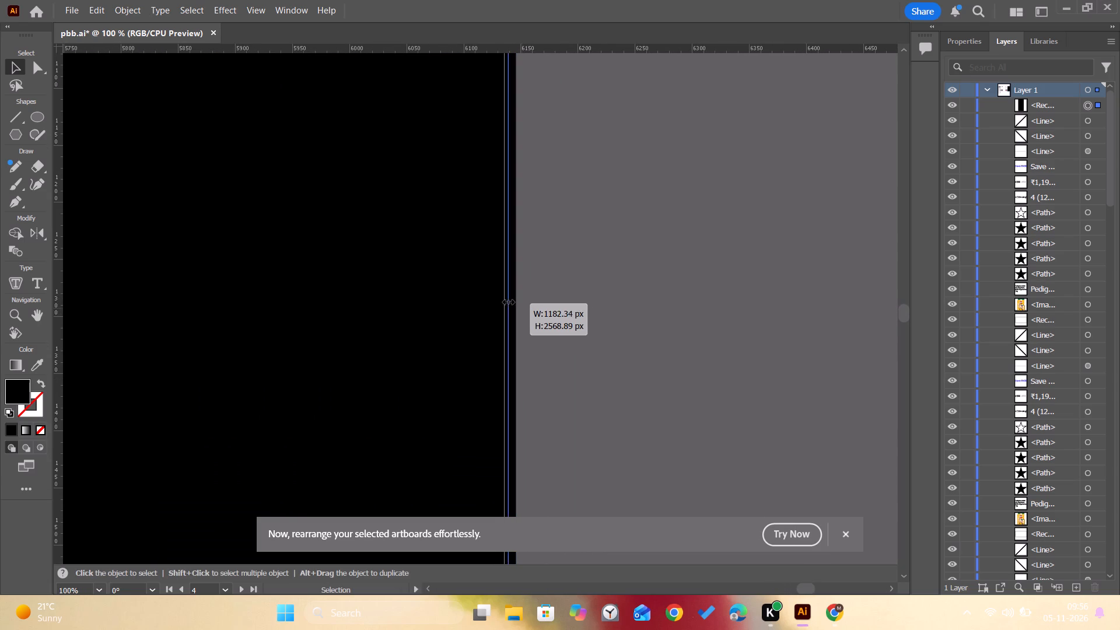
left_click_drag(507, 300, 504, 300)
Hide the black rectangle covering the filled Wishlist screen.
scroll(506, 313, "down", 8, "alt")
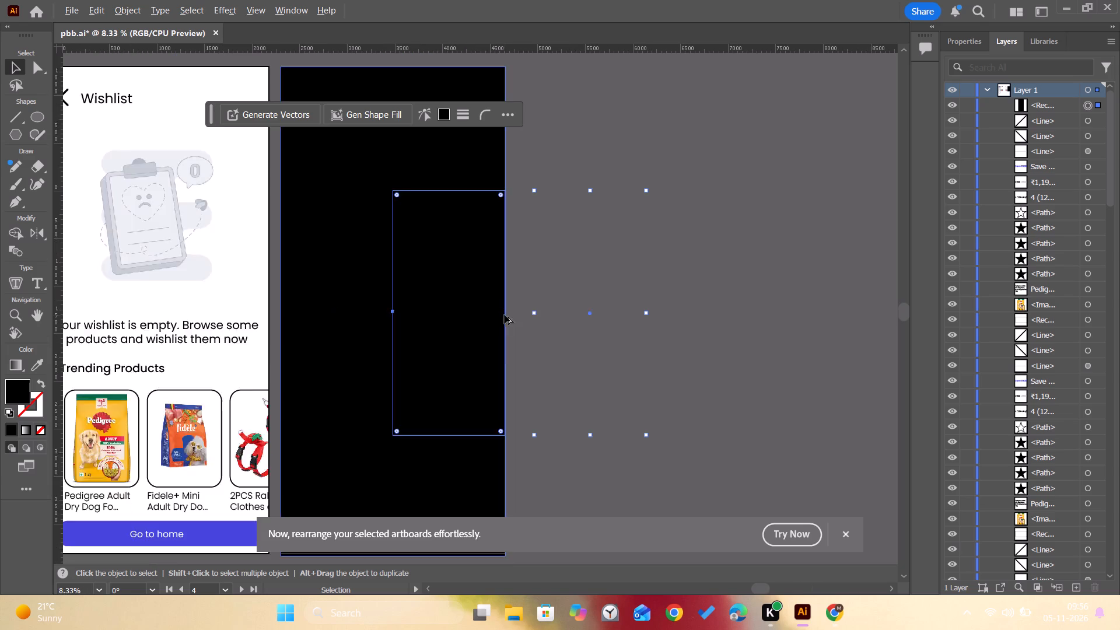
key("space")
key("space")
key("space")
key("space")
key("space")
key("space")
key("space")
key("space")
key("space")
key("space")
key("space")
key("space")
key("space")
key("space")
key("space")
left_click_drag(479, 348, 432, 326)
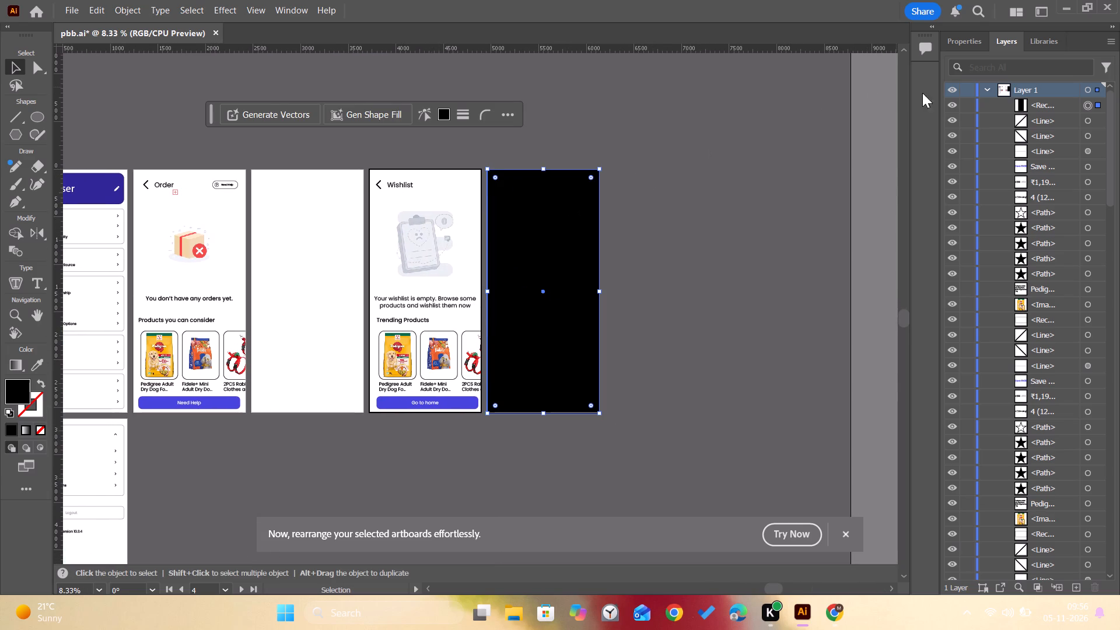
left_click(952, 106)
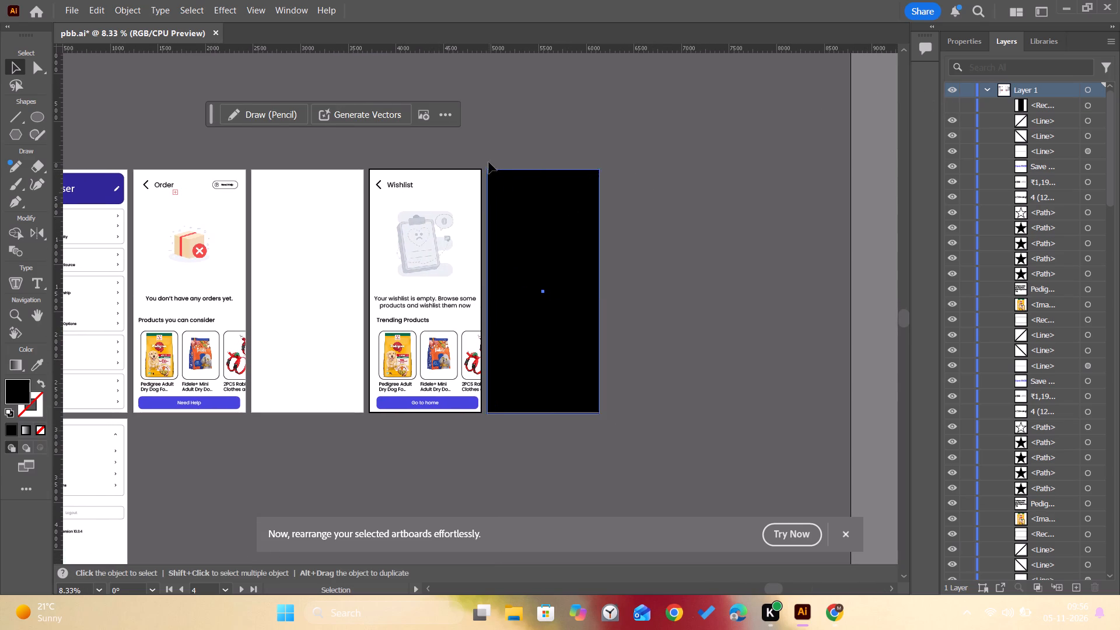
Copy the filled Wishlist screen's back arrow, heading and three product cards straight across onto the blank artboard after Order.
left_click_drag(488, 162, 615, 406)
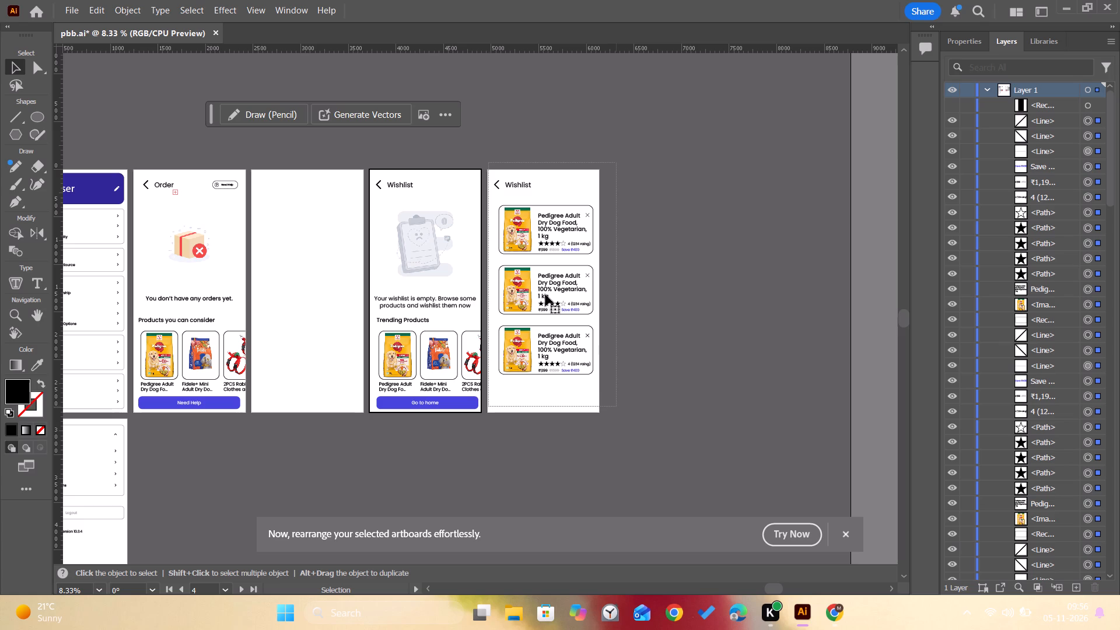
left_click_drag(531, 293, 528, 293, "alt")
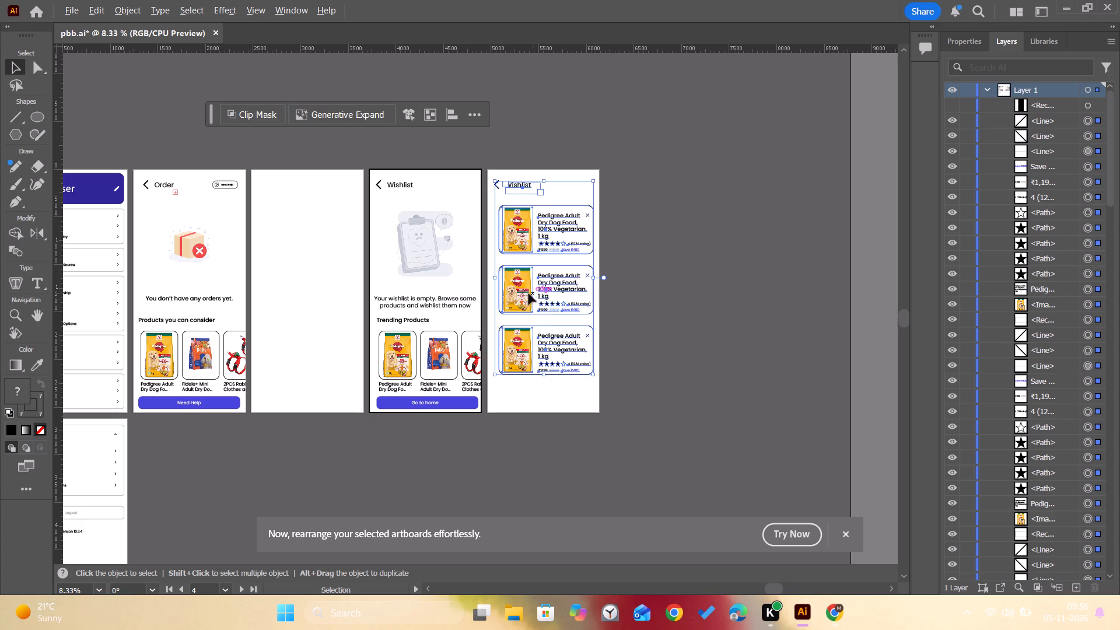
left_click_drag(528, 293, 291, 286, "alt")
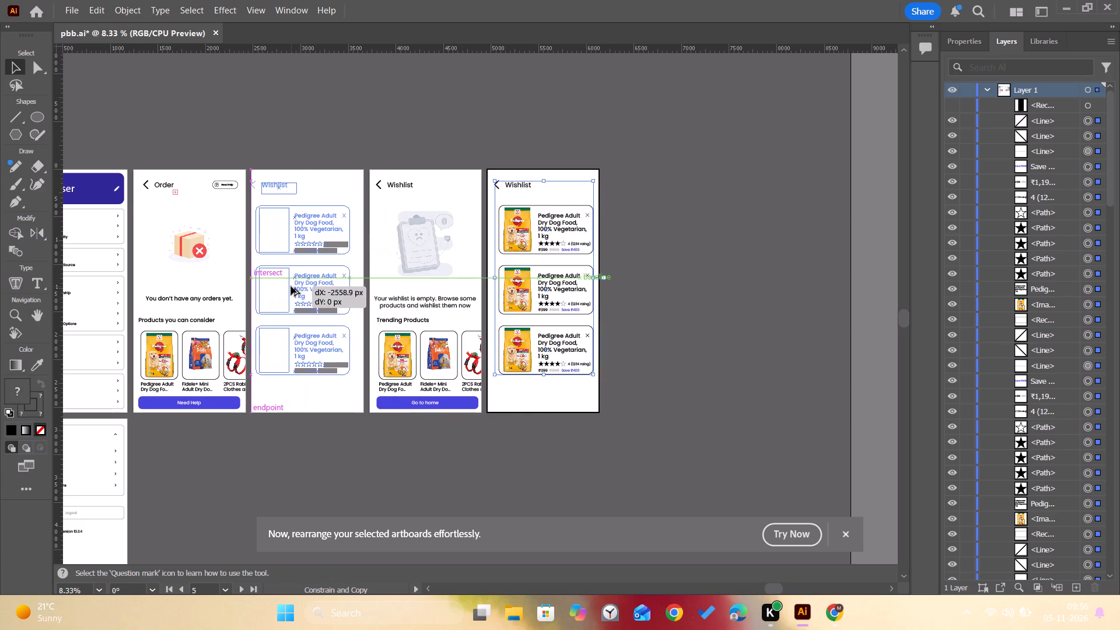
left_click_drag(291, 286, 299, 288, "alt")
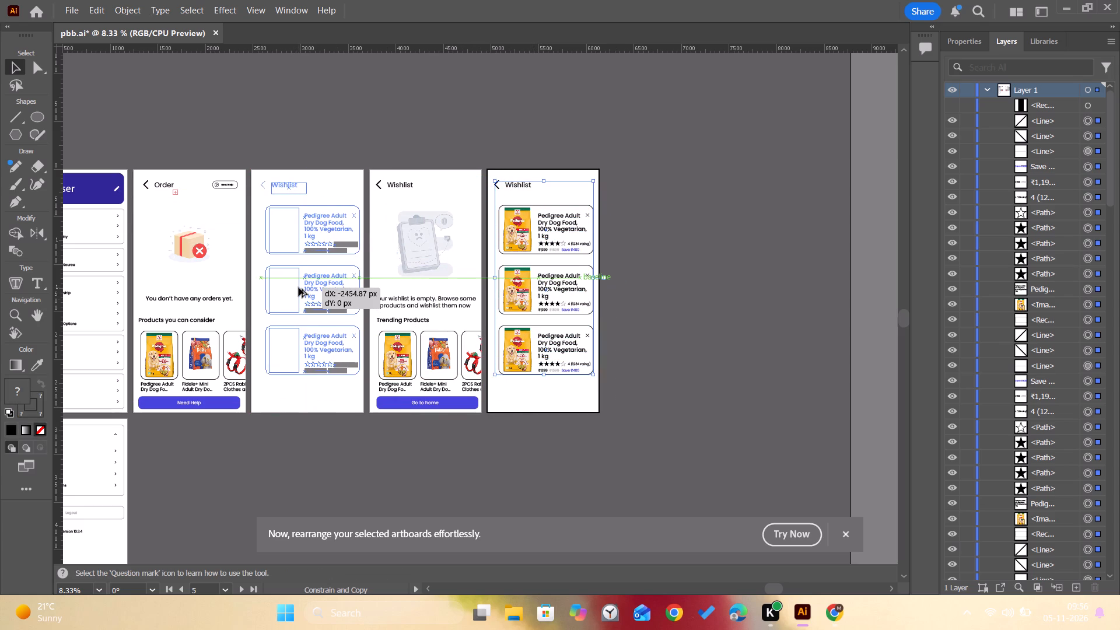
left_click_drag(299, 288, 297, 288, "alt")
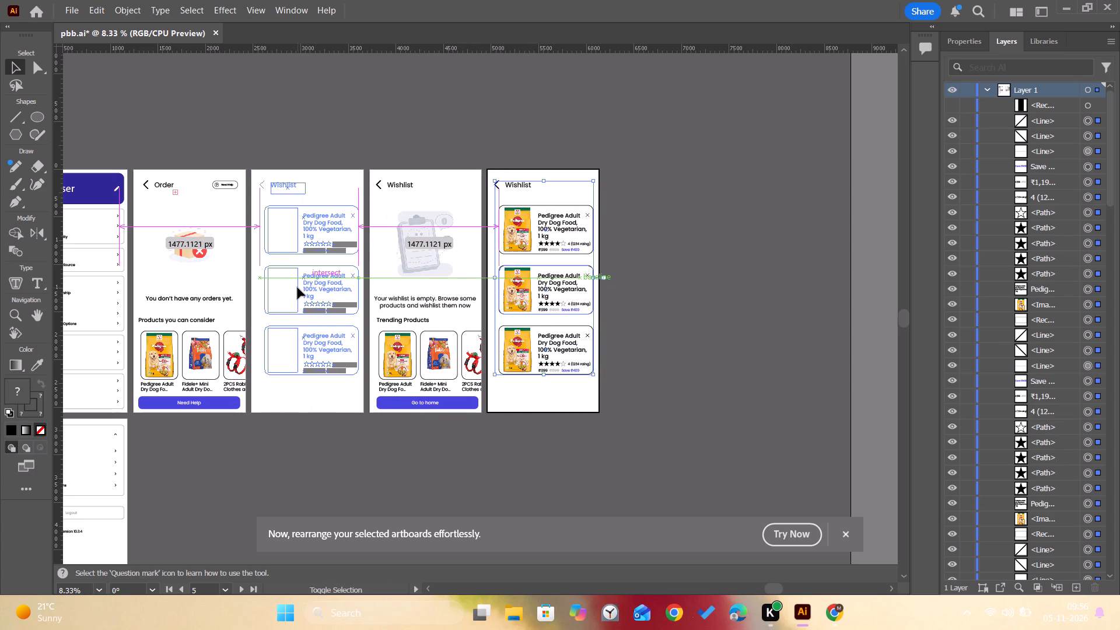
left_click(360, 143)
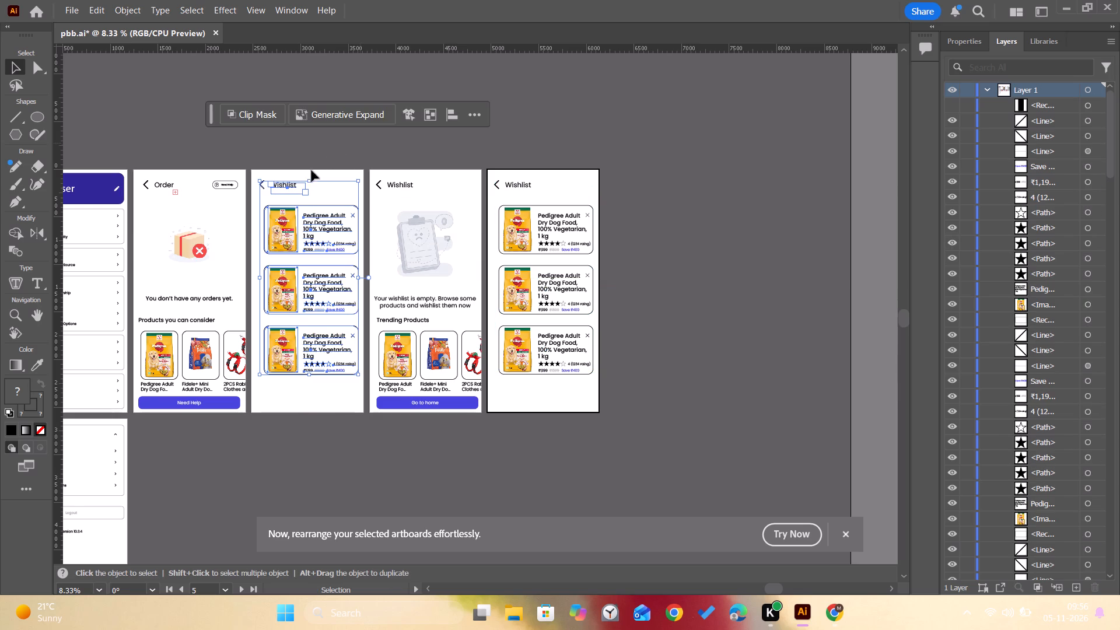
Change the copied screen's heading text to "Orders".
triple_click(286, 185)
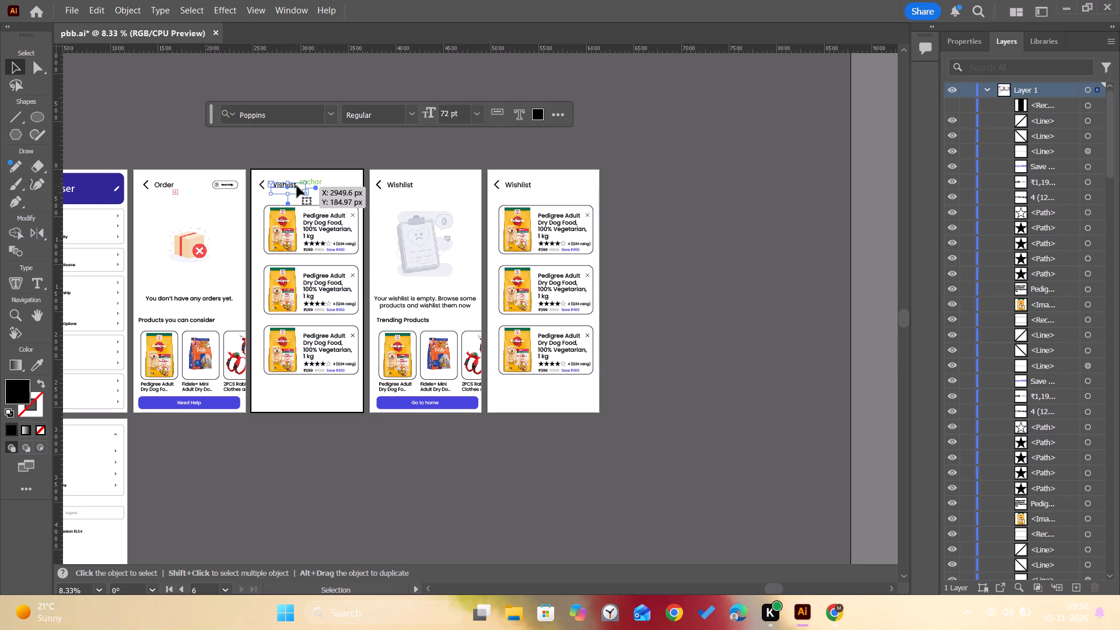
scroll(290, 185, "up", 3, "alt")
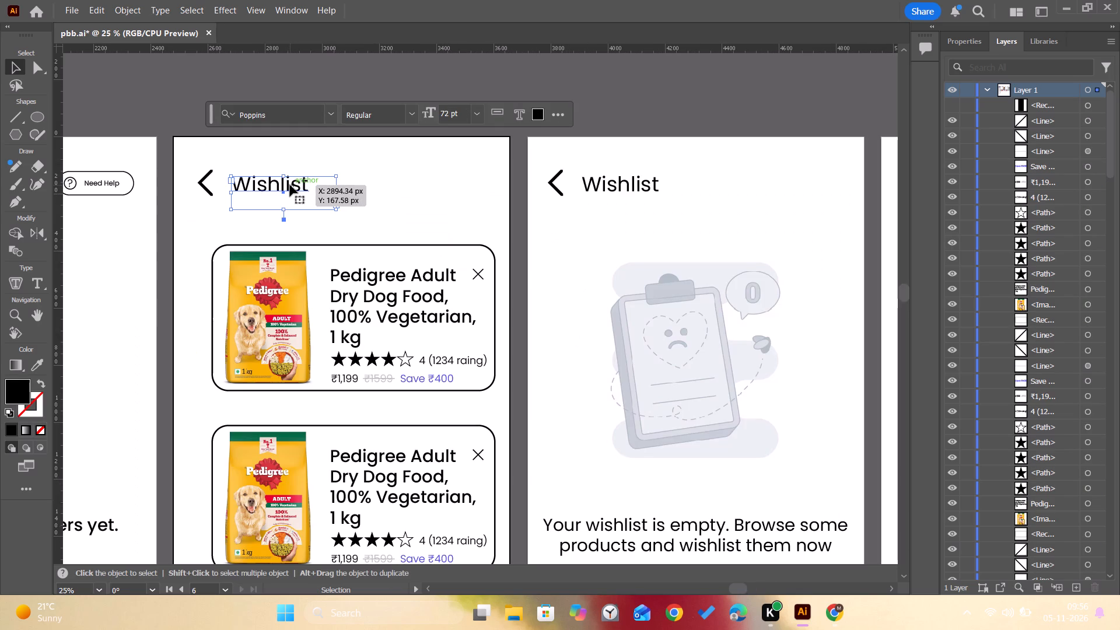
triple_click(288, 184)
left_click(288, 184)
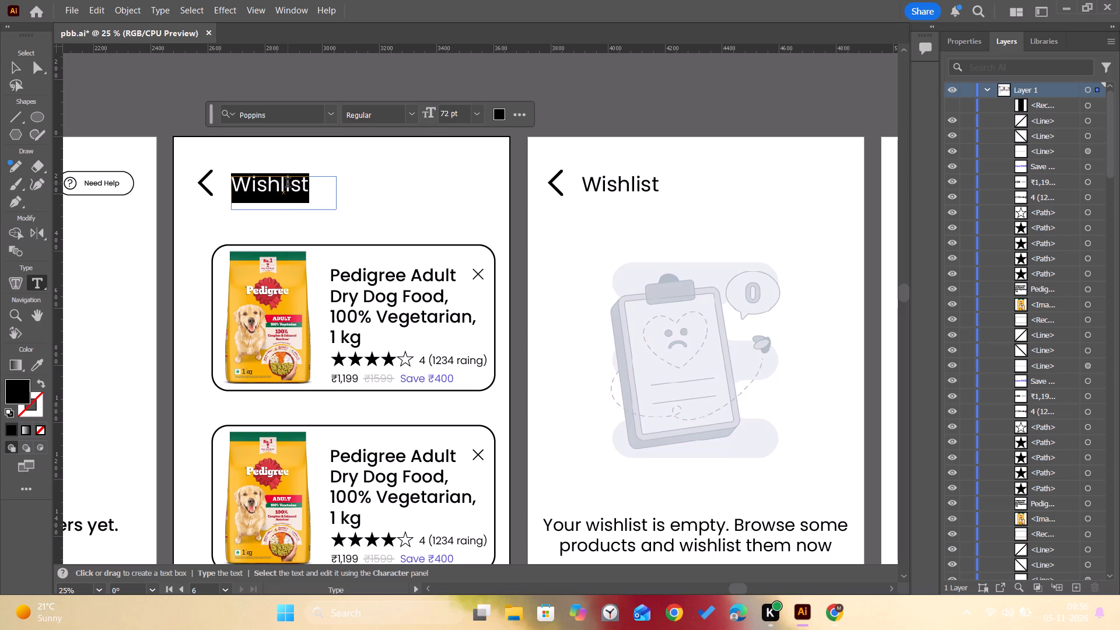
type("Order")
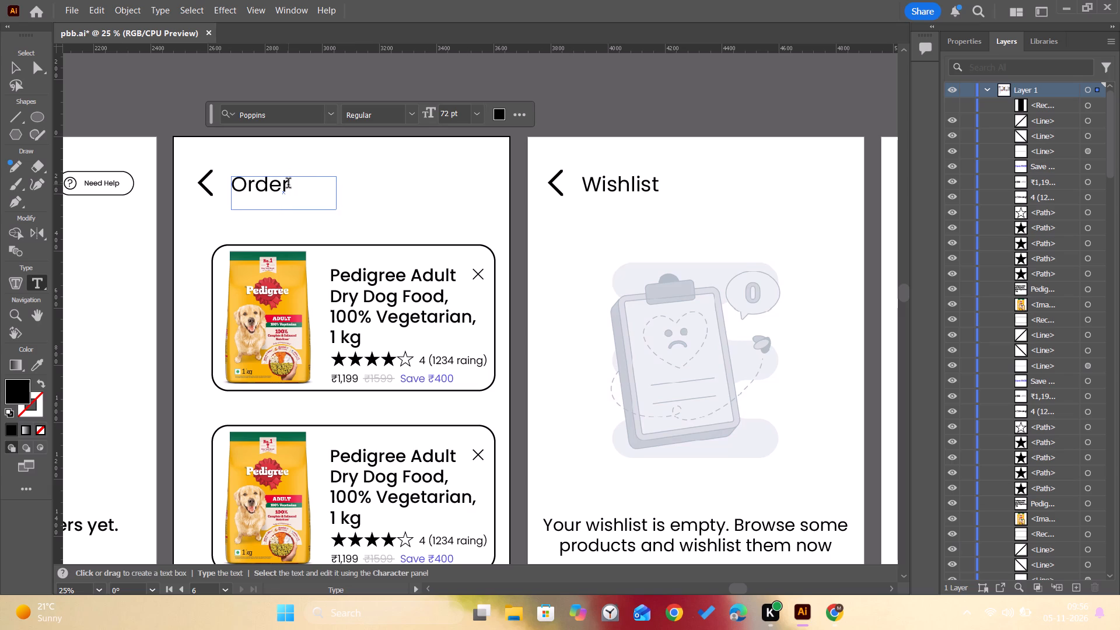
key("s")
left_click(9, 63)
Show the black rectangle on the filled Wishlist artboard and place a horizontally aligned copy of it over the Orders screen.
scroll(376, 301, "down", 3, "alt")
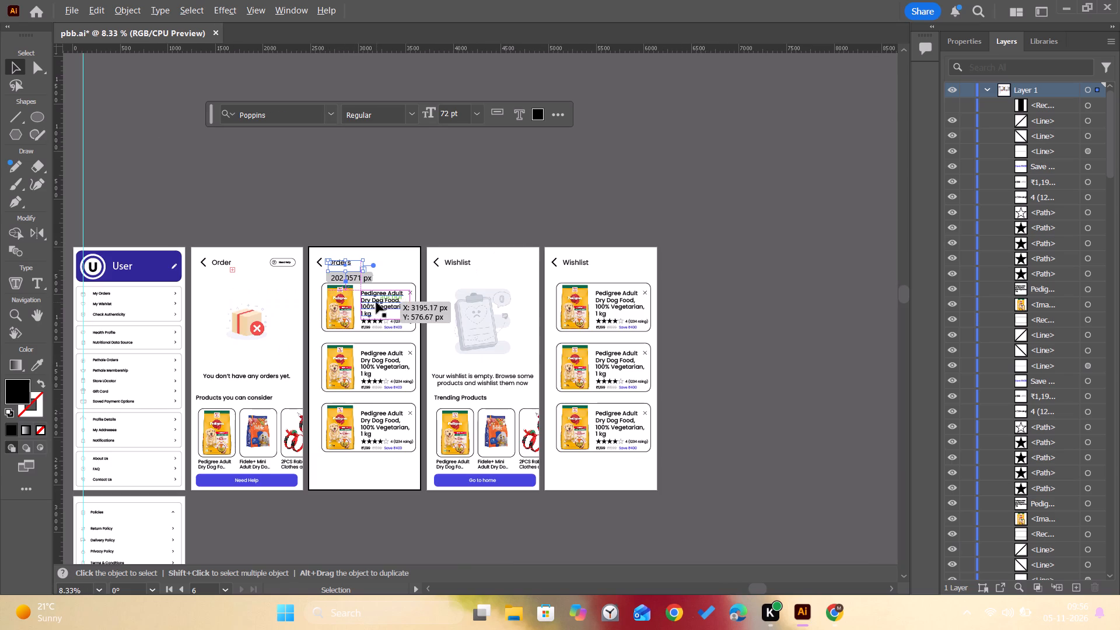
key("space")
key("space")
key("space")
key("space")
key("space")
key("space")
key("space")
key("space")
key("space")
key("space")
key("space")
key("space")
key("space")
key("space")
key("space")
key("space")
key("space")
key("space")
key("space")
left_click_drag(442, 312, 279, 291)
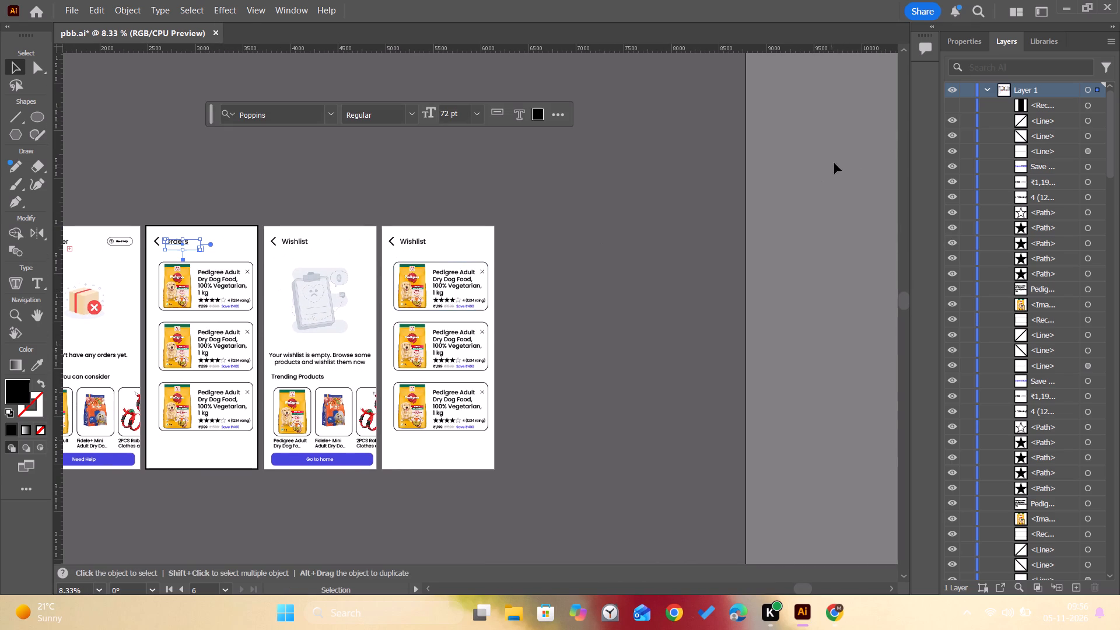
left_click(951, 106)
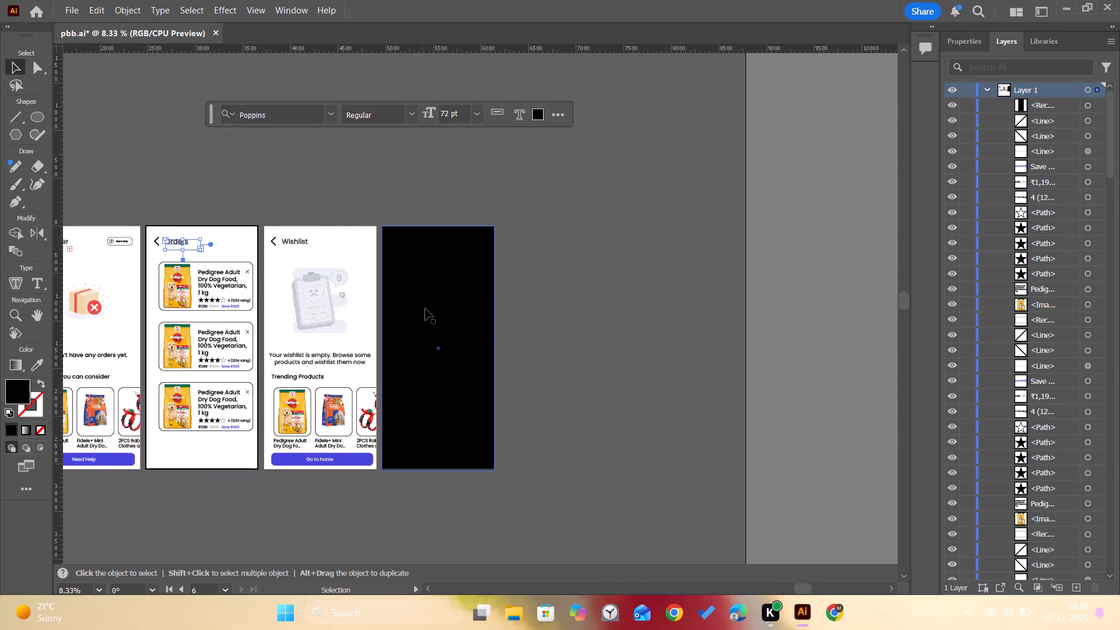
left_click_drag(428, 310, 182, 319, "alt")
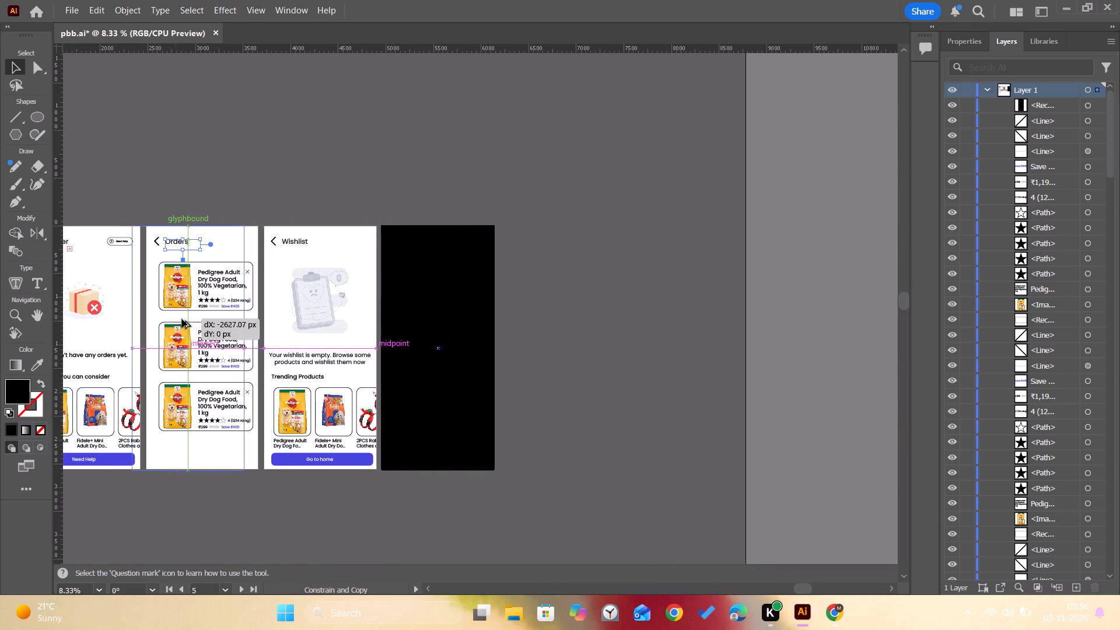
left_click_drag(182, 319, 193, 321, "alt")
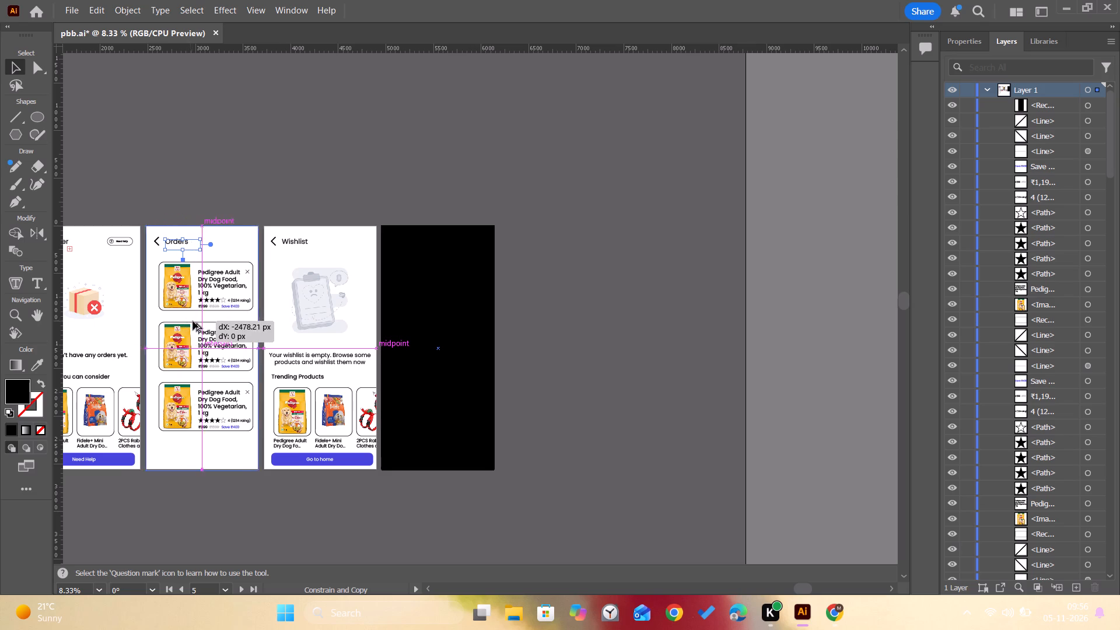
left_click_drag(193, 321, 191, 322, "alt")
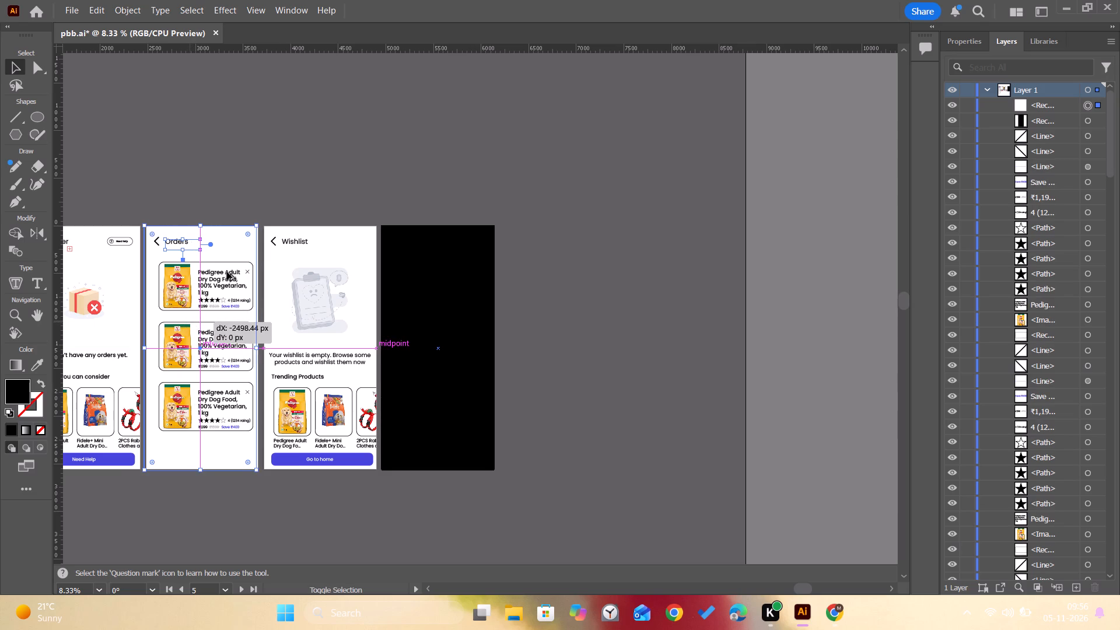
Shift the copied rectangle right by about 20 px so its right edge meets the Orders artboard's right edge.
scroll(239, 247, "up", 4, "alt")
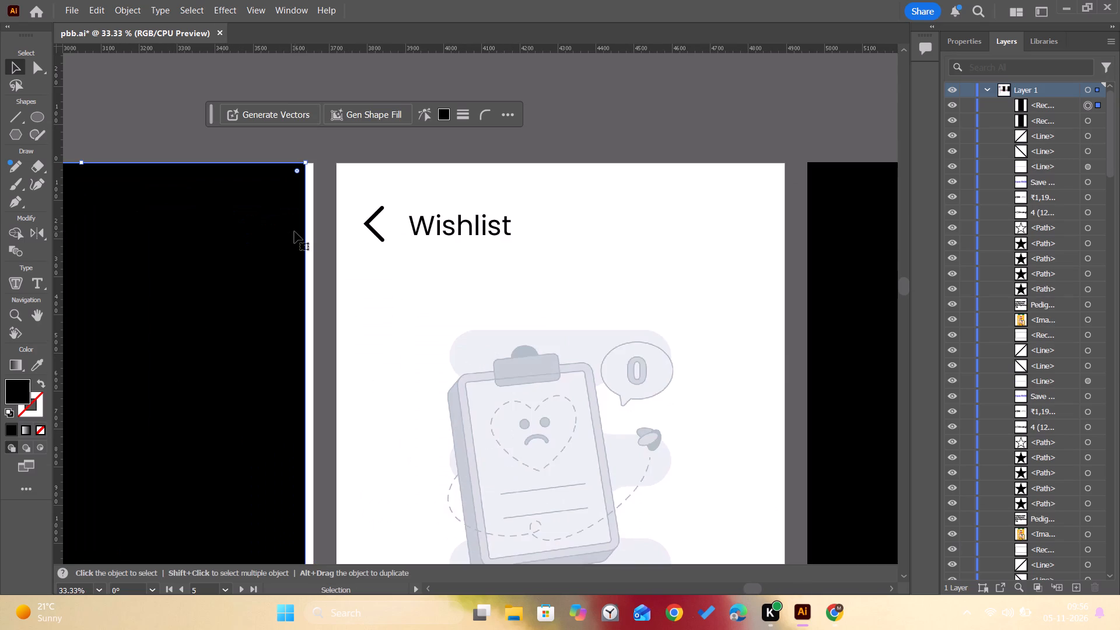
left_click_drag(295, 232, 301, 232)
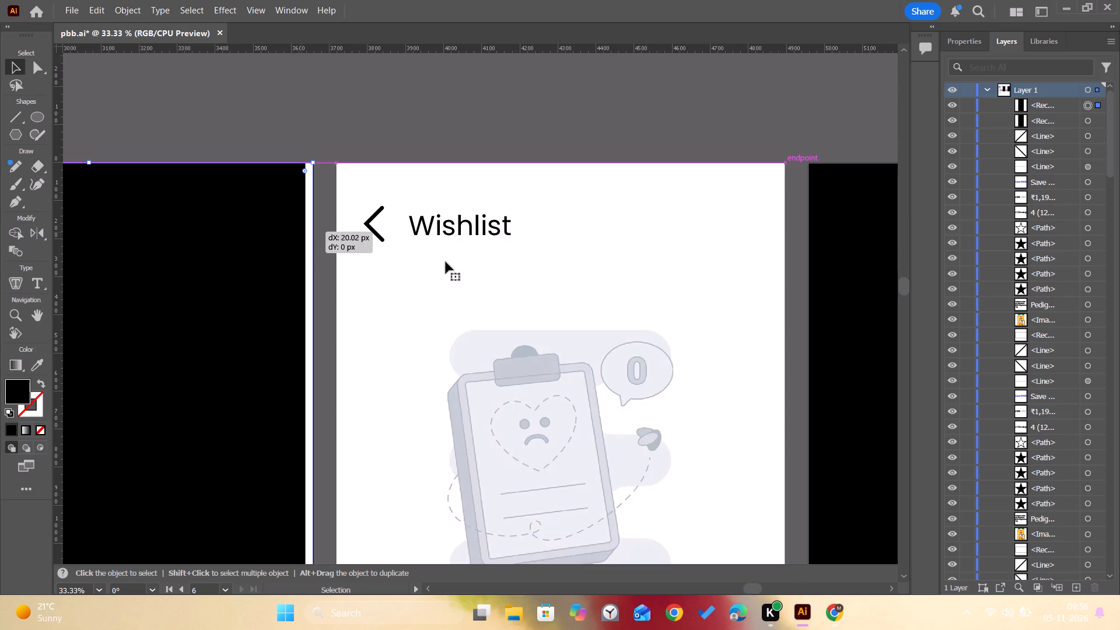
Make a clipping mask from the black rectangle and all contents of the filled Wishlist screen.
scroll(446, 263, "down", 5, "alt")
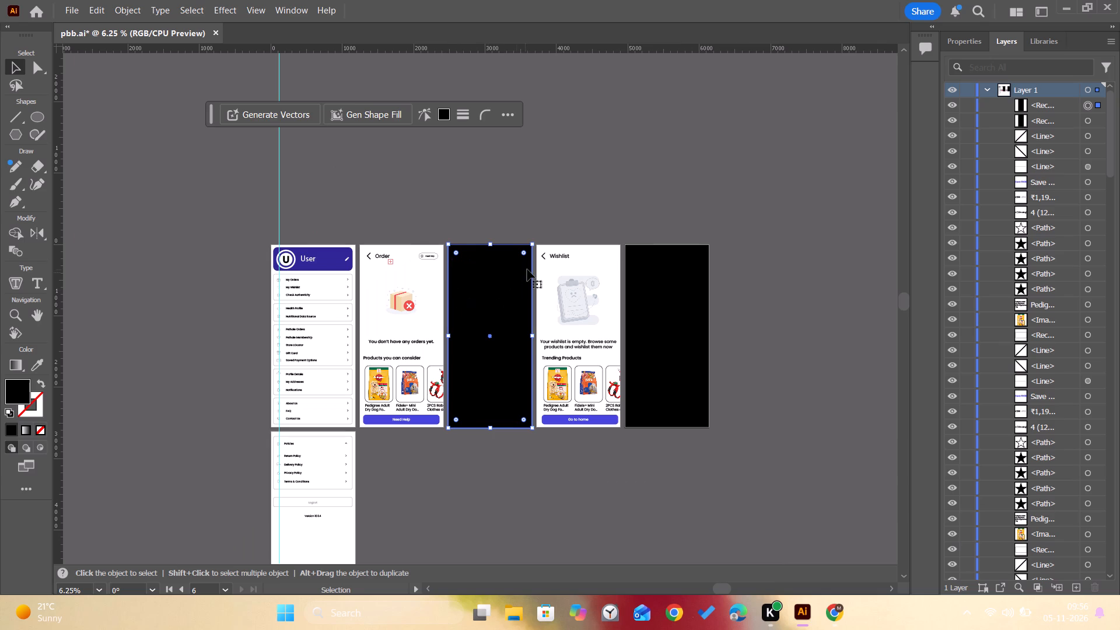
key("space")
key("space")
key("space")
key("space")
key("space")
key("space")
key("space")
key("space")
key("space")
key("space")
key("space")
key("space")
left_click_drag(533, 282, 328, 262)
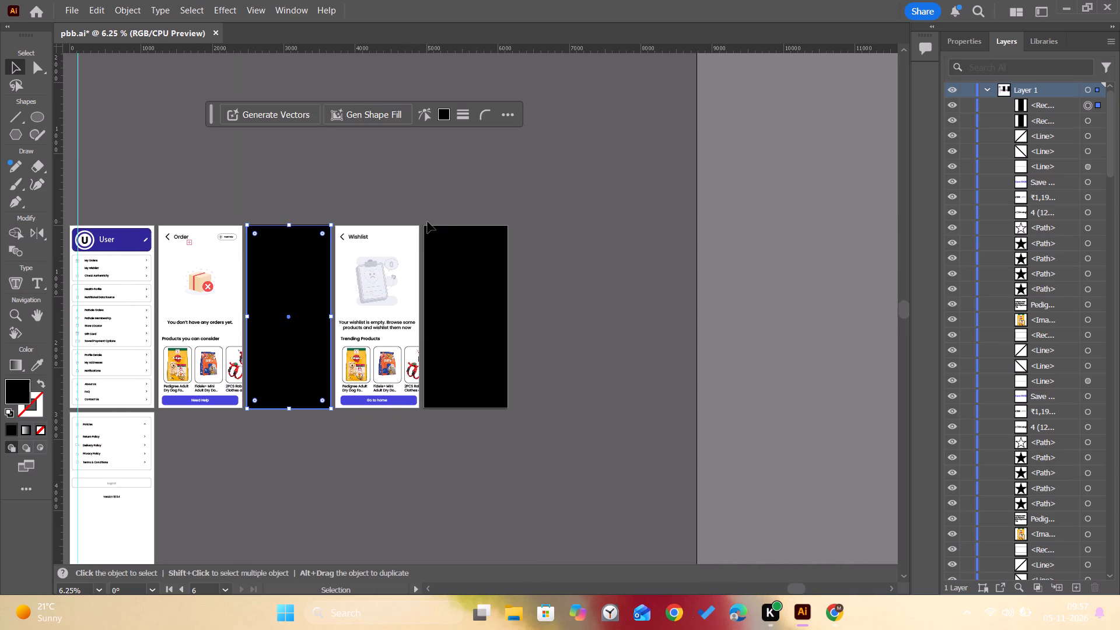
left_click_drag(428, 222, 538, 423)
right_click(496, 337)
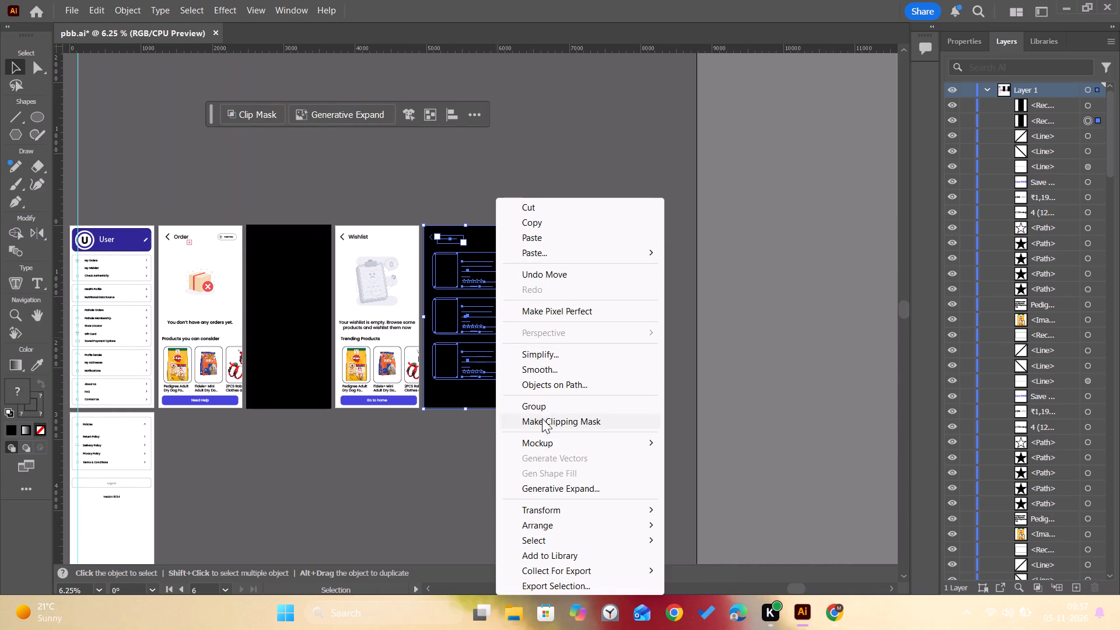
left_click(548, 418)
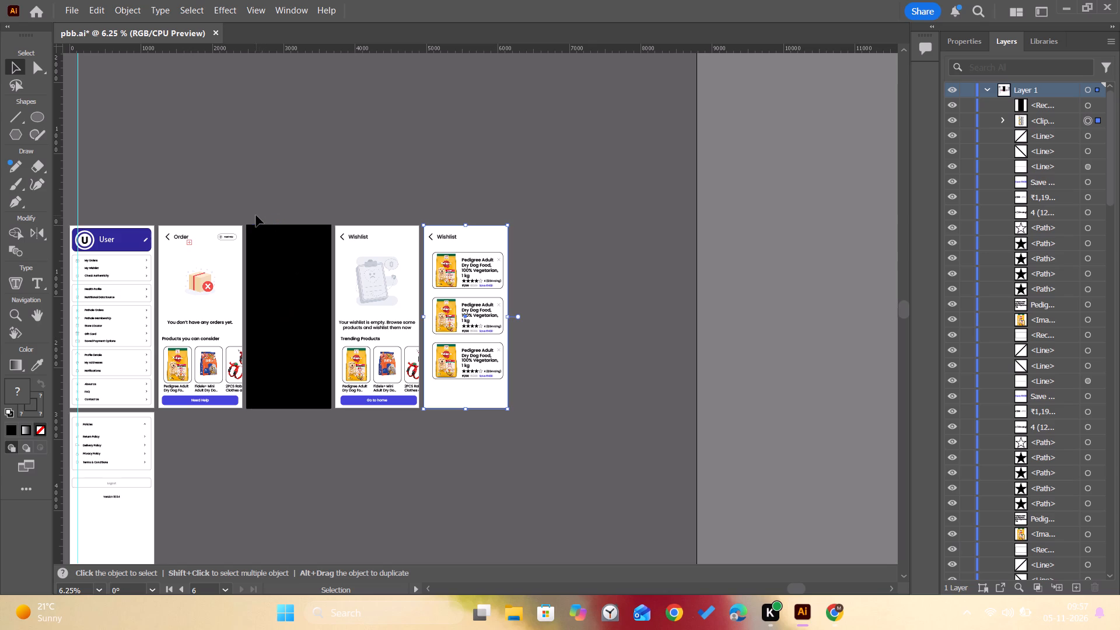
Copy the Orders screen's black rectangle straight across so it covers the User profile screen.
left_click_drag(247, 215, 295, 229)
left_click_drag(290, 294, 248, 294, "alt")
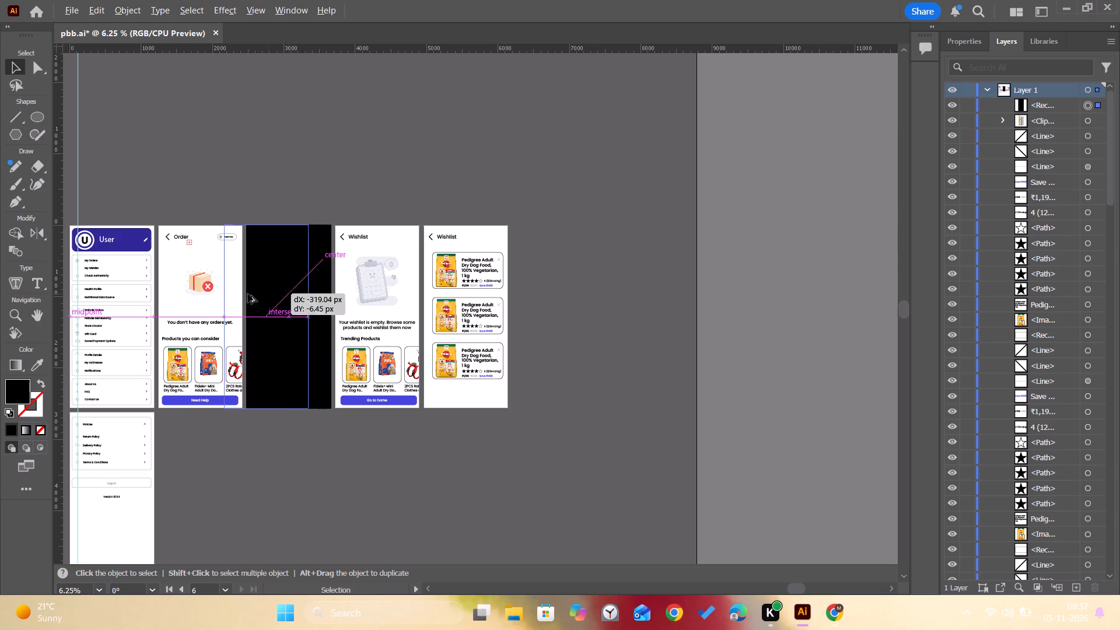
left_click_drag(248, 294, 111, 285, "alt")
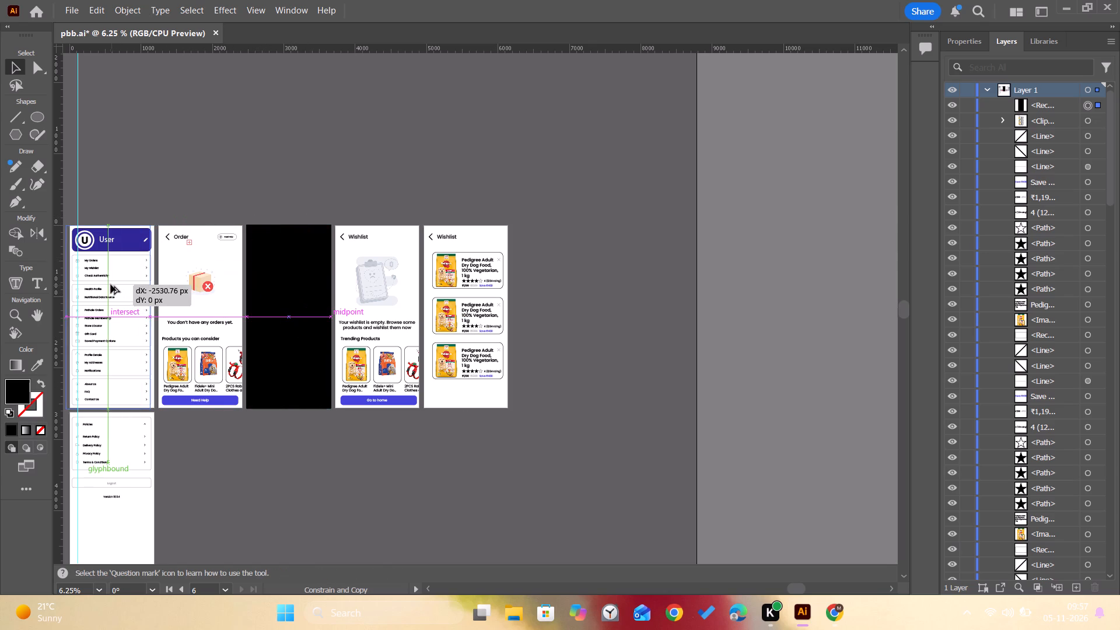
left_click_drag(111, 285, 114, 285, "alt")
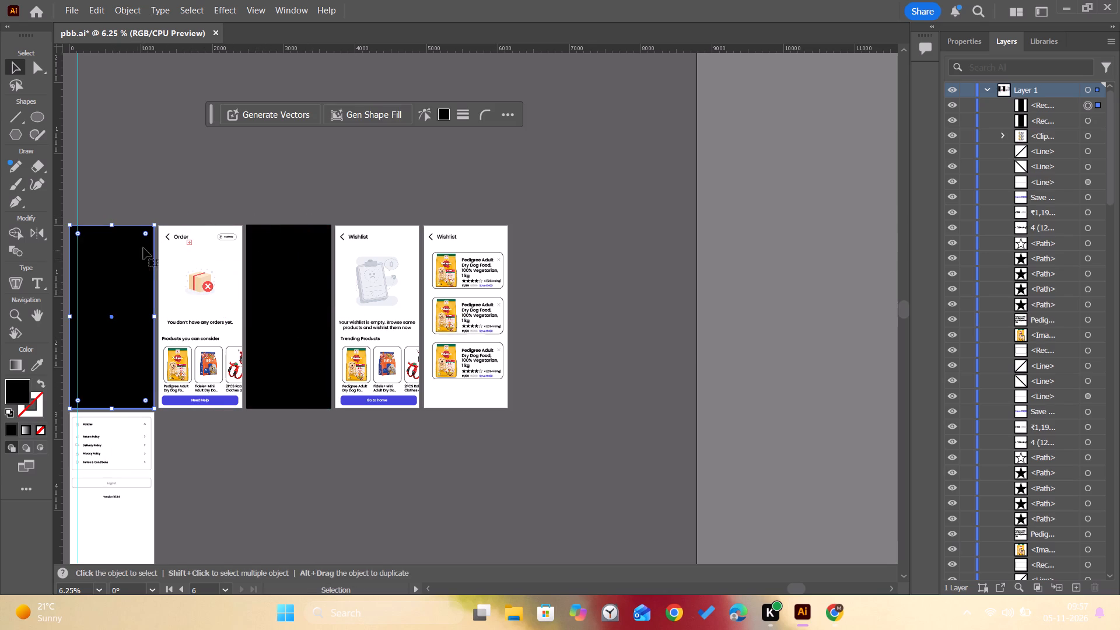
Copy the User screen's black rectangle straight down over the Policies artboard below it.
scroll(154, 237, "up", 1, "alt")
scroll(155, 237, "down", 1, "alt")
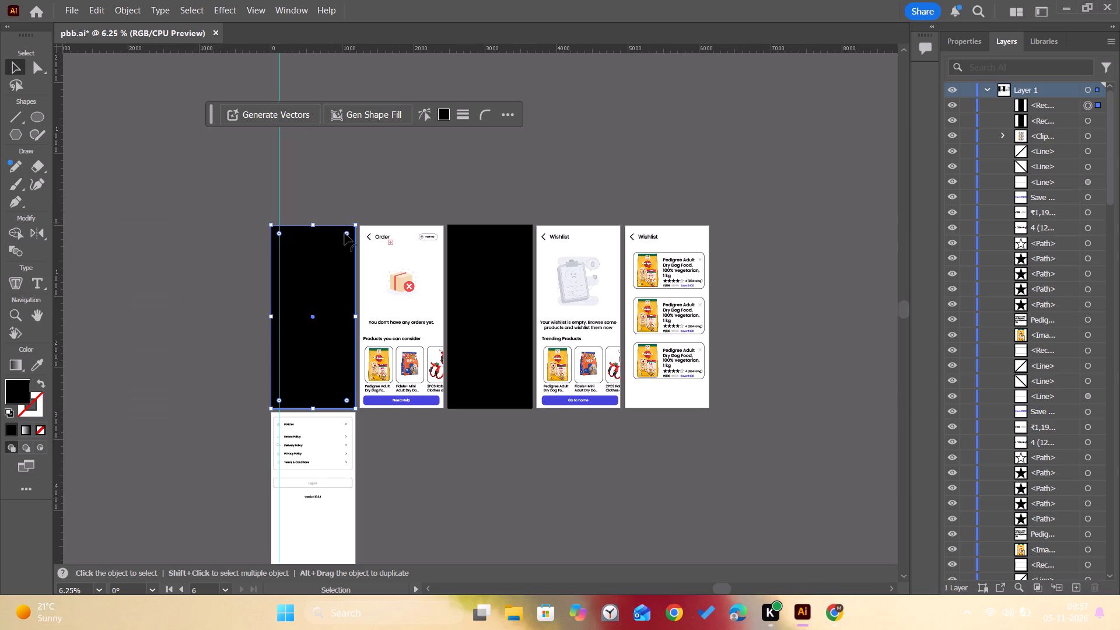
left_click_drag(243, 216, 338, 378)
left_click_drag(338, 378, 244, 254)
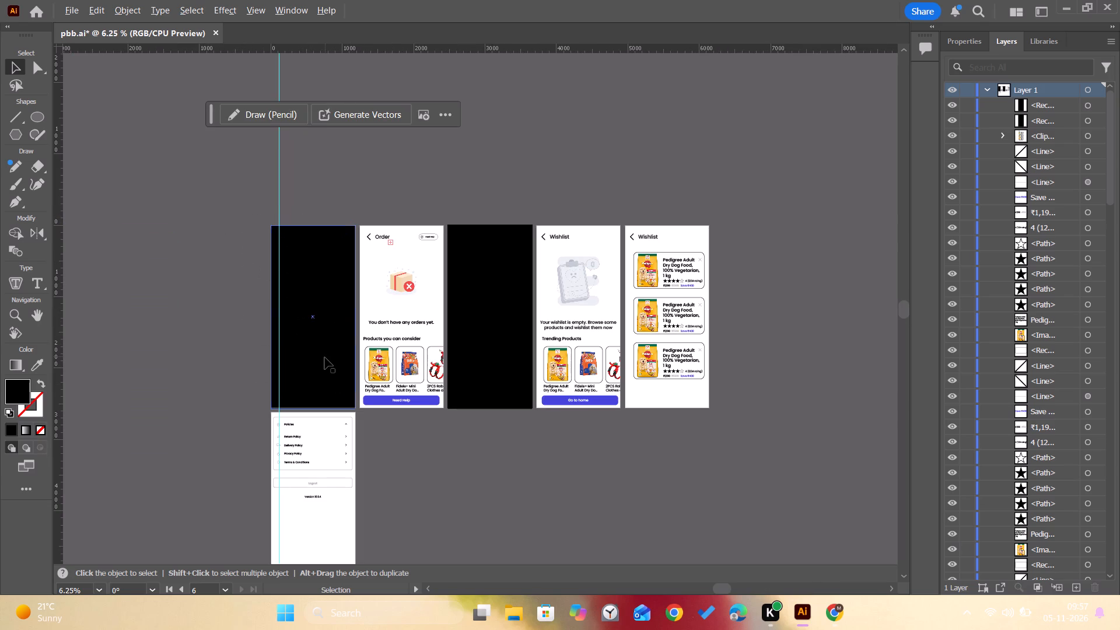
left_click_drag(325, 359, 315, 542, "alt")
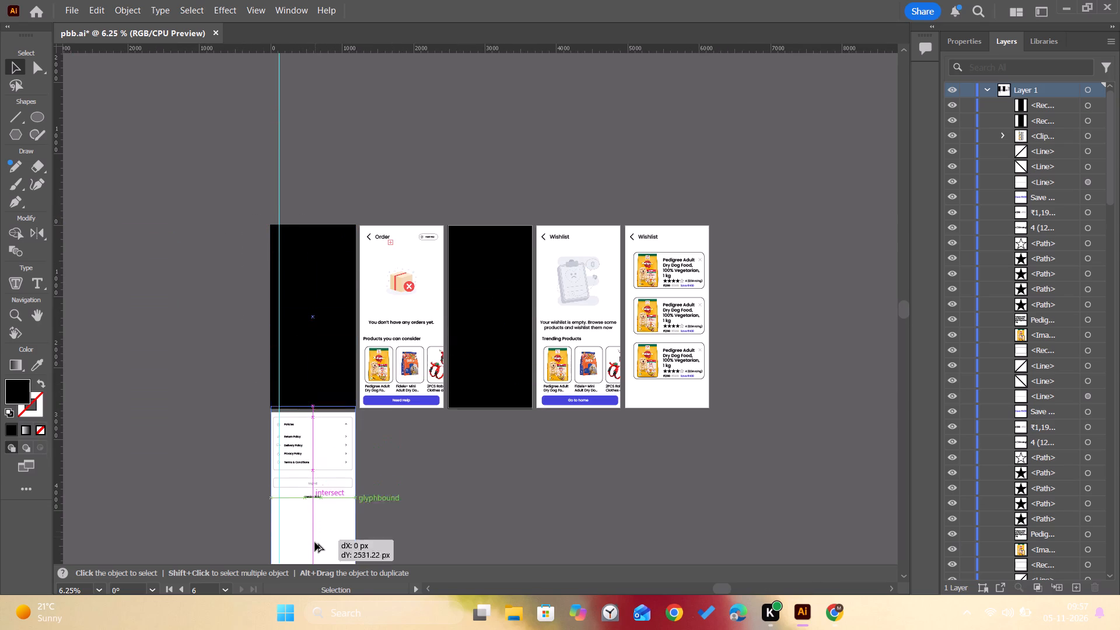
left_click_drag(315, 542, 314, 544, "alt")
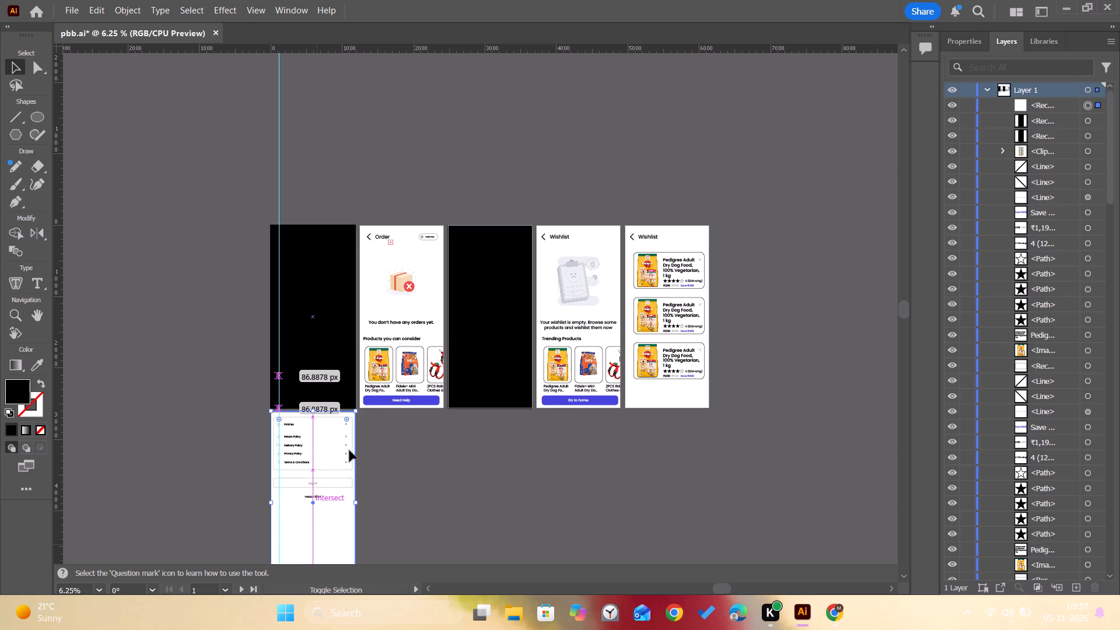
Shift the copied rectangle straight down by about 14 px so its top edge meets the Policies artboard's top edge.
scroll(330, 429, "up", 4, "alt")
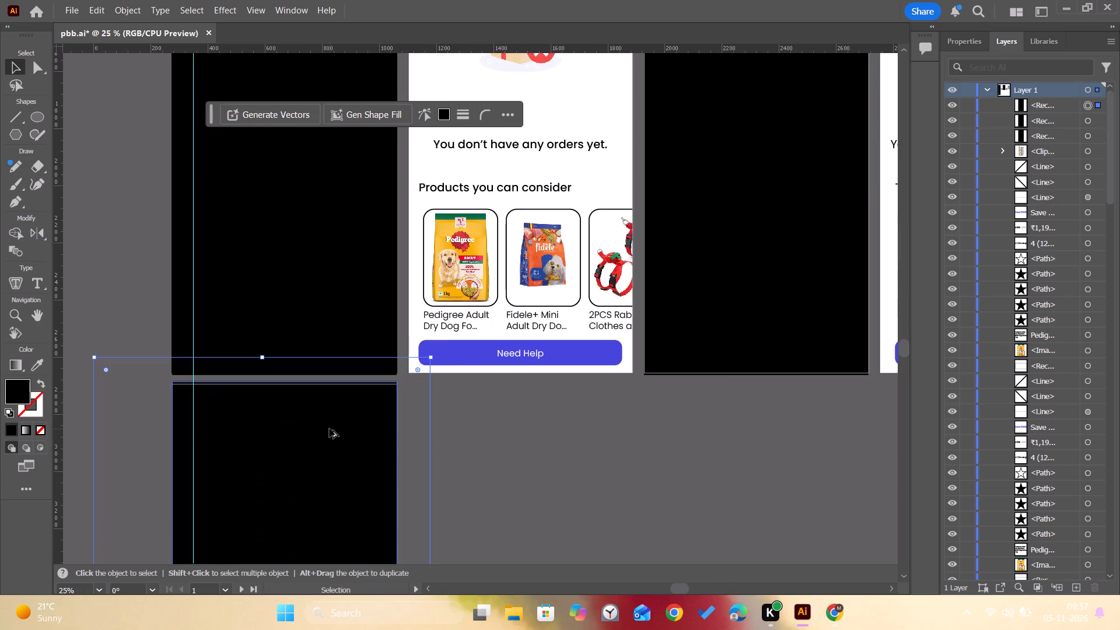
scroll(360, 389, "up", 3, "alt")
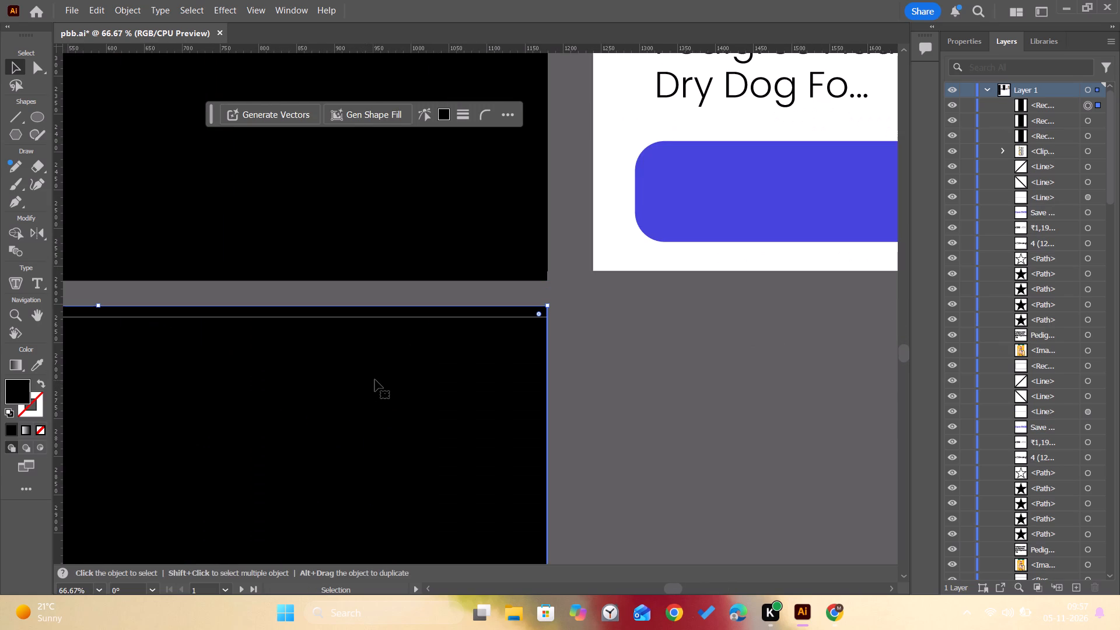
left_click_drag(375, 380, 370, 391)
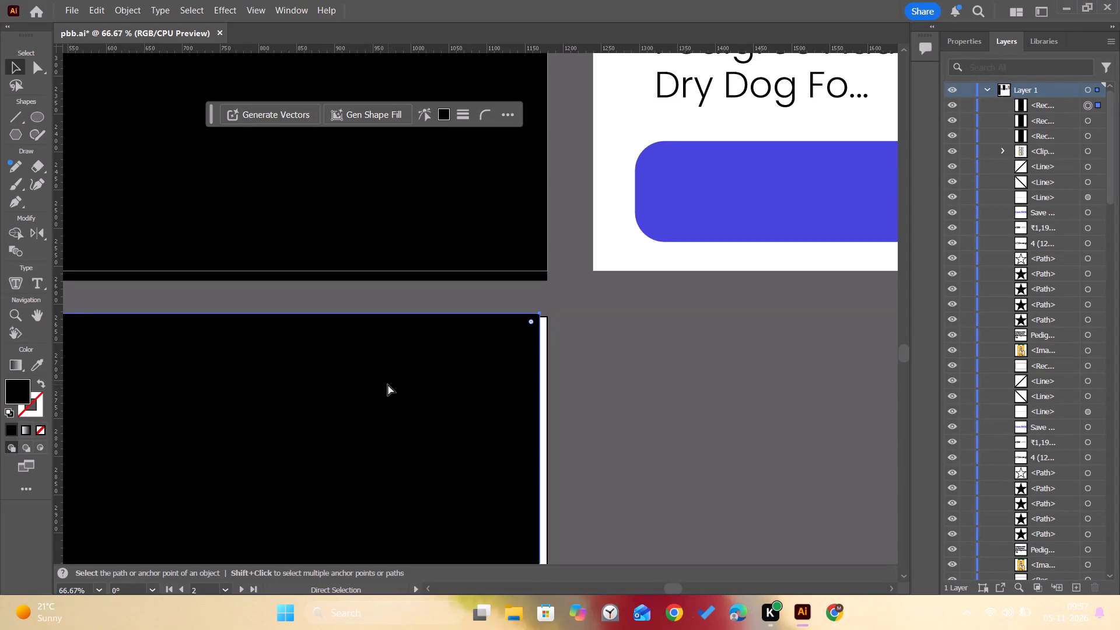
key("ctrl+z")
left_click_drag(412, 384, 411, 394)
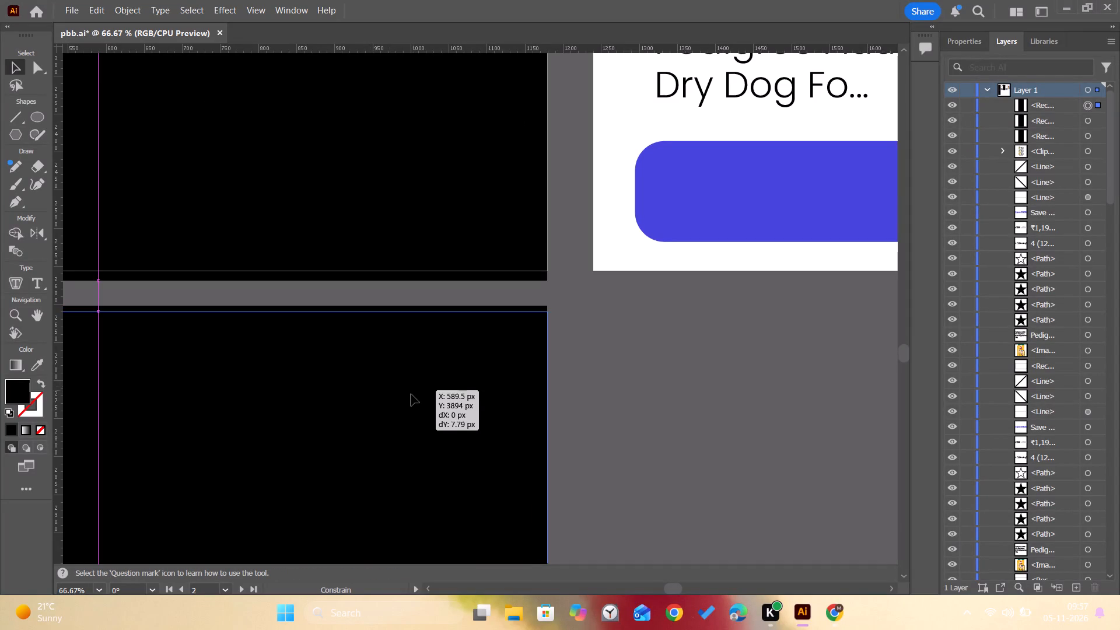
left_click_drag(411, 394, 411, 397)
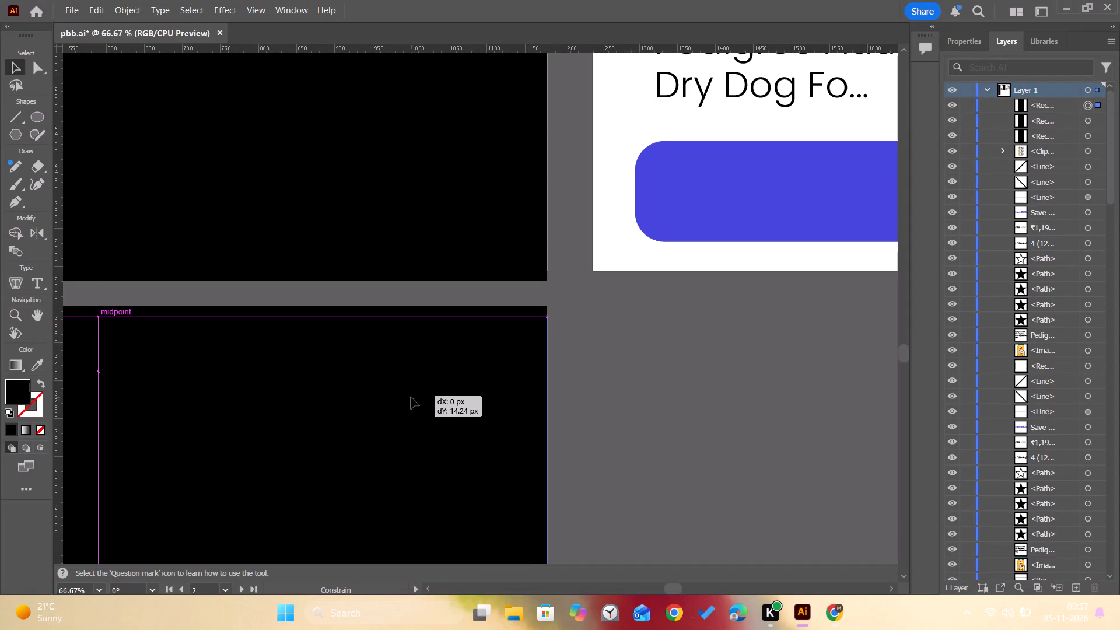
left_click_drag(411, 397, 411, 396)
Make a clipping mask from the black rectangle and all contents of the Policies screen, leaving the vertical guide out.
scroll(420, 394, "down", 5, "alt")
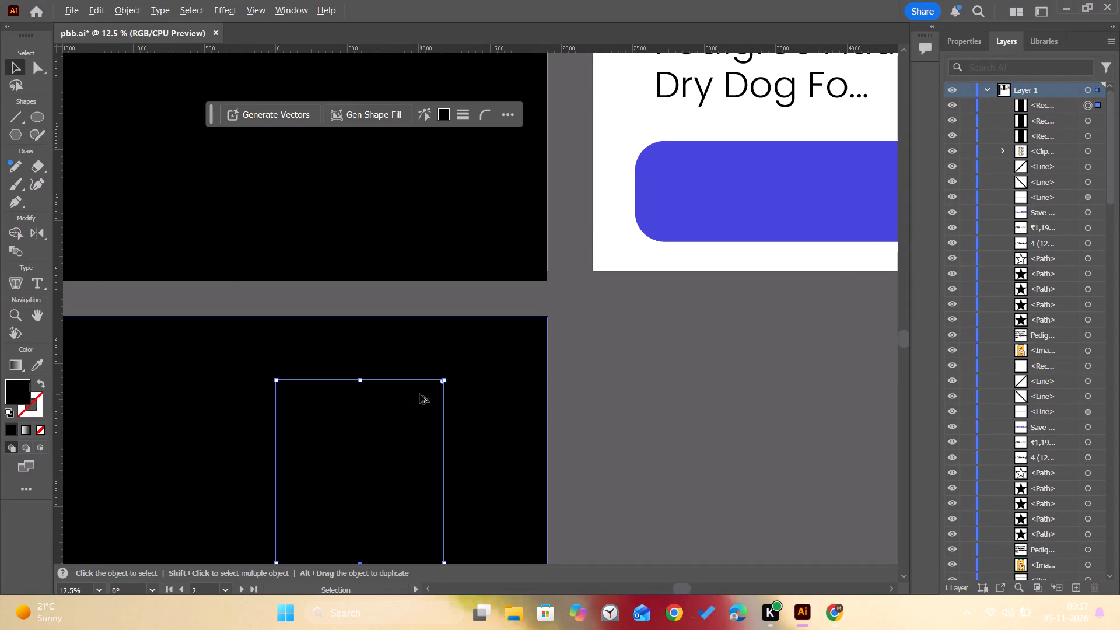
scroll(457, 385, "down", 1, "alt")
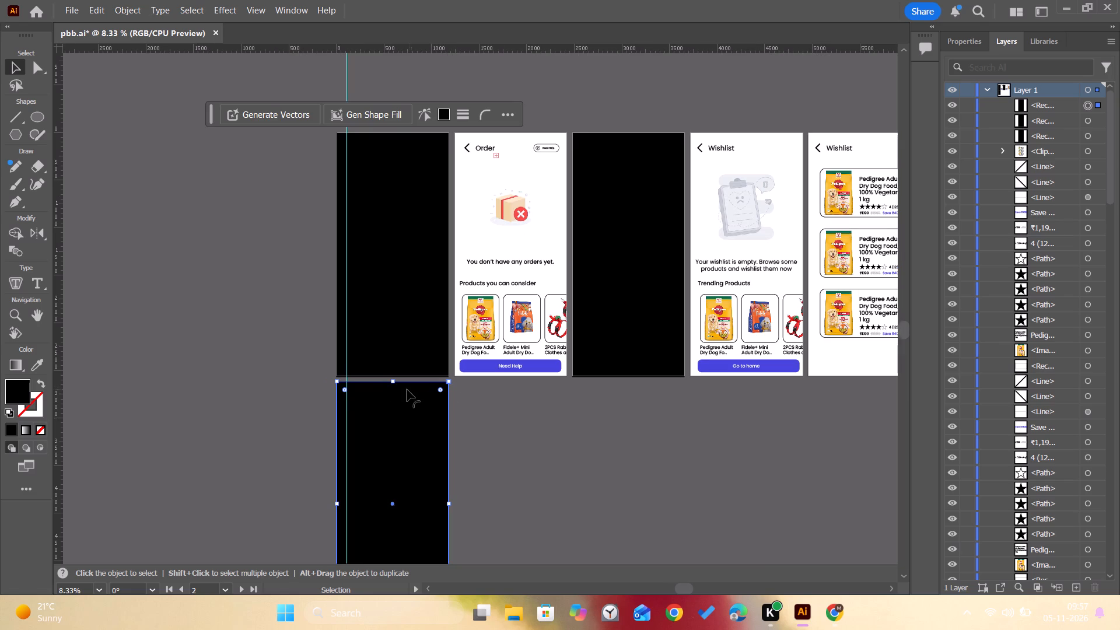
left_click_drag(324, 387, 446, 569)
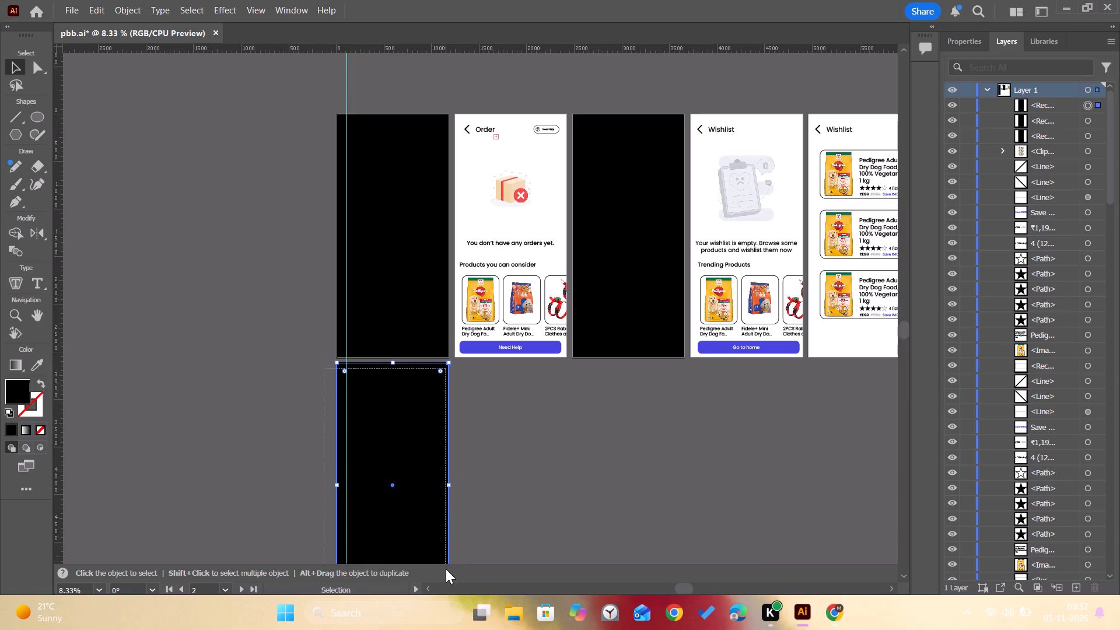
left_click_drag(446, 569, 448, 558)
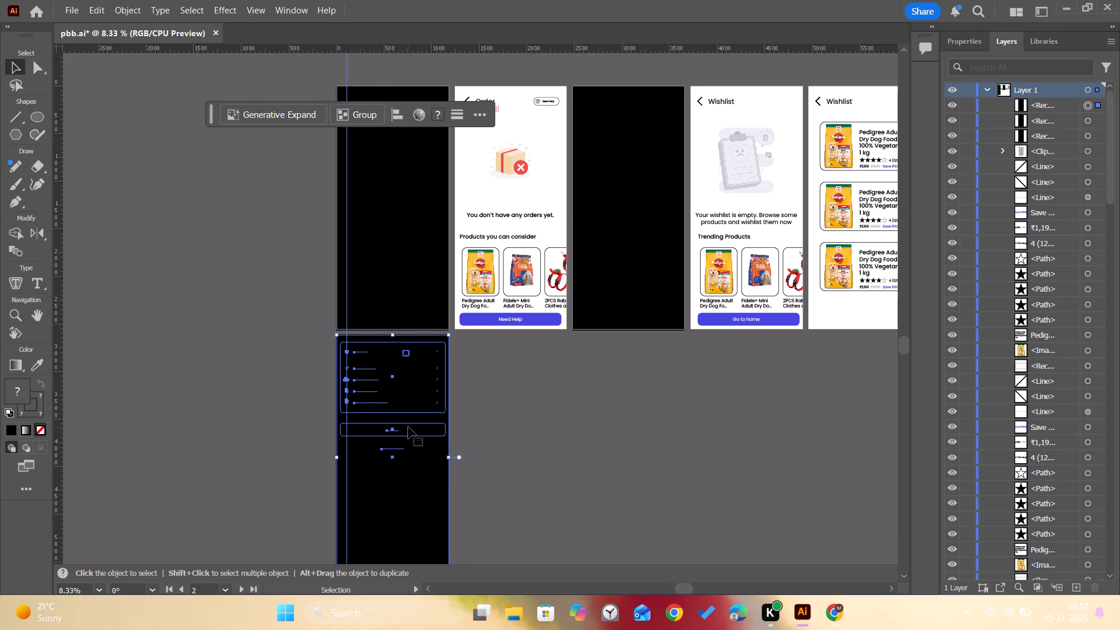
left_click(348, 67, "shift")
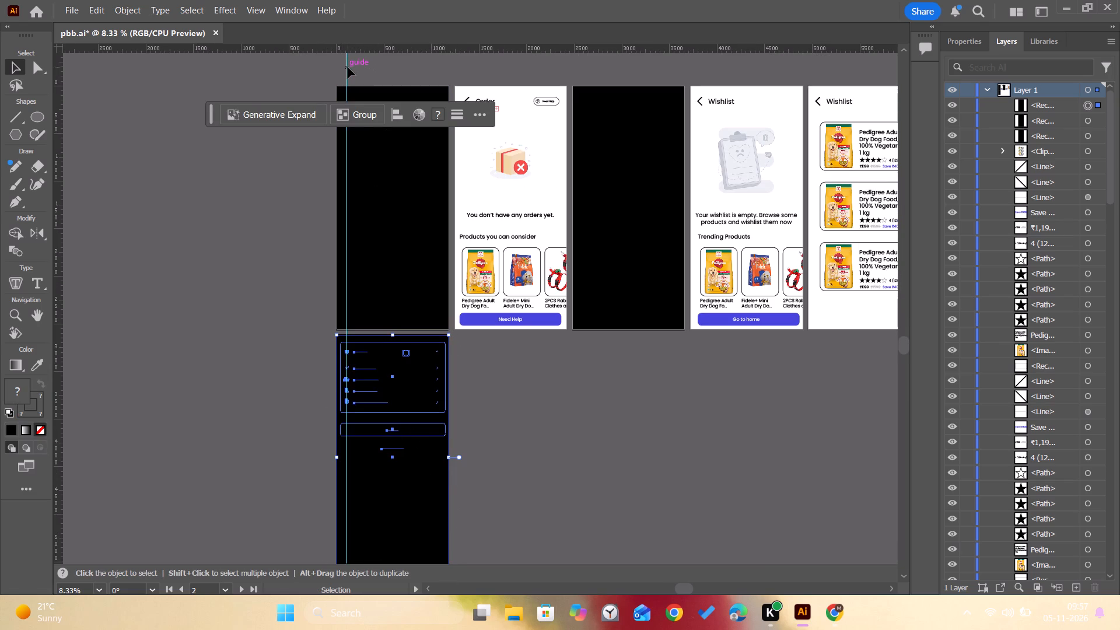
right_click(379, 384)
left_click(426, 419)
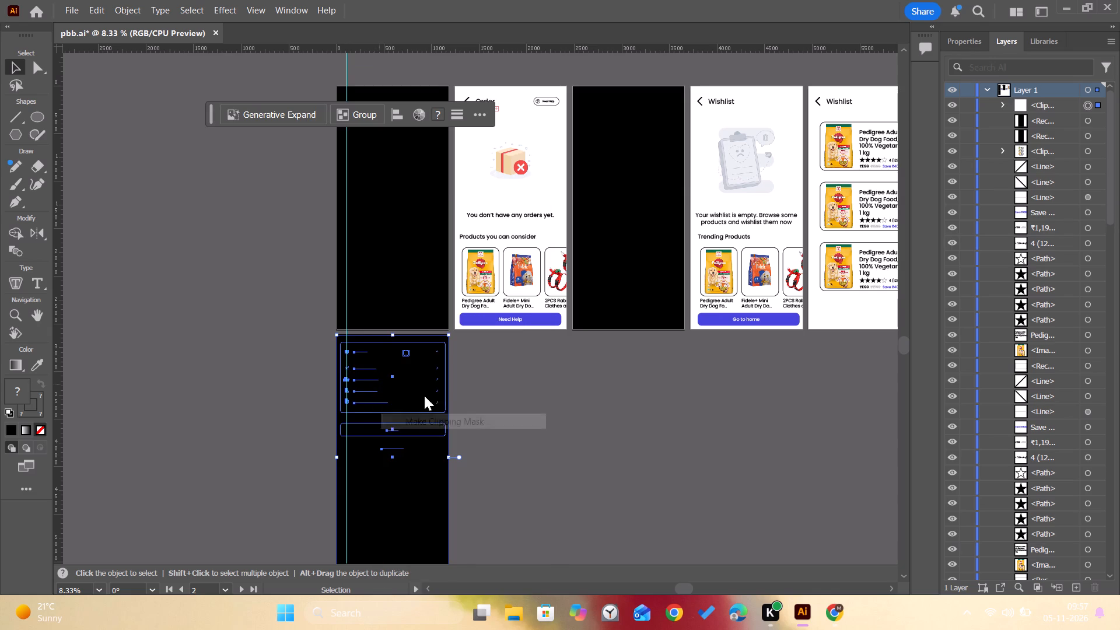
Make a clipping mask from the black rectangle and all contents of the User profile screen.
left_click_drag(443, 71, 433, 107)
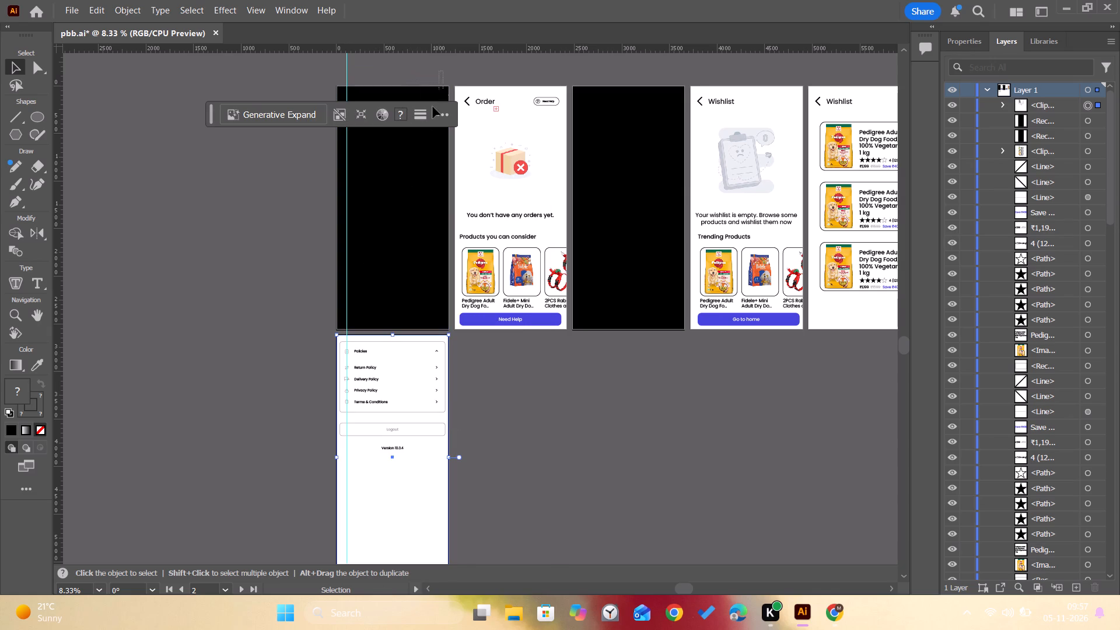
left_click_drag(433, 107, 315, 318)
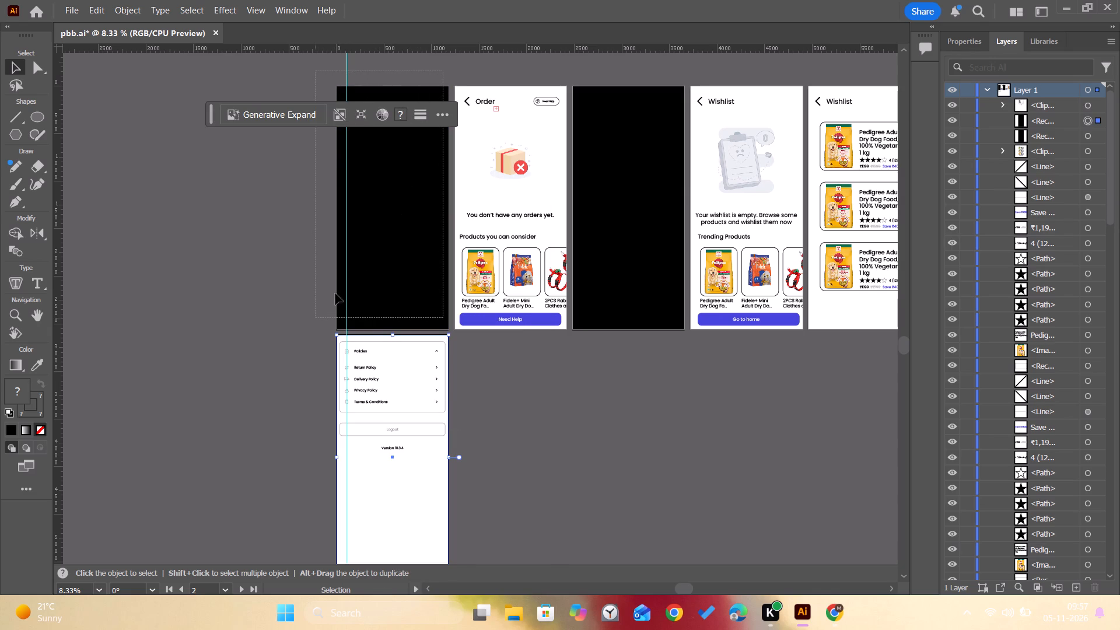
right_click(347, 275, "shift")
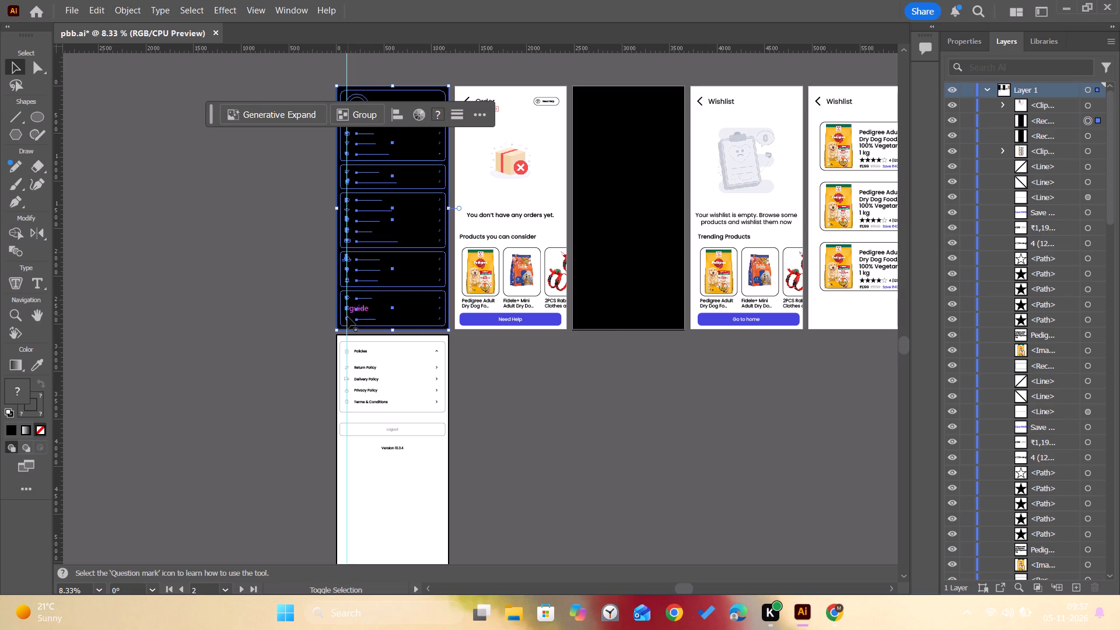
left_click(348, 333, "shift")
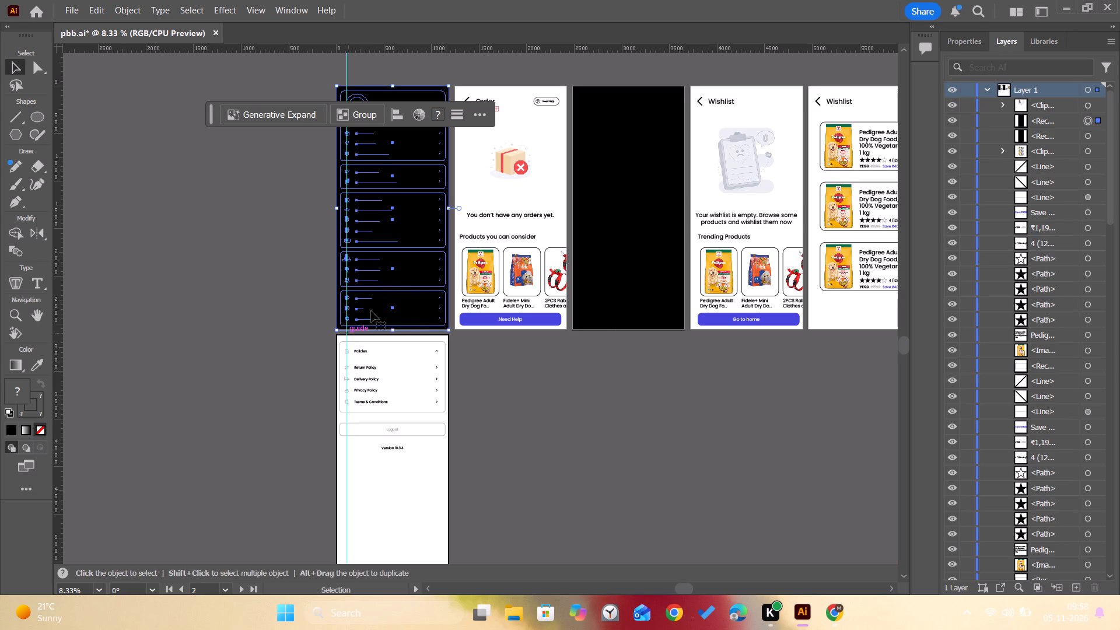
right_click(385, 295)
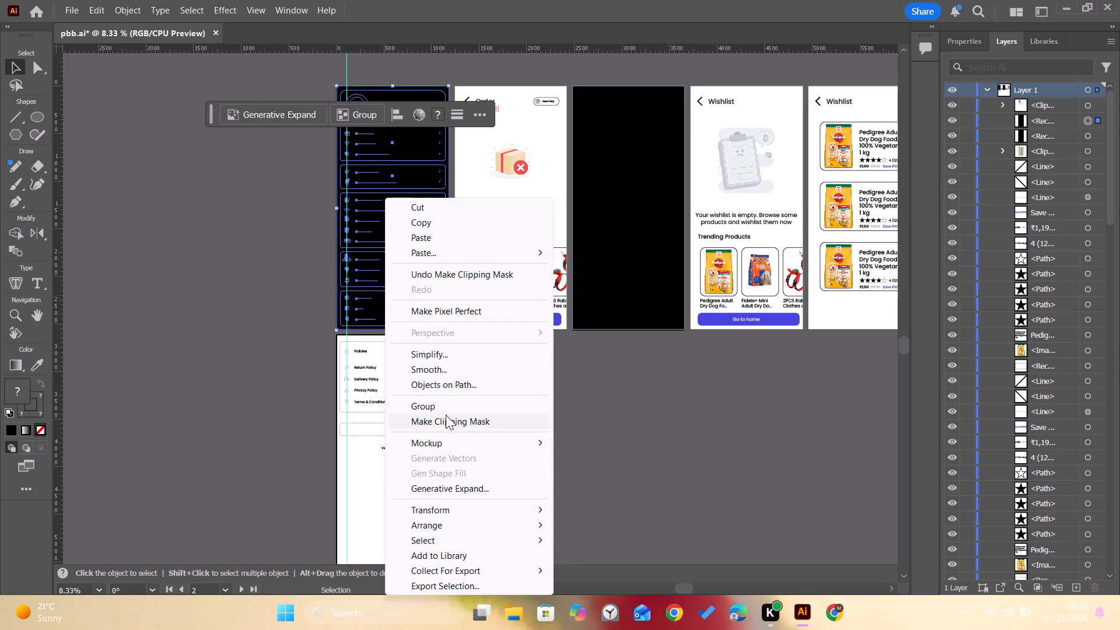
left_click(447, 418)
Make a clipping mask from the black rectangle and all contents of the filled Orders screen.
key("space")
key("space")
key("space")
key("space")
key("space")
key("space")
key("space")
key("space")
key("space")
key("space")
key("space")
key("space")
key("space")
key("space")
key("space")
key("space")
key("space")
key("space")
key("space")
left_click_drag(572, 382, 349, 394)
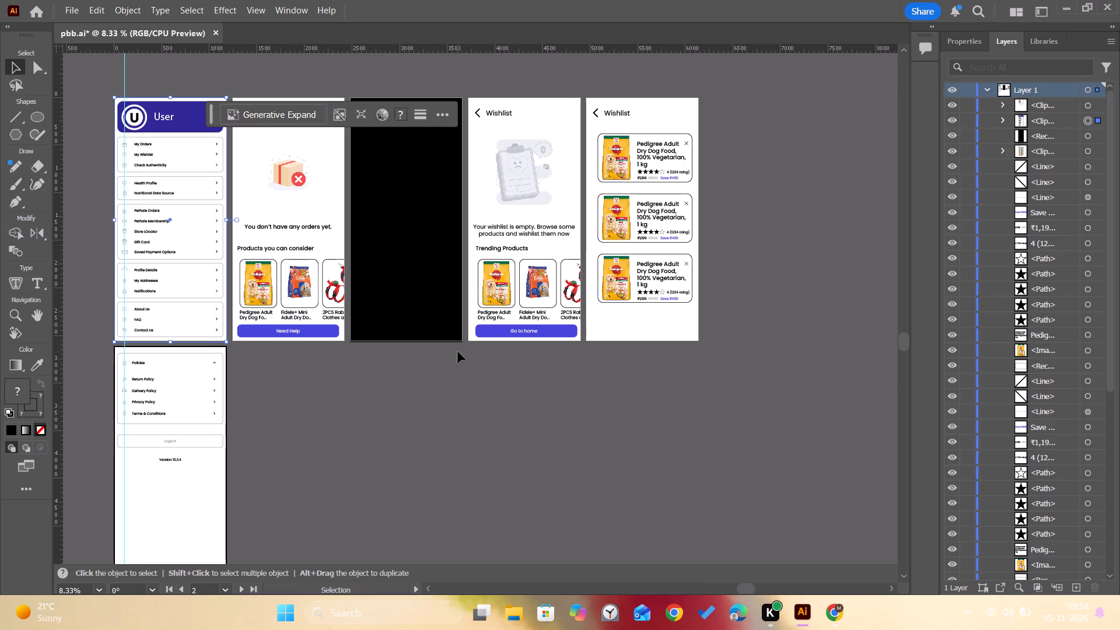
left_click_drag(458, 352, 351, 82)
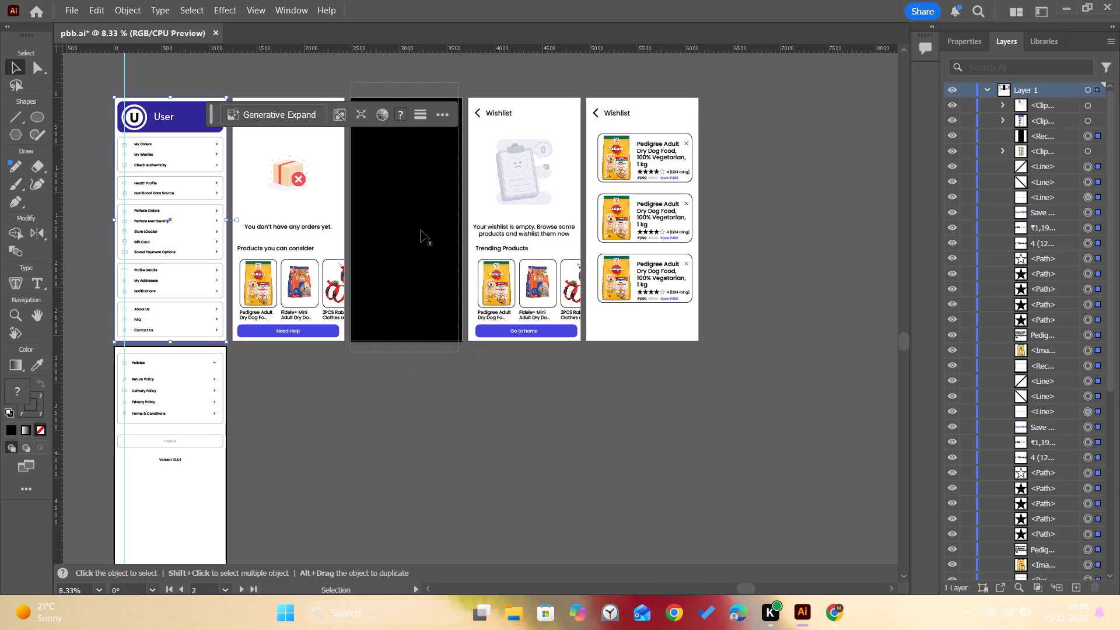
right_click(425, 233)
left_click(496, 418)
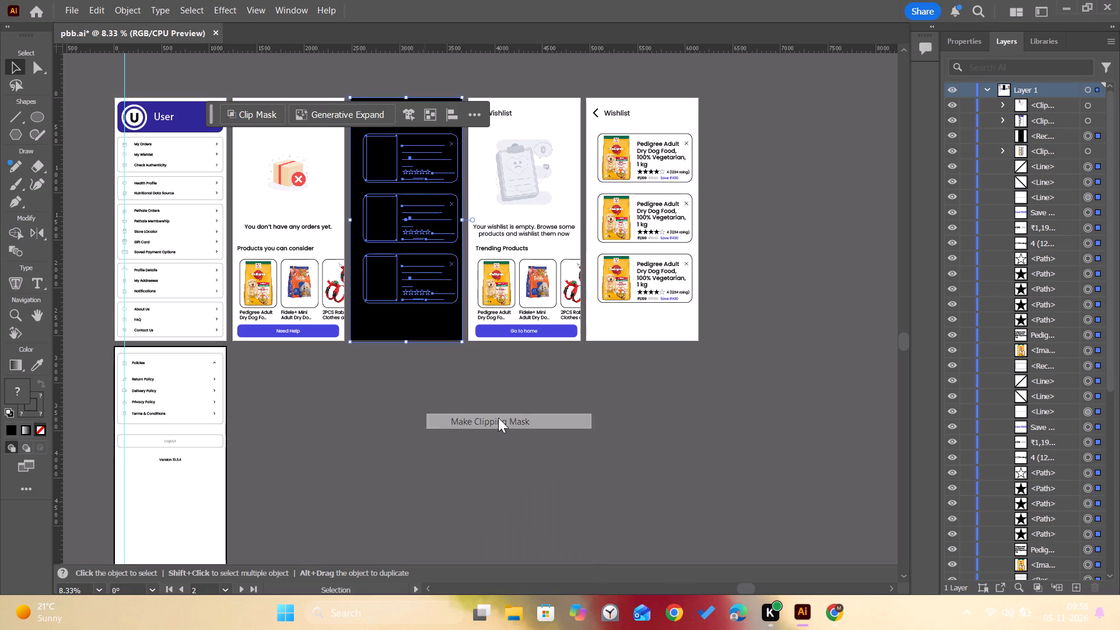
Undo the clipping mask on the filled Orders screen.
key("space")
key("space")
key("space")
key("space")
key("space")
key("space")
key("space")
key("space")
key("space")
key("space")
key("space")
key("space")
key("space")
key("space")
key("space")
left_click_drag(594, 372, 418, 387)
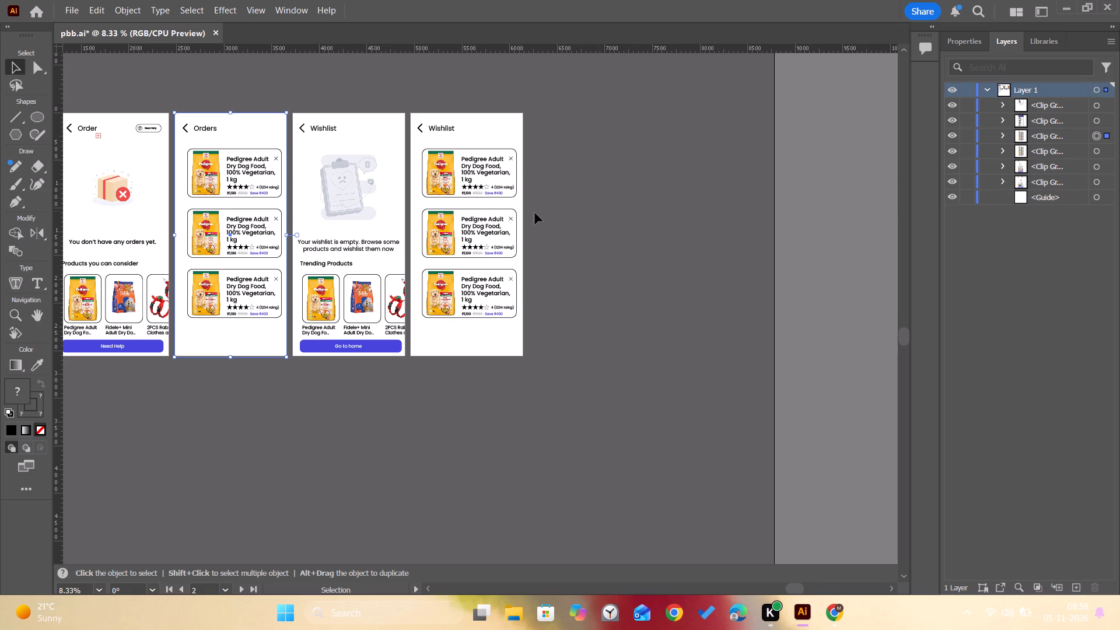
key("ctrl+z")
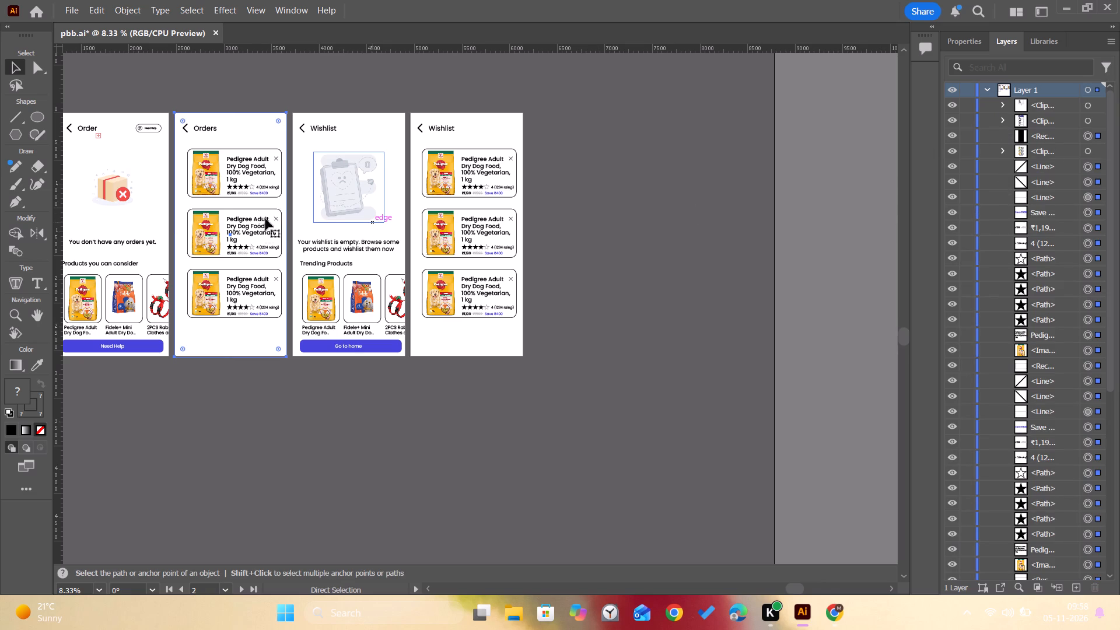
Copy the black rectangle from the filled Orders screen onto the filled Wishlist screen, offset 2478 px horizontally and 0 px vertically.
left_click(546, 127)
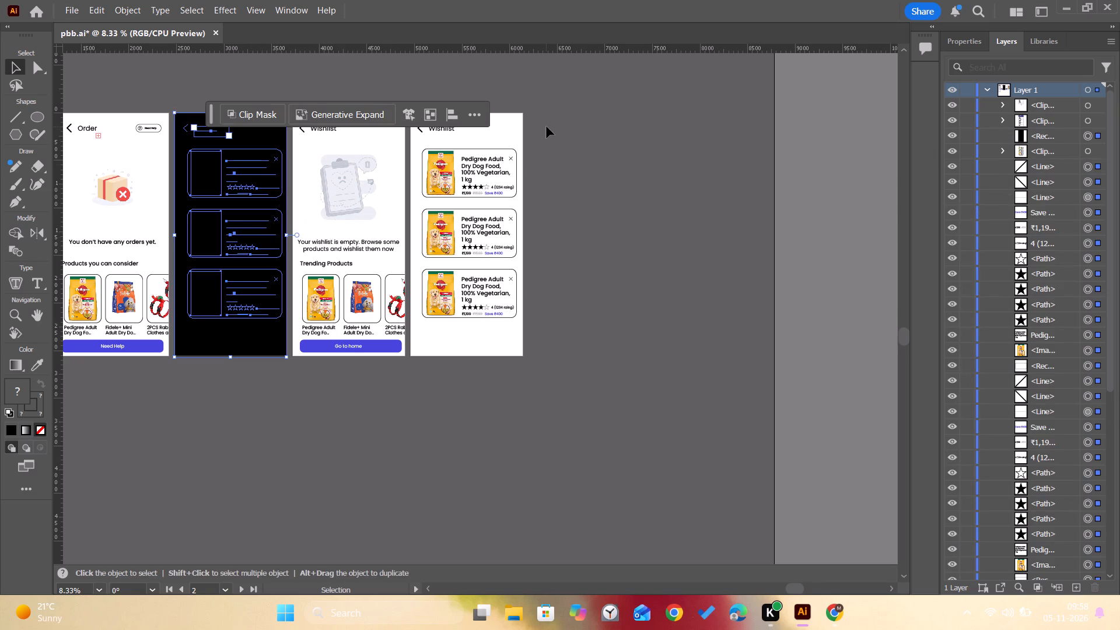
left_click_drag(274, 135, 283, 136, "alt")
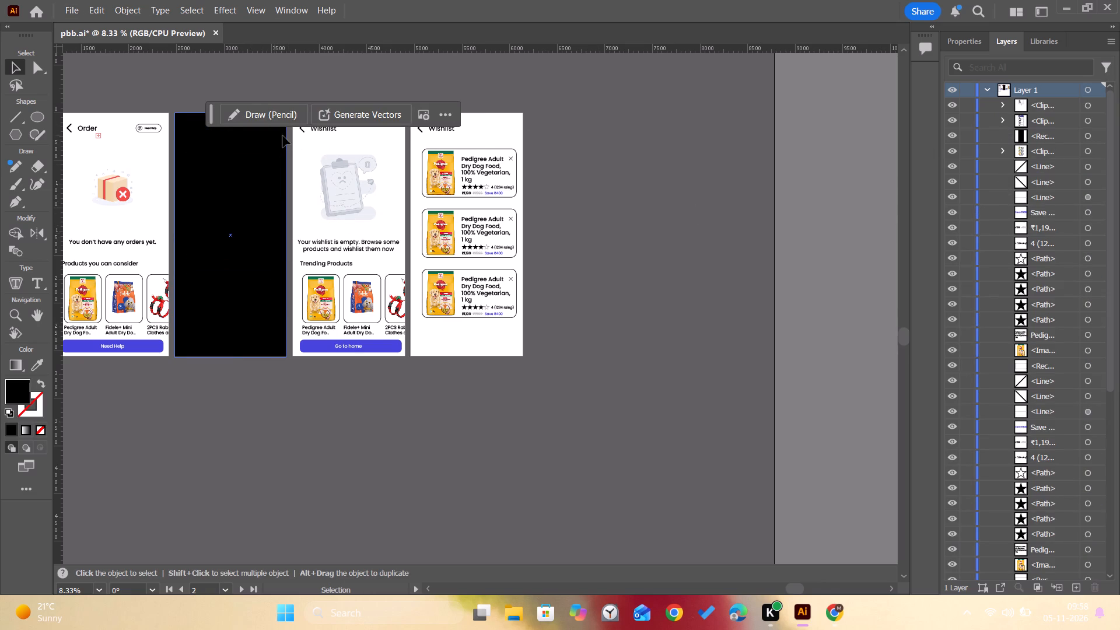
left_click_drag(283, 136, 505, 152, "alt")
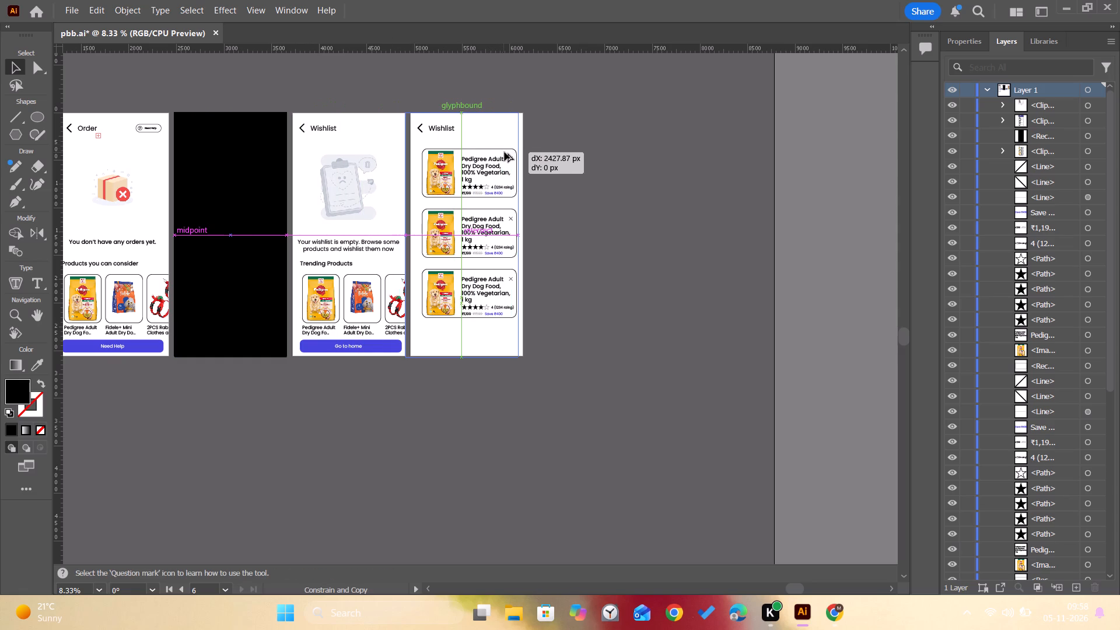
left_click_drag(505, 152, 509, 152, "alt")
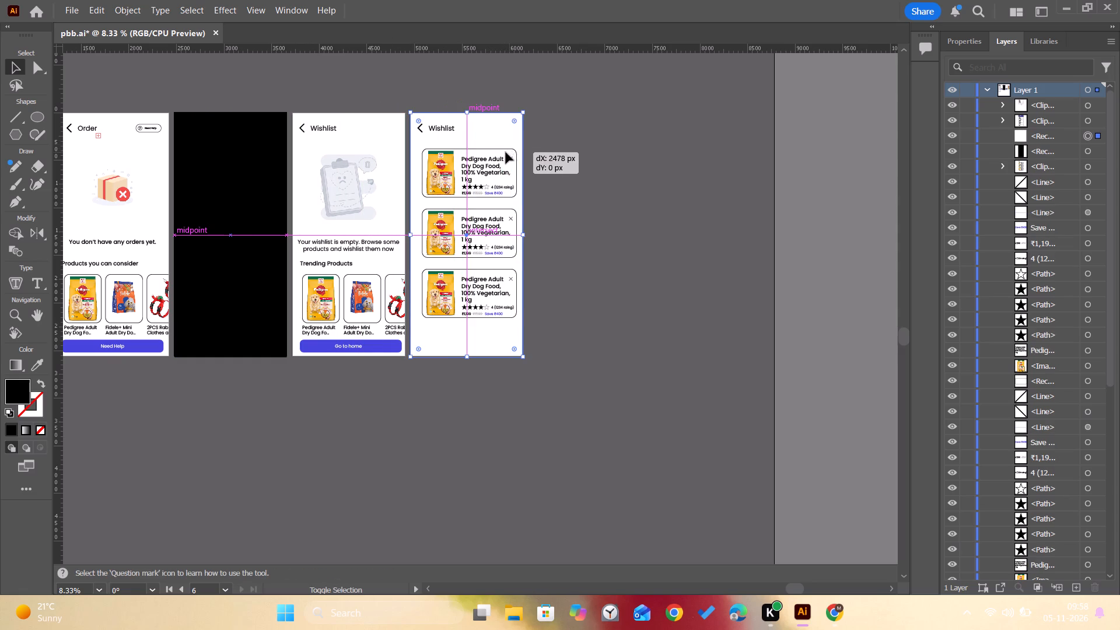
Make a clipping mask from the black rectangle and all contents of the filled Wishlist screen.
left_click_drag(544, 99, 464, 299)
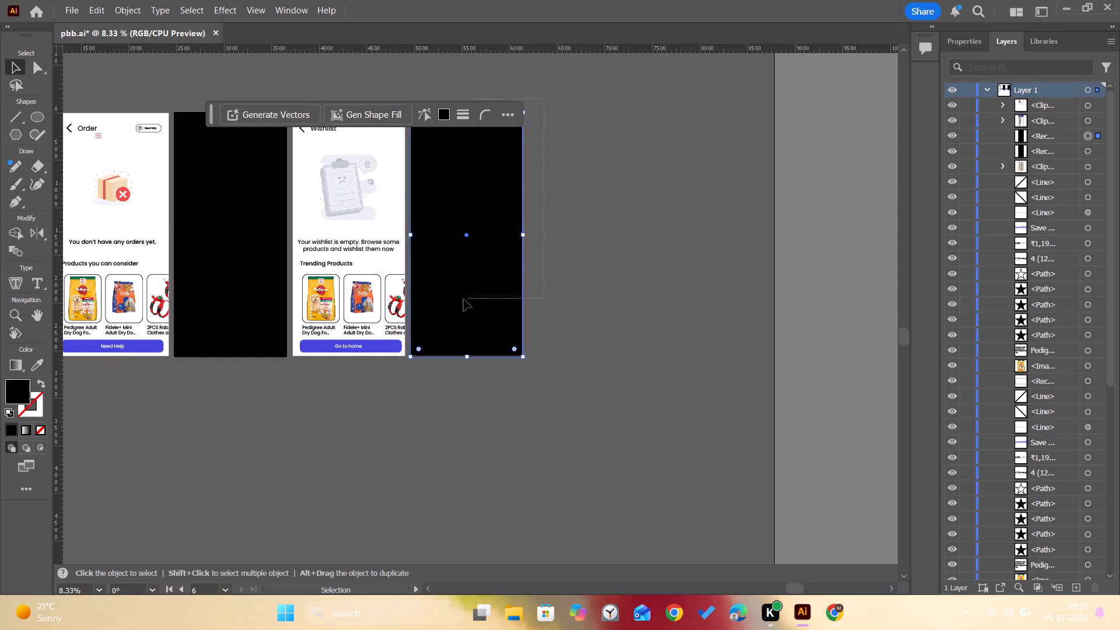
left_click_drag(464, 299, 412, 381)
right_click(466, 310)
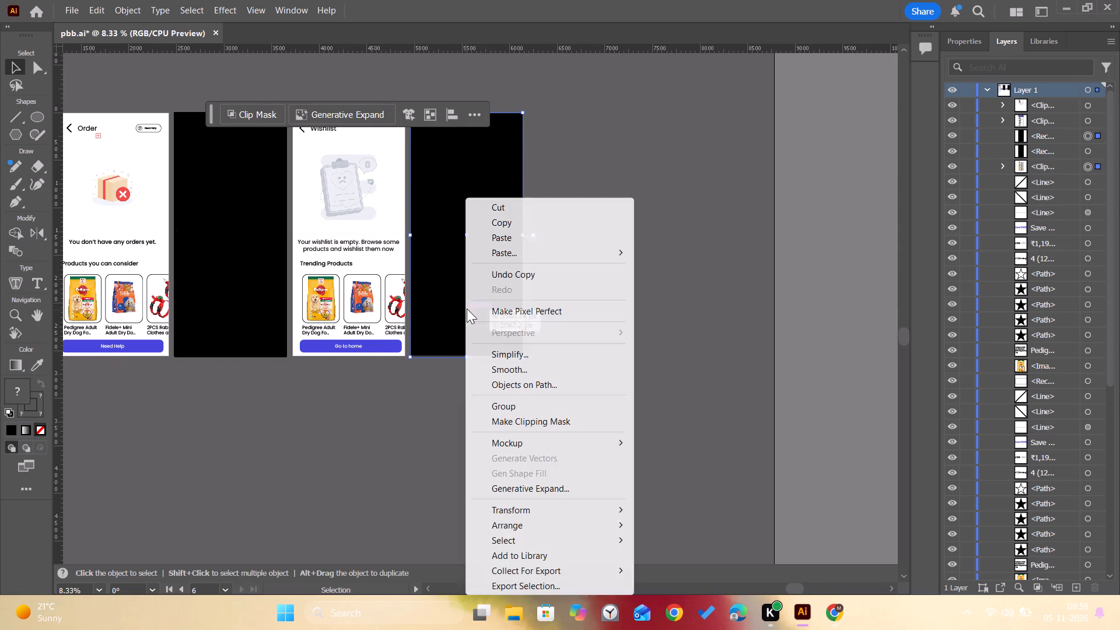
left_click(517, 419)
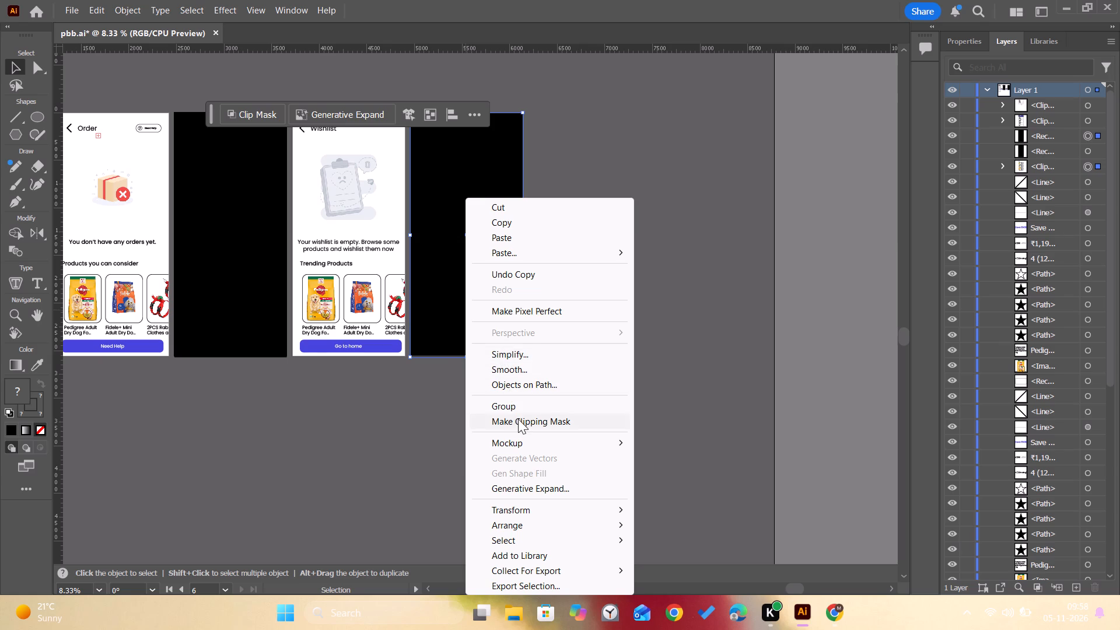
Make a clipping mask from the black rectangle and all contents of the filled Orders screen.
left_click_drag(287, 367, 244, 290)
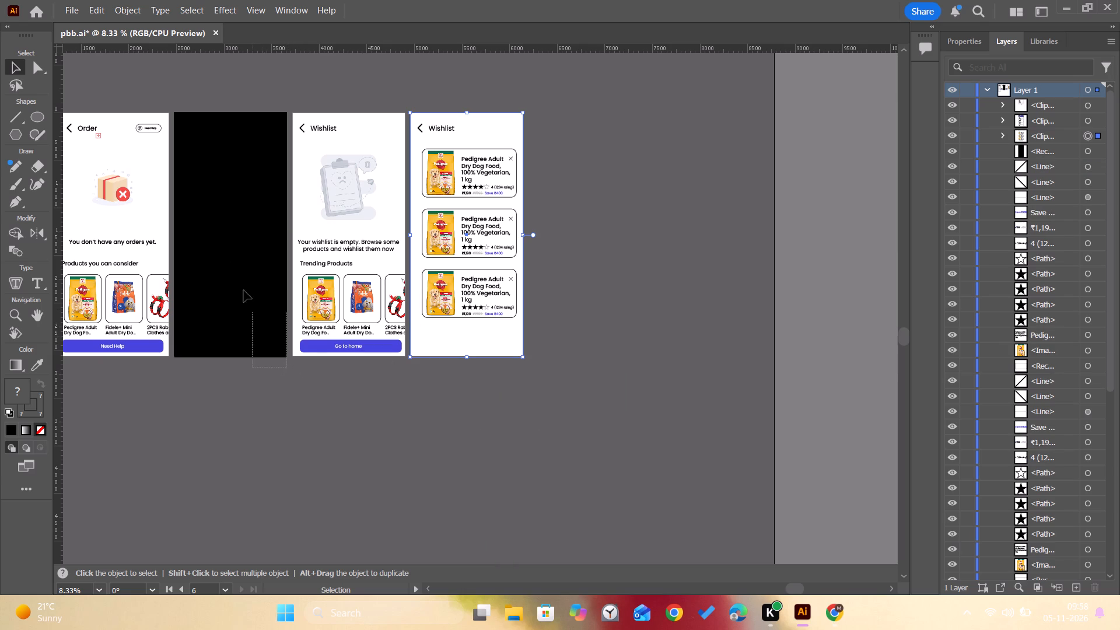
left_click_drag(244, 290, 175, 97)
right_click(218, 163)
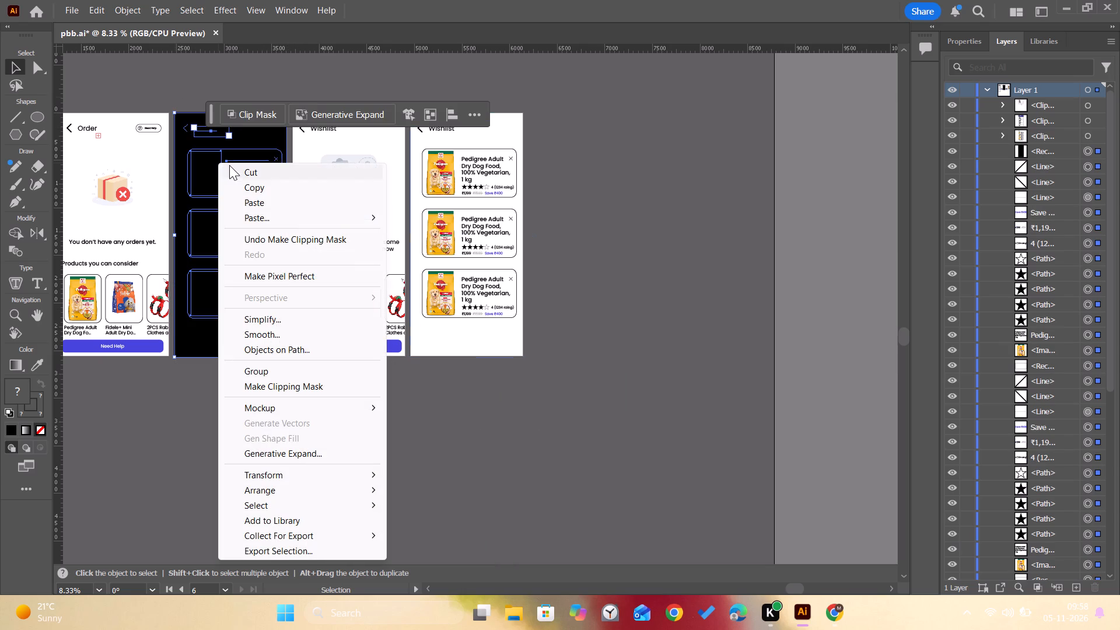
left_click(273, 387)
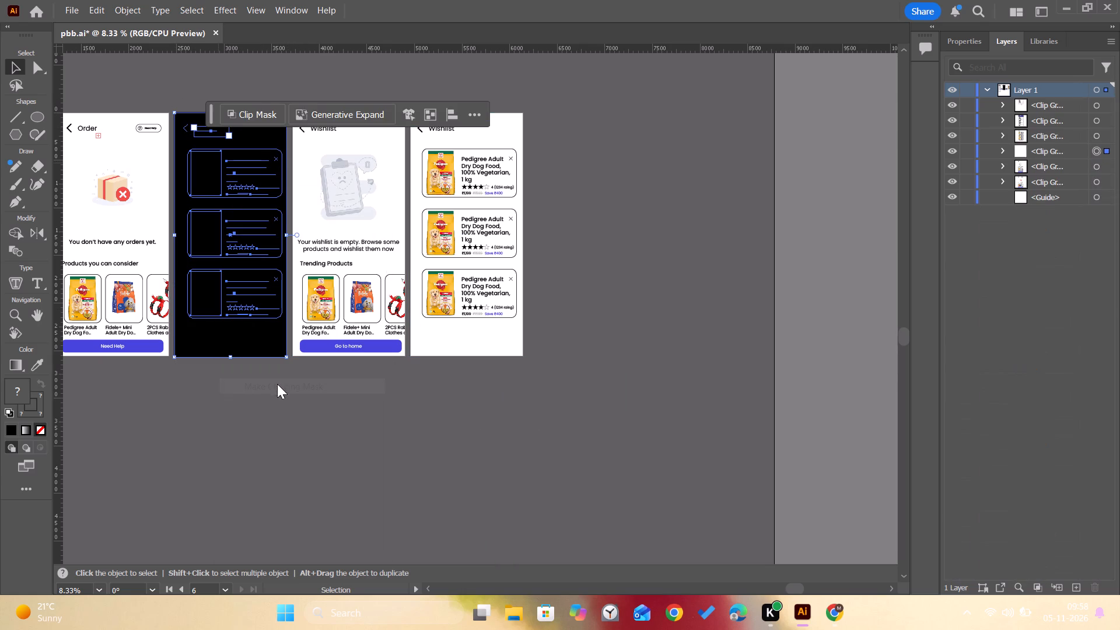
left_click(400, 416)
scroll(387, 338, "down", 2, "alt")
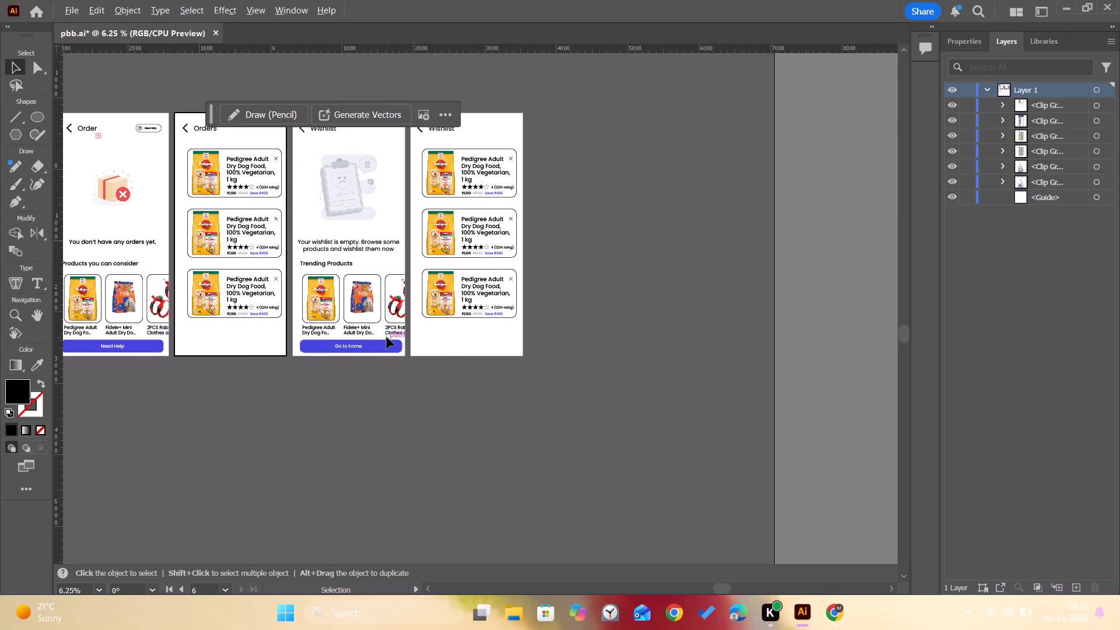
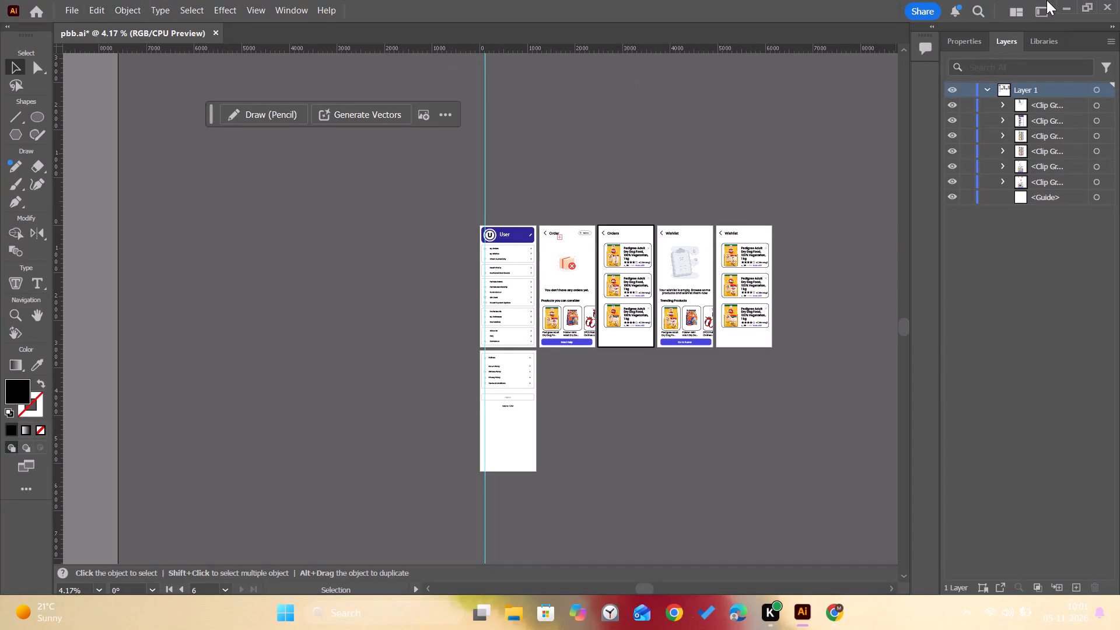
Close Illustrator and save the changes to the document pbb.ai.
left_click(1106, 0)
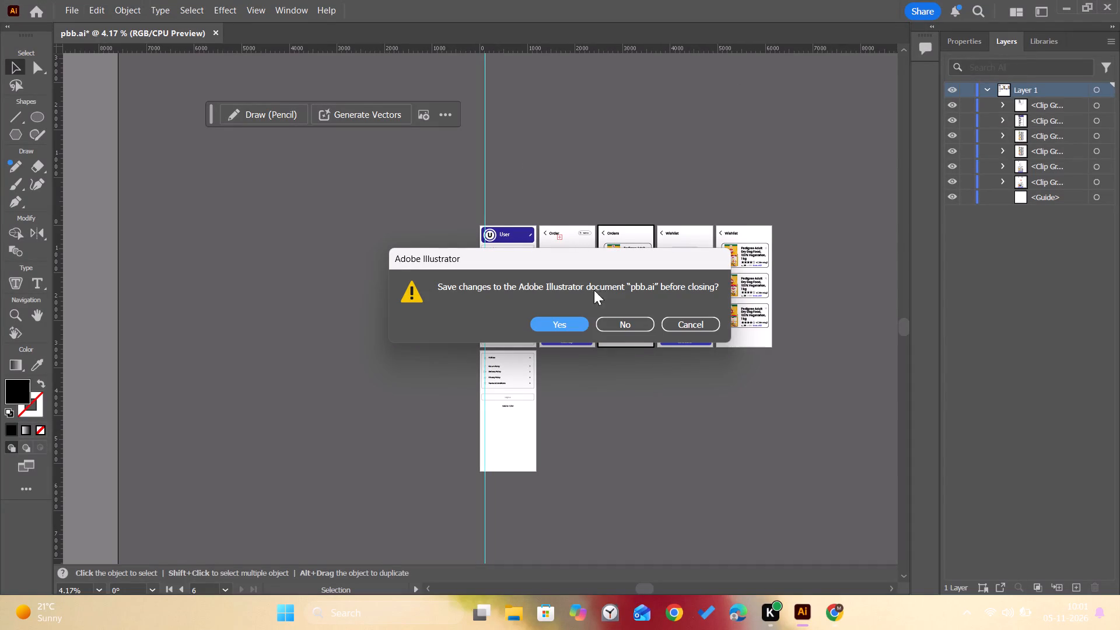
left_click(565, 325)
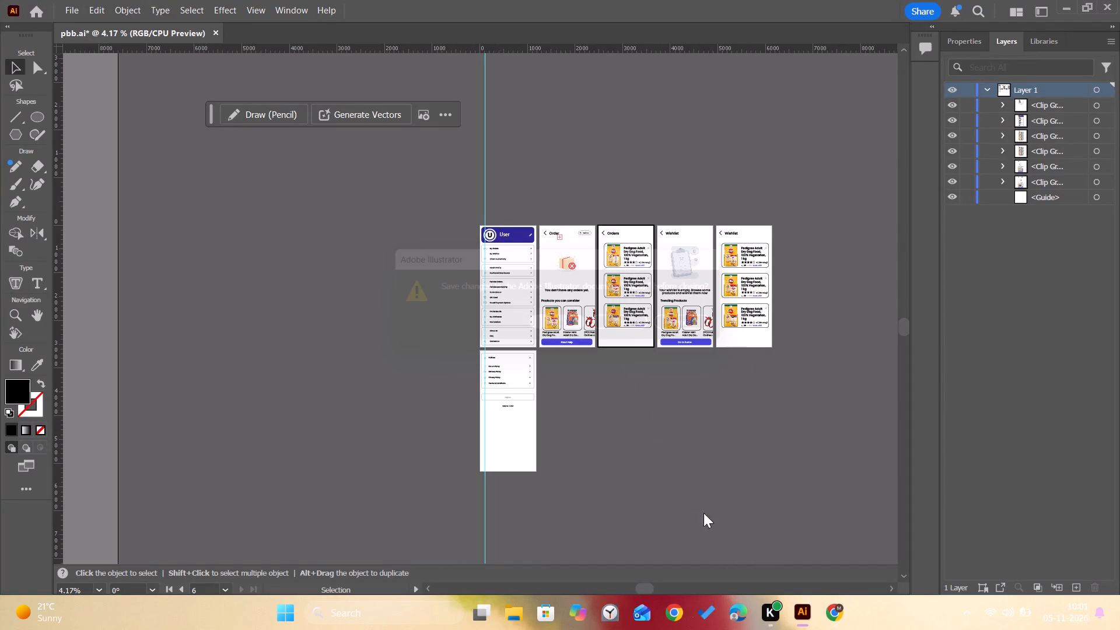